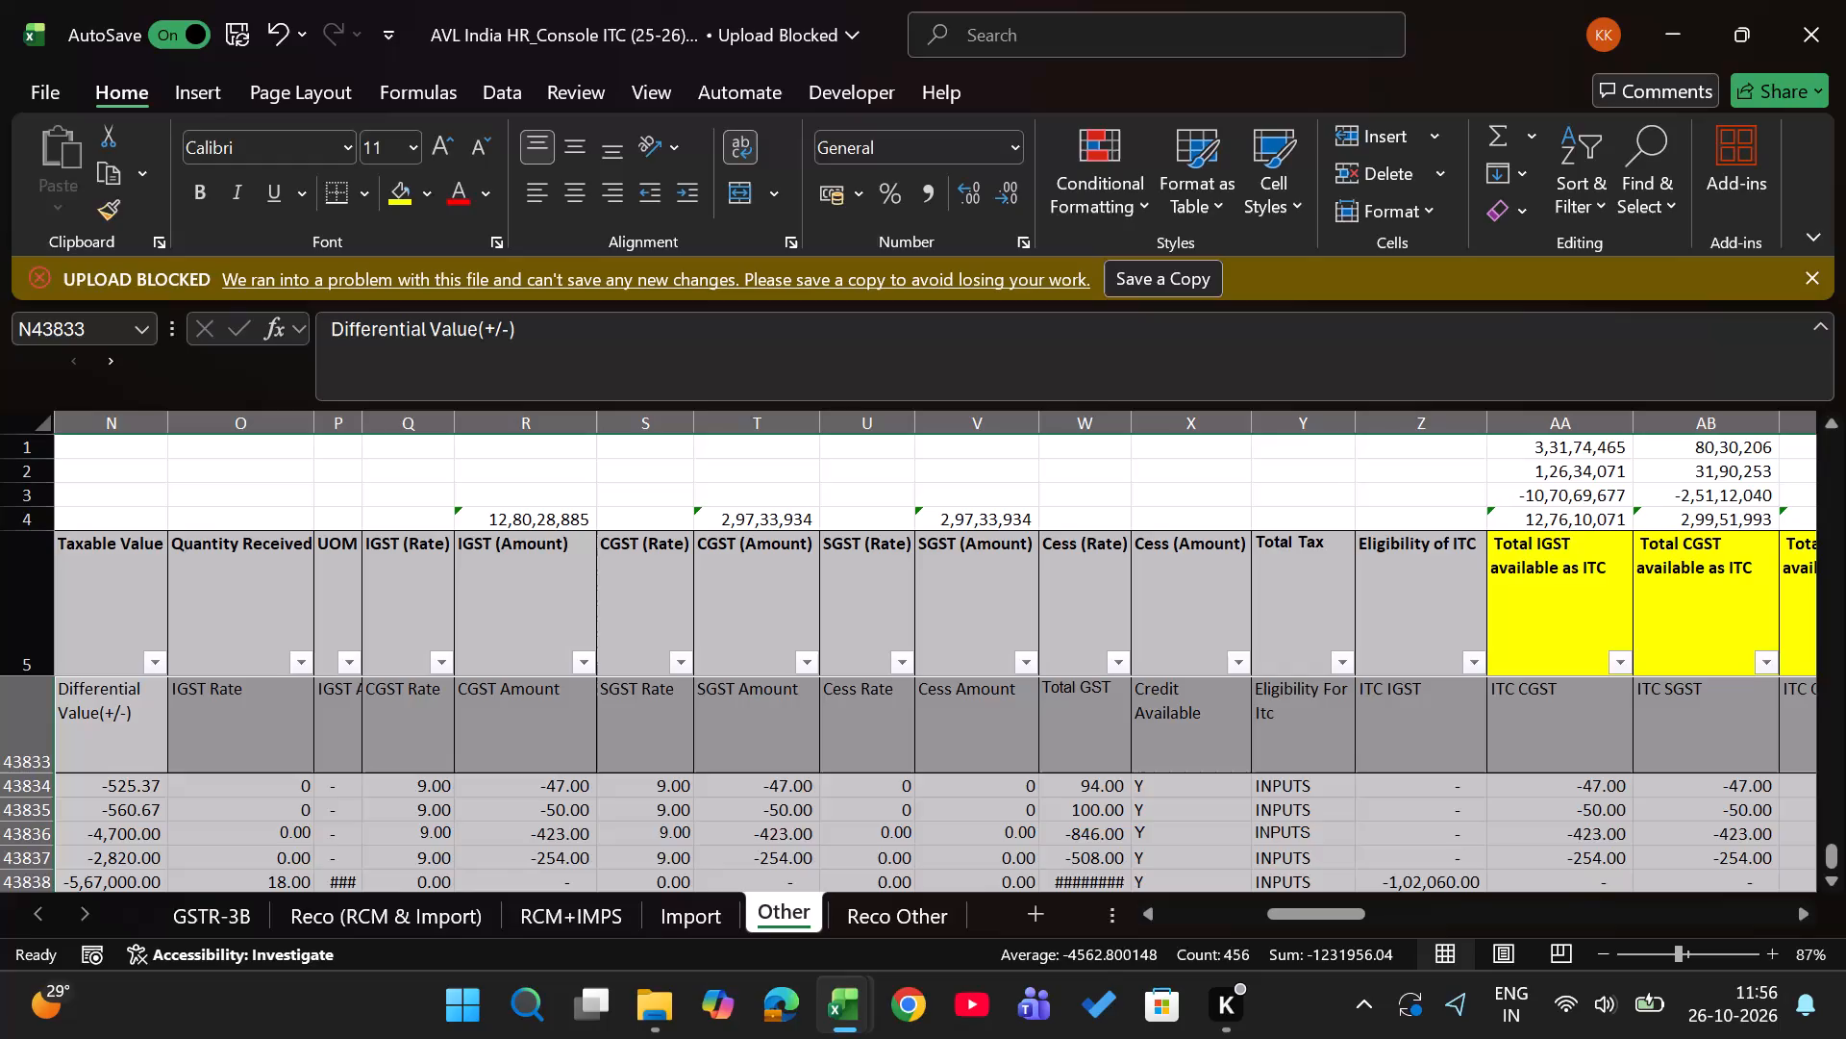
# Move the lower block from the IGST Rate header at O43833 through its last row and column to Q43833, under IGST (Rate).
pyautogui.press('Left')
pyautogui.press('Left')
pyautogui.press('Right')
pyautogui.press('Right')
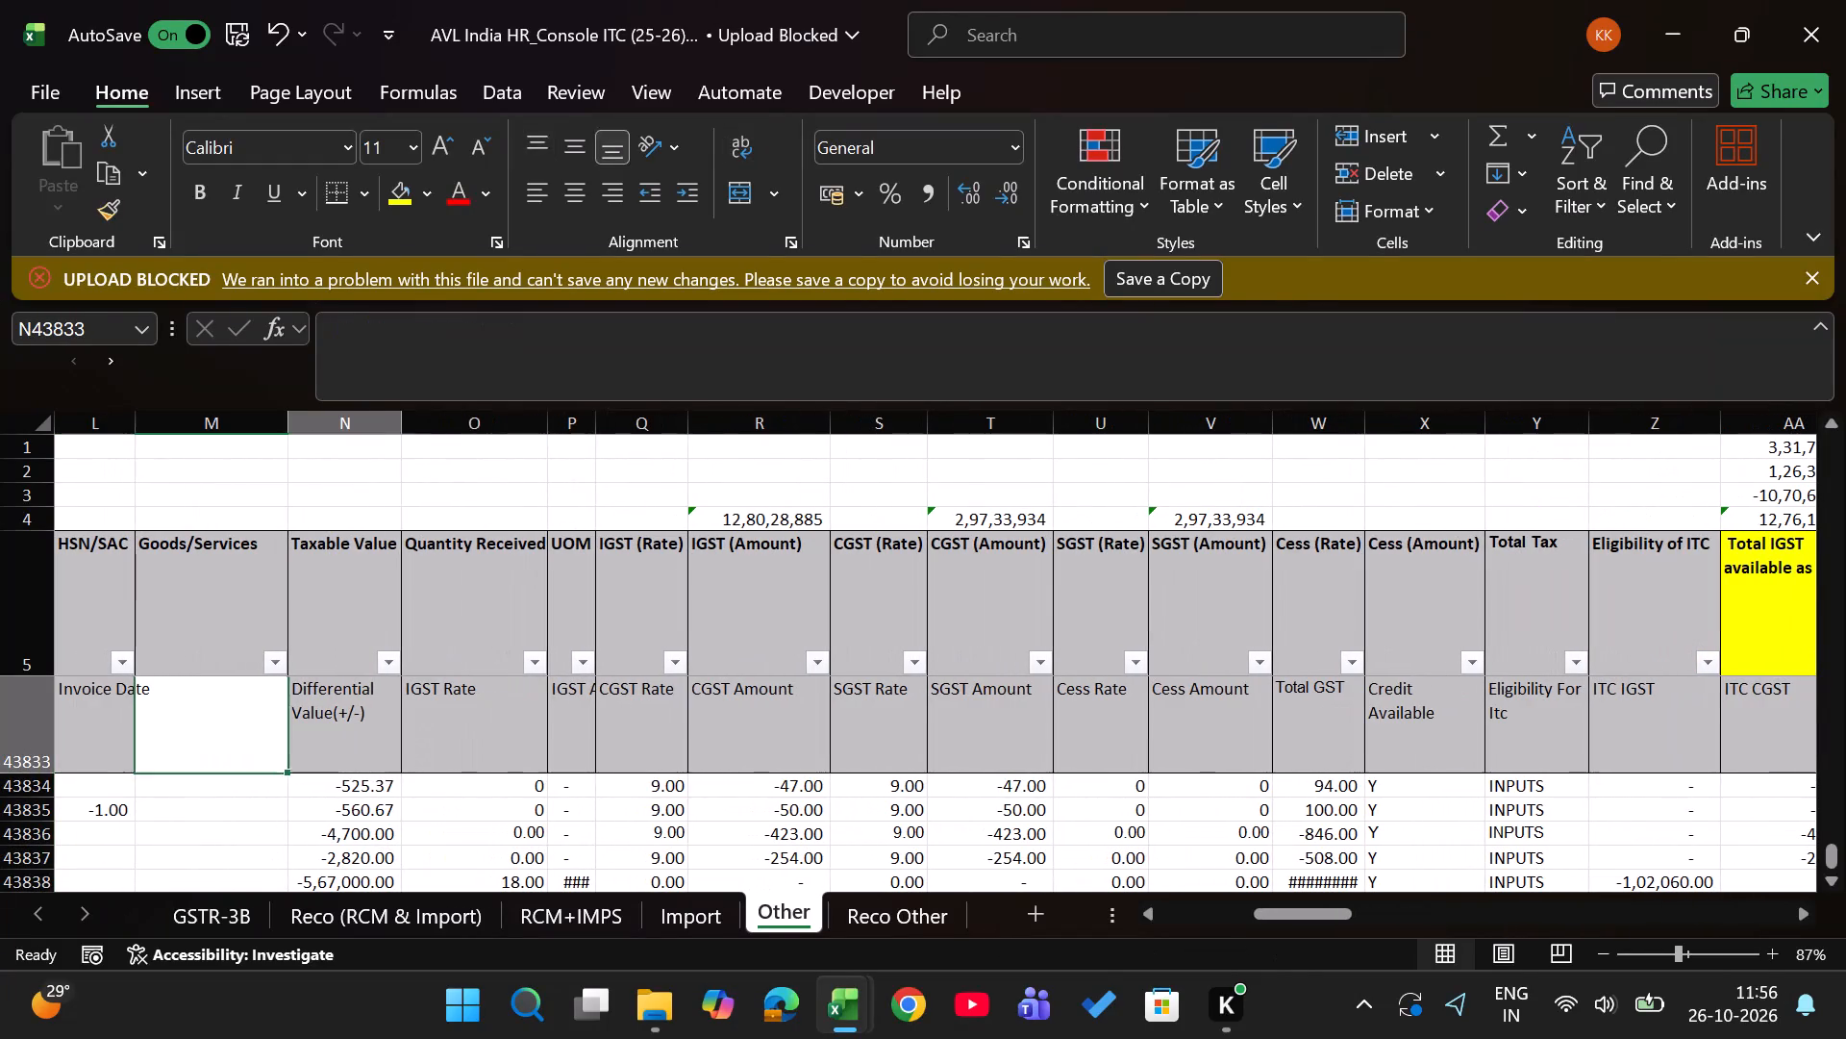
pyautogui.press('Right')
pyautogui.press('Right')
pyautogui.press('Left')
pyautogui.hotkey('ctrl', 'shift', 'Down')
pyautogui.hotkey('ctrl', 'shift', 'Right')
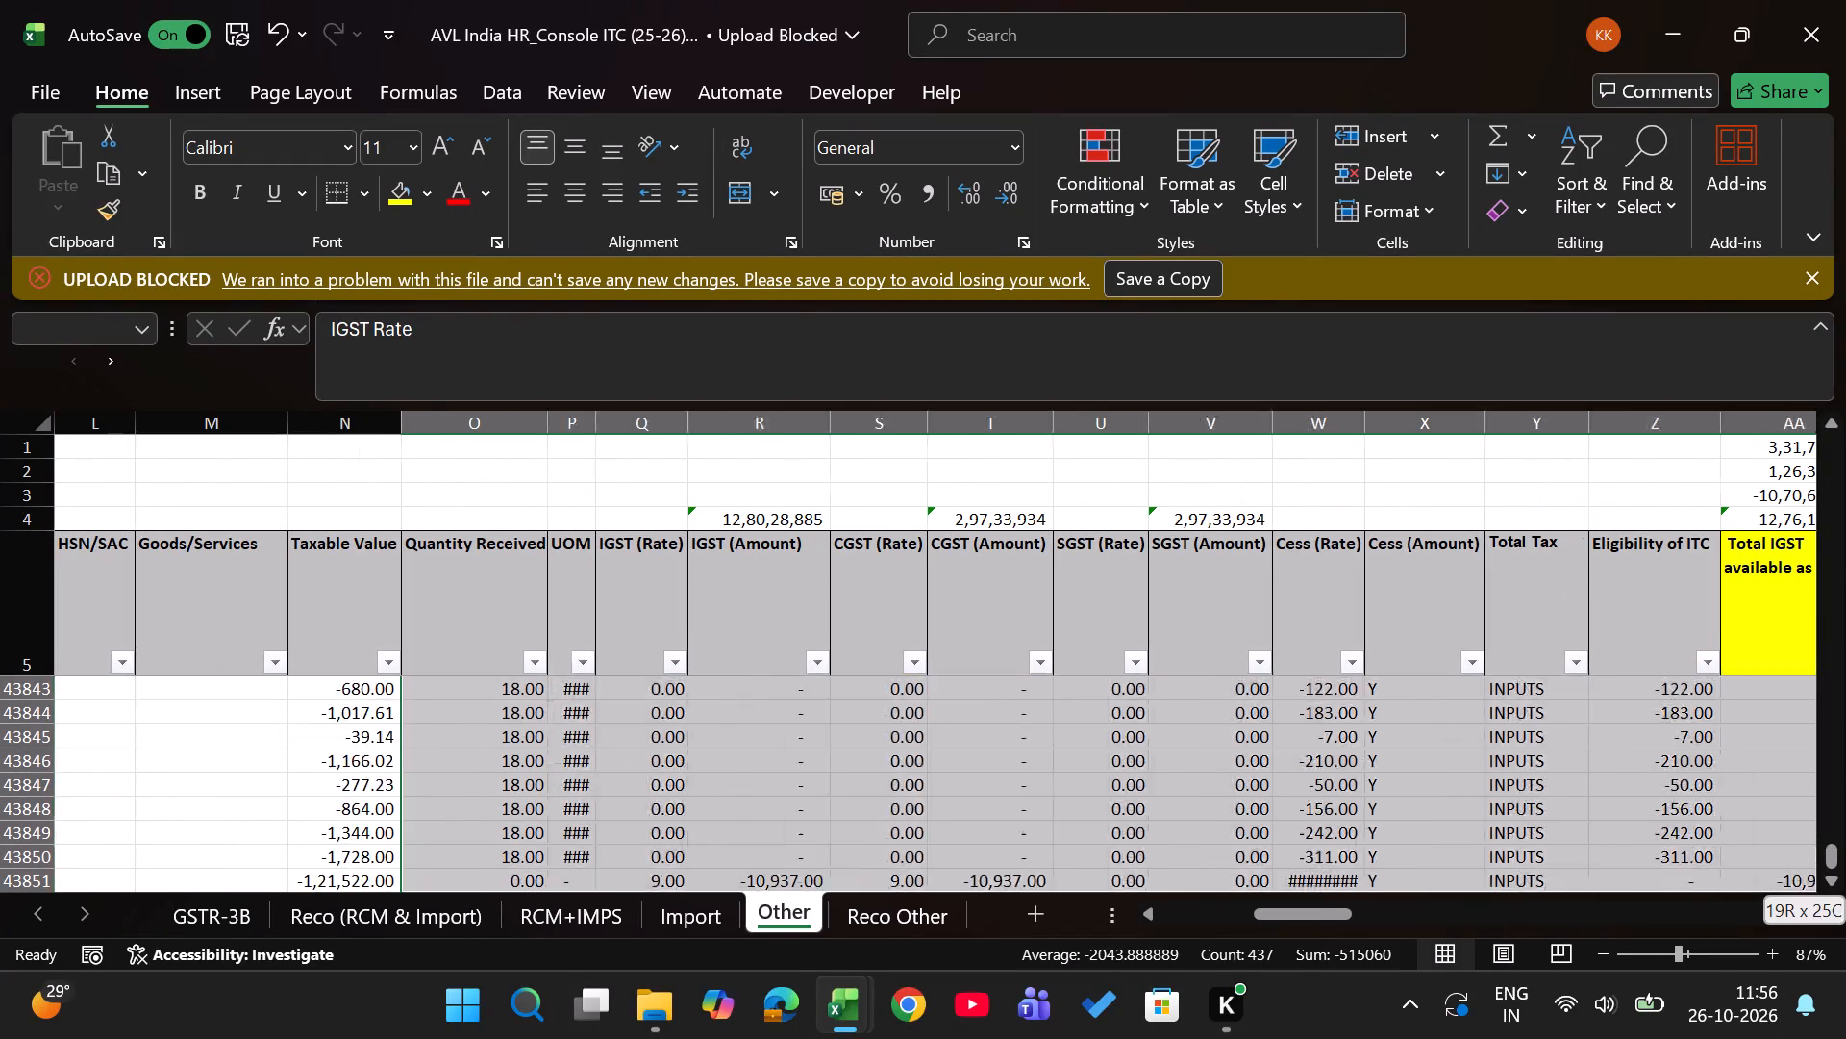
pyautogui.hotkey('ctrl', 'x')
pyautogui.press('Right')
pyautogui.press('Right')
pyautogui.press('Right')
pyautogui.press('Right')
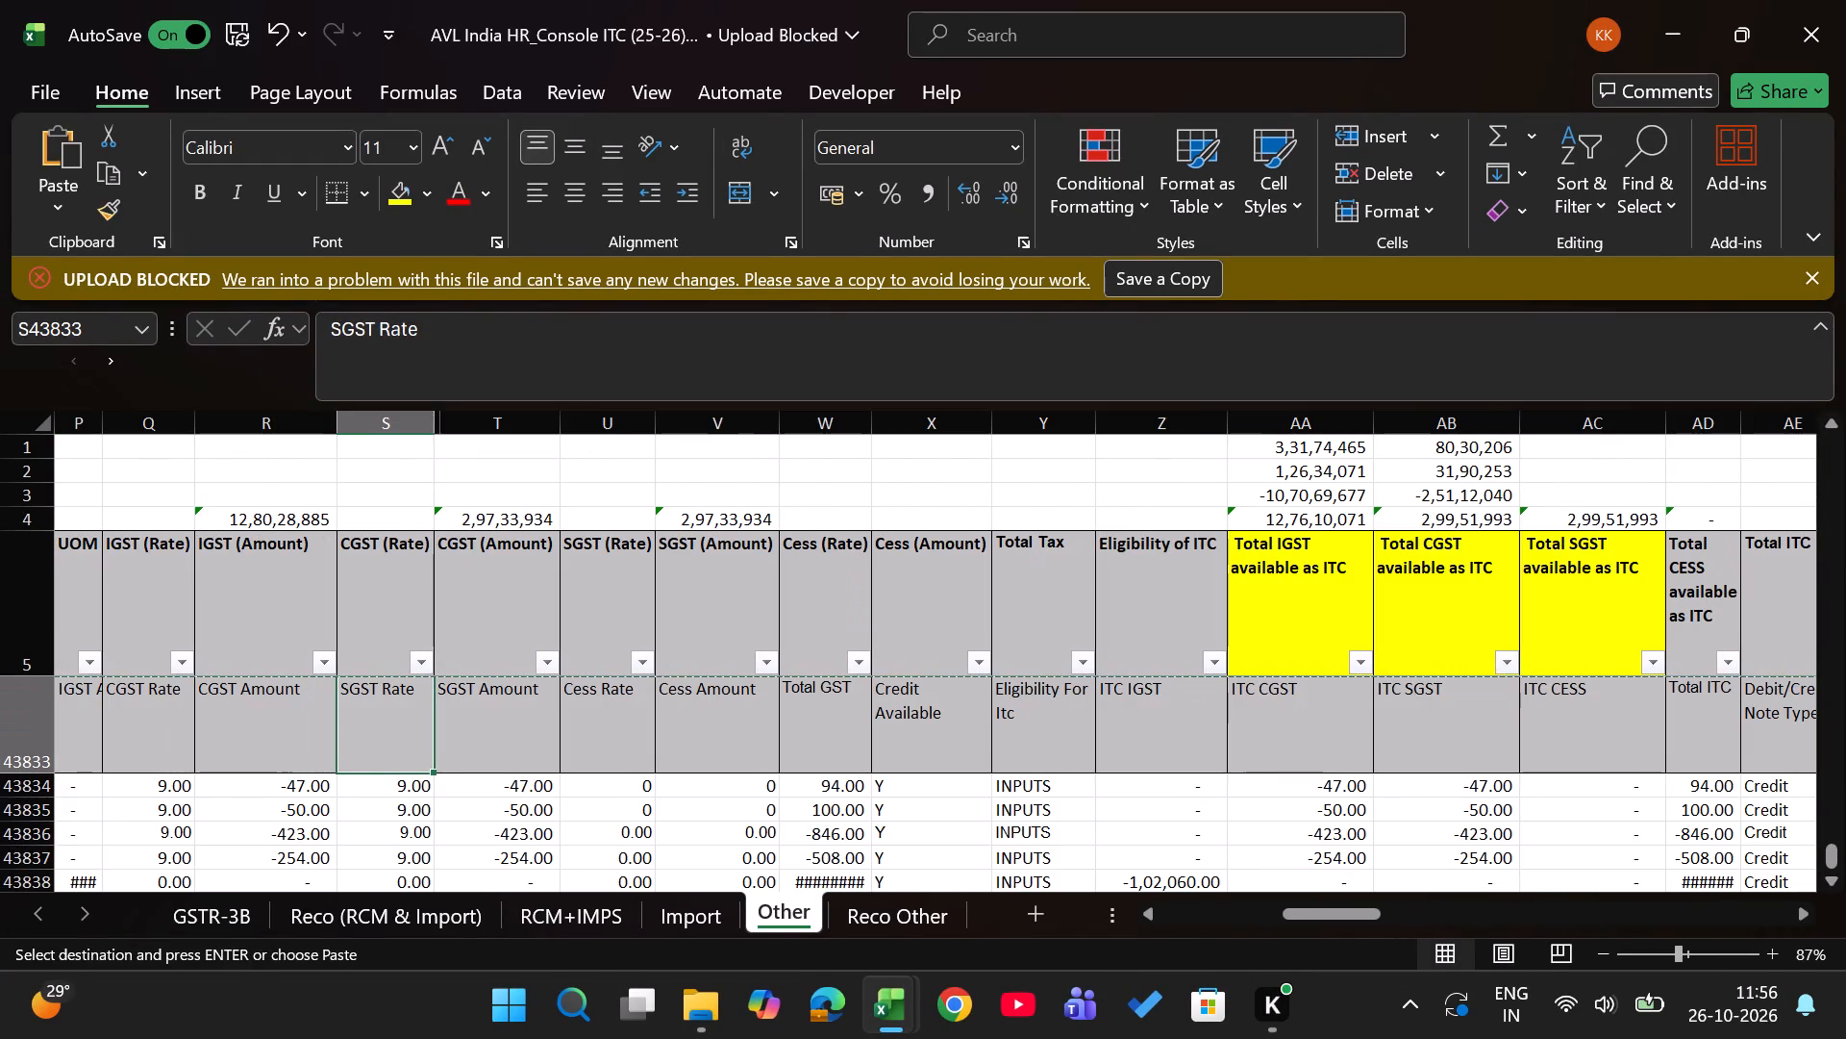
pyautogui.press('Left')
pyautogui.press('Left')
pyautogui.press('Left')
pyautogui.press('Right')
pyautogui.press('Return')
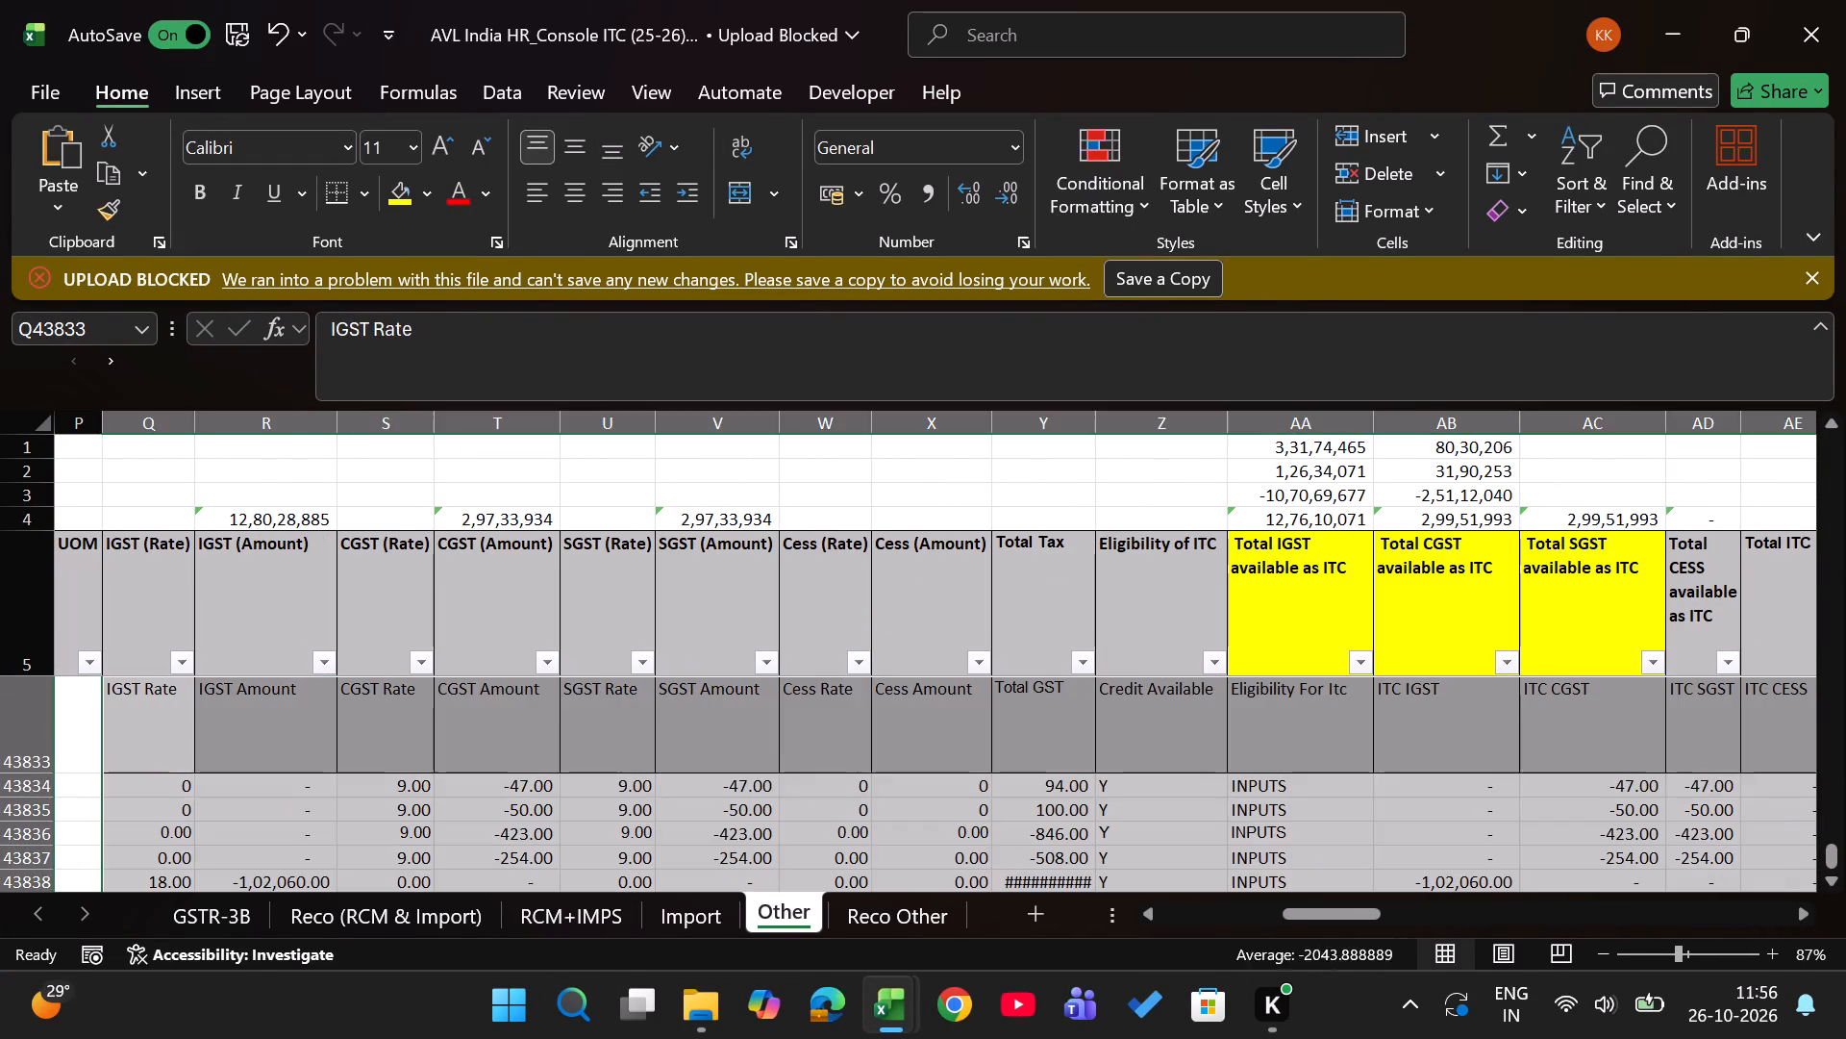
# Delete the Credit Available cells Z43833 to Z43851 so that the cells beside them shift left.
pyautogui.press('Right')
pyautogui.press('Right')
pyautogui.press('Right')
pyautogui.press('Right')
pyautogui.press('Right')
pyautogui.press('Right')
pyautogui.press('Right')
pyautogui.press('Right')
pyautogui.press('Right')
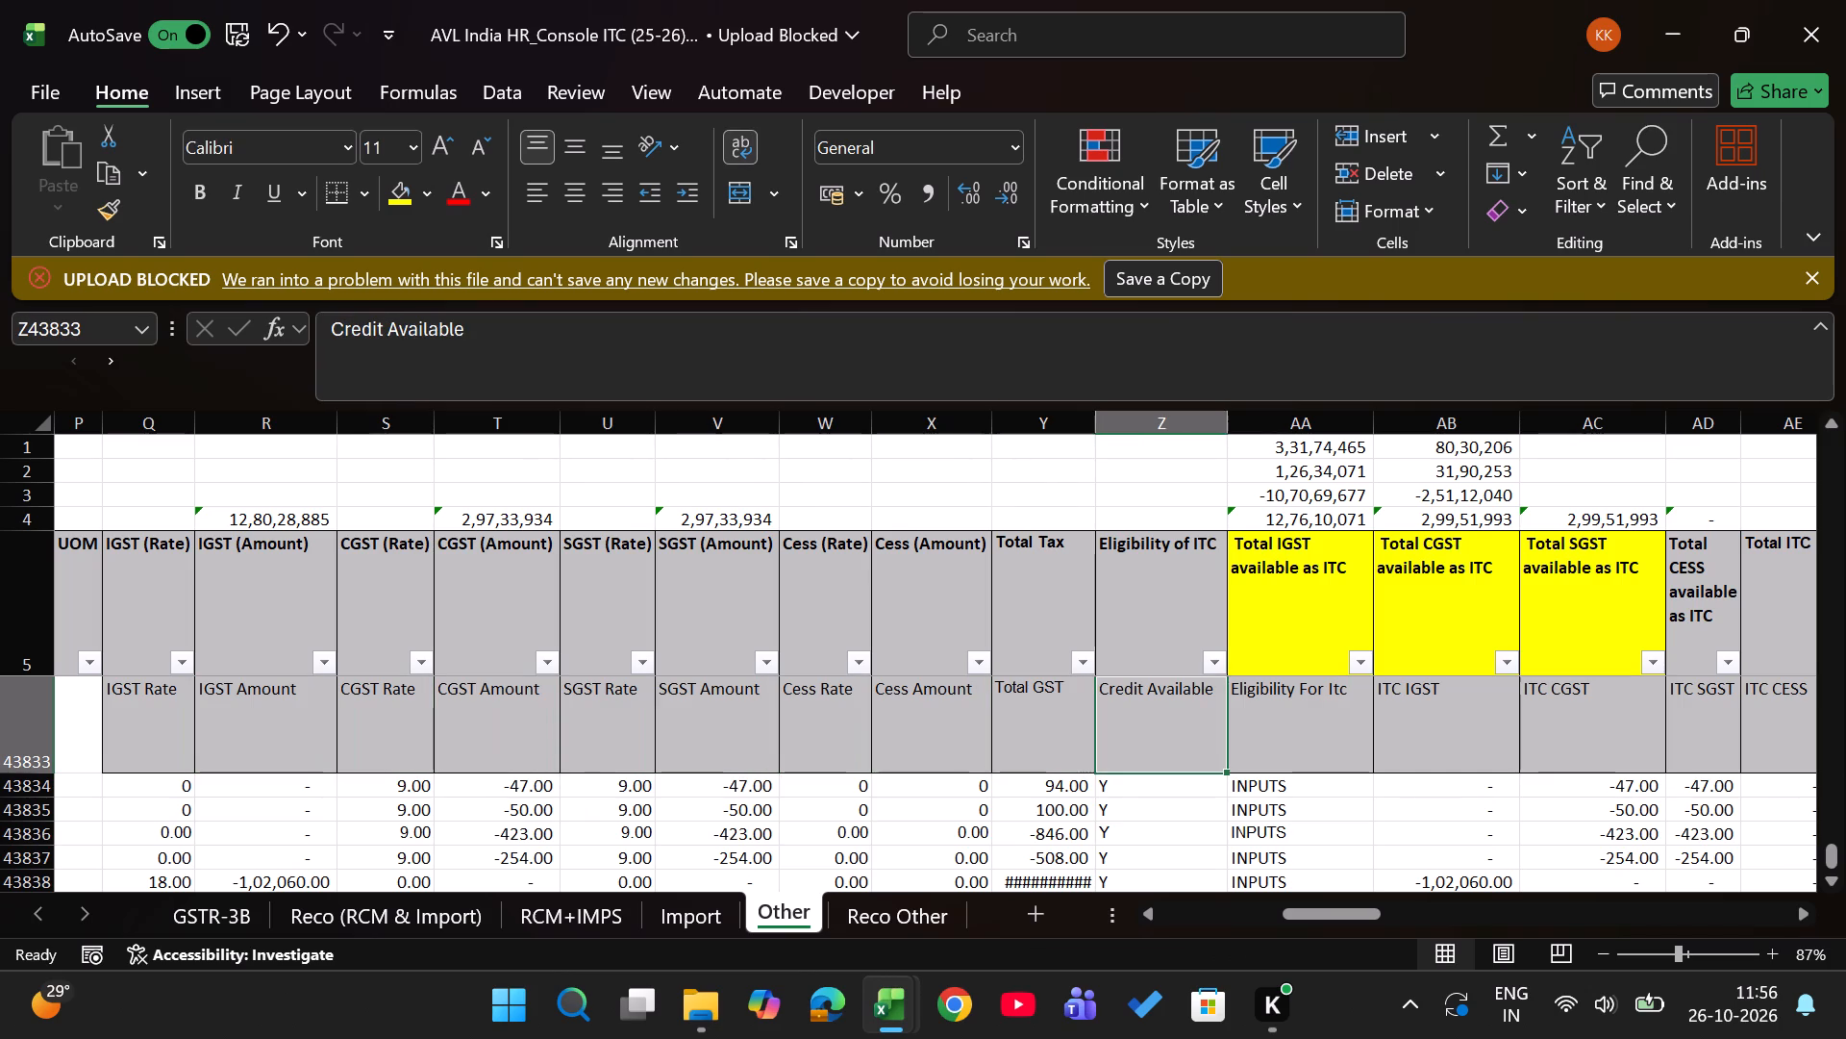
pyautogui.hotkey('ctrl', 'shift', 'Down')
pyautogui.hotkey('shift', 'Down')
pyautogui.hotkey('shift', 'Up')
pyautogui.hotkey('ctrl', '-')
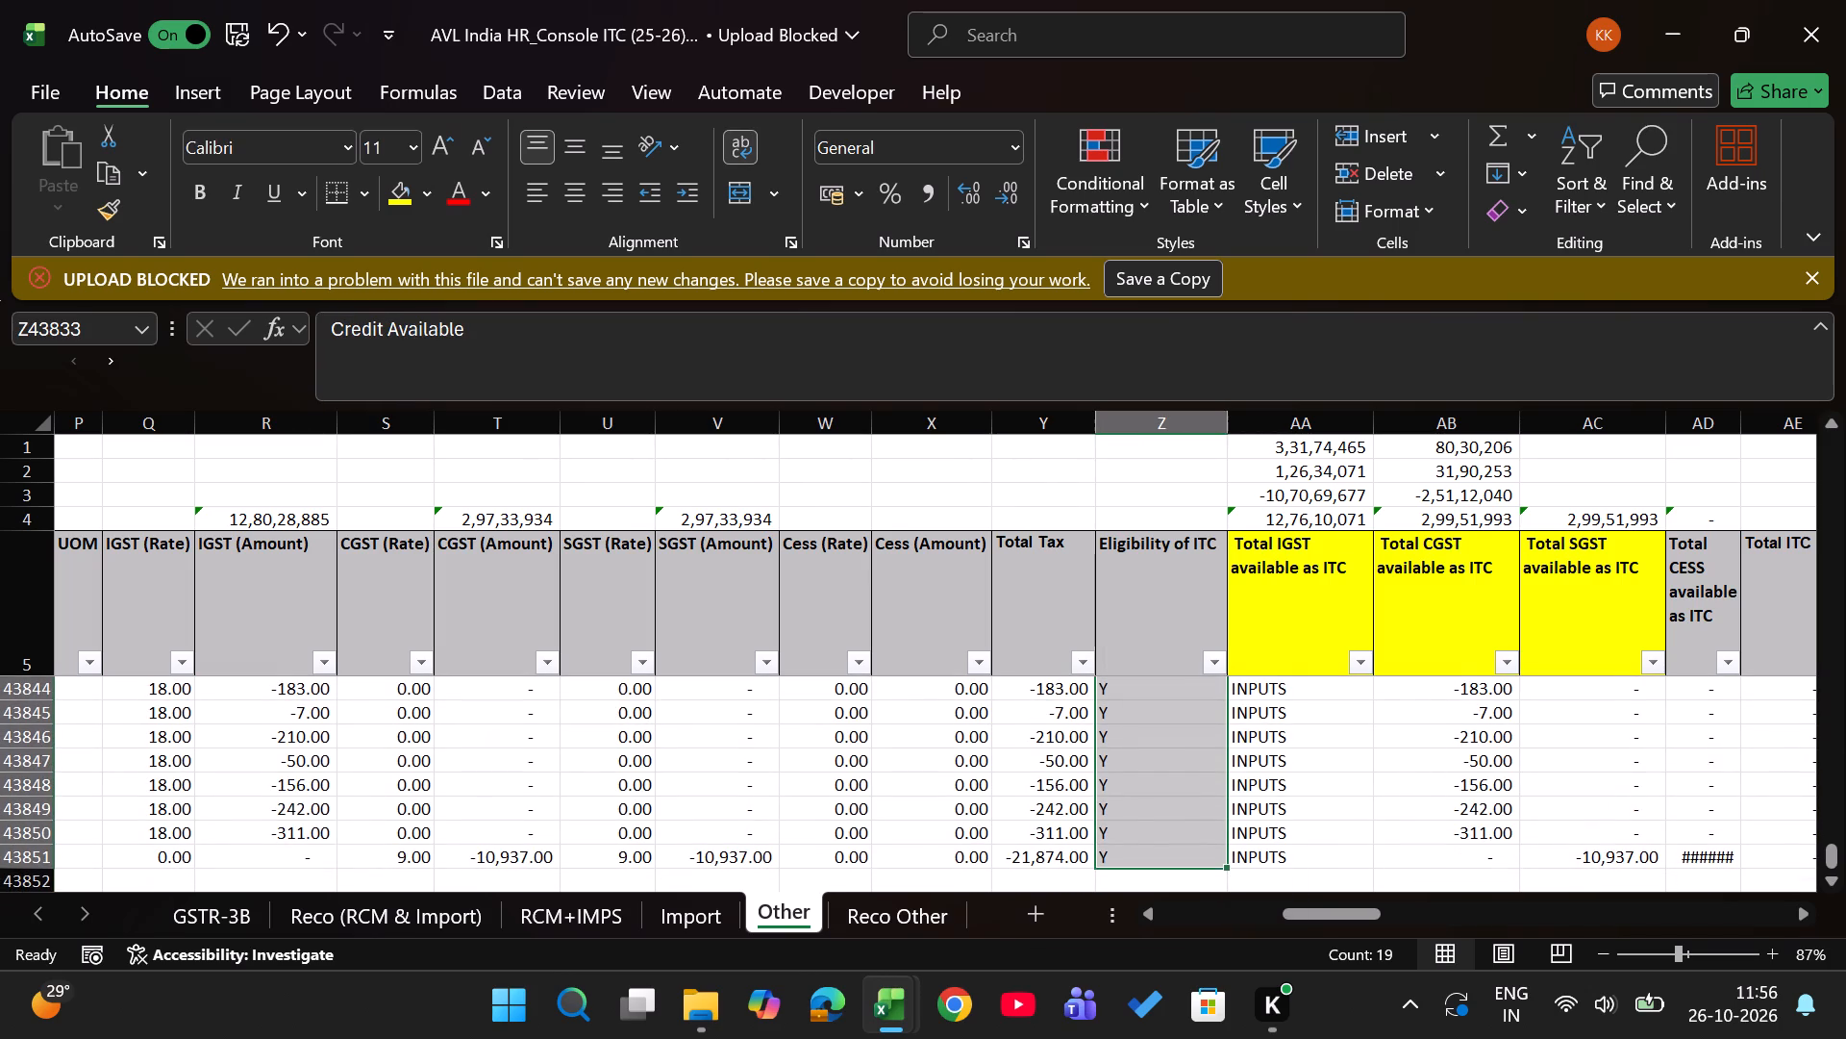
pyautogui.press('Return')
# Compare the lower block's headers and entries around Total ITC, Debit/Credit Note Type and Reverse Charge with the main headers in row 5.
pyautogui.press('Right')
pyautogui.press('Right')
pyautogui.press('Right')
pyautogui.press('Right')
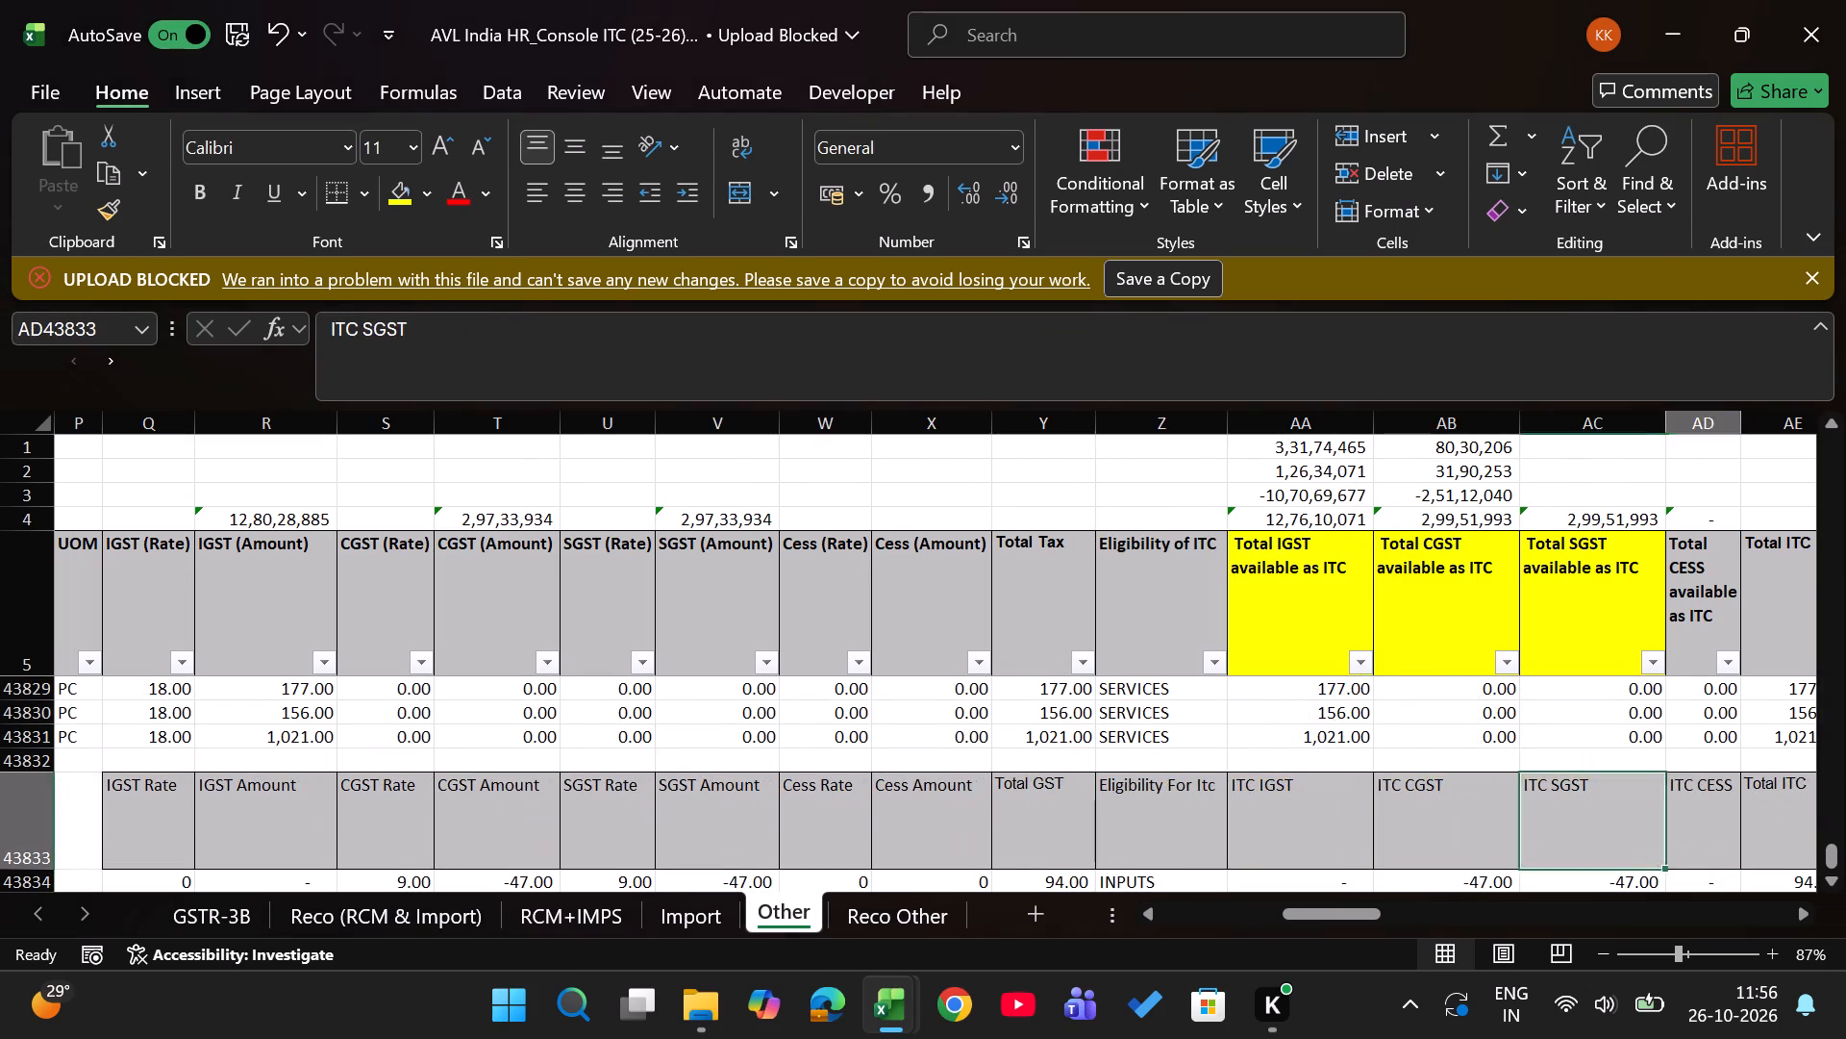
pyautogui.press('Right')
pyautogui.press('Right')
pyautogui.press('Right')
pyautogui.press('Right')
pyautogui.press('Right')
pyautogui.press('Right')
pyautogui.press('Left')
pyautogui.press('Left')
pyautogui.press('Left')
pyautogui.press('Left')
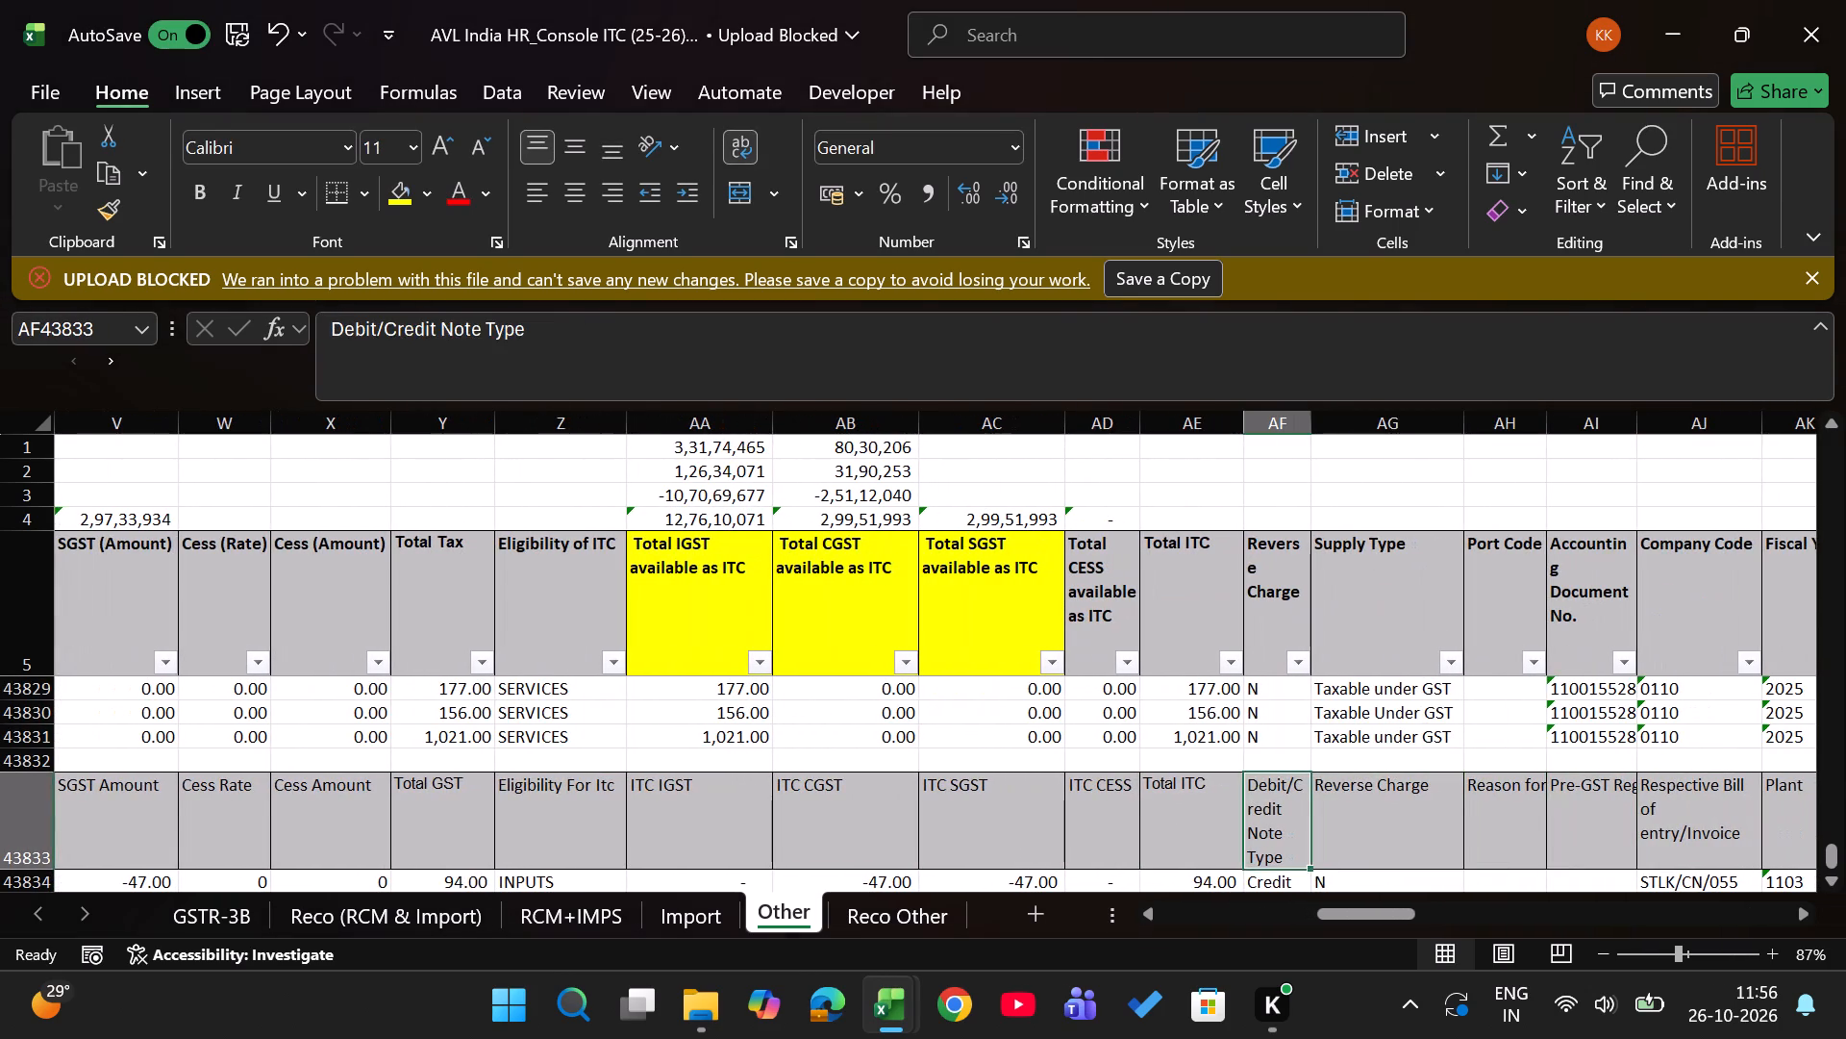
pyautogui.press('Down')
pyautogui.press('Down')
pyautogui.press('Down')
pyautogui.press('Down')
pyautogui.press('Down')
pyautogui.press('Up')
pyautogui.press('Up')
pyautogui.press('Up')
pyautogui.press('Up')
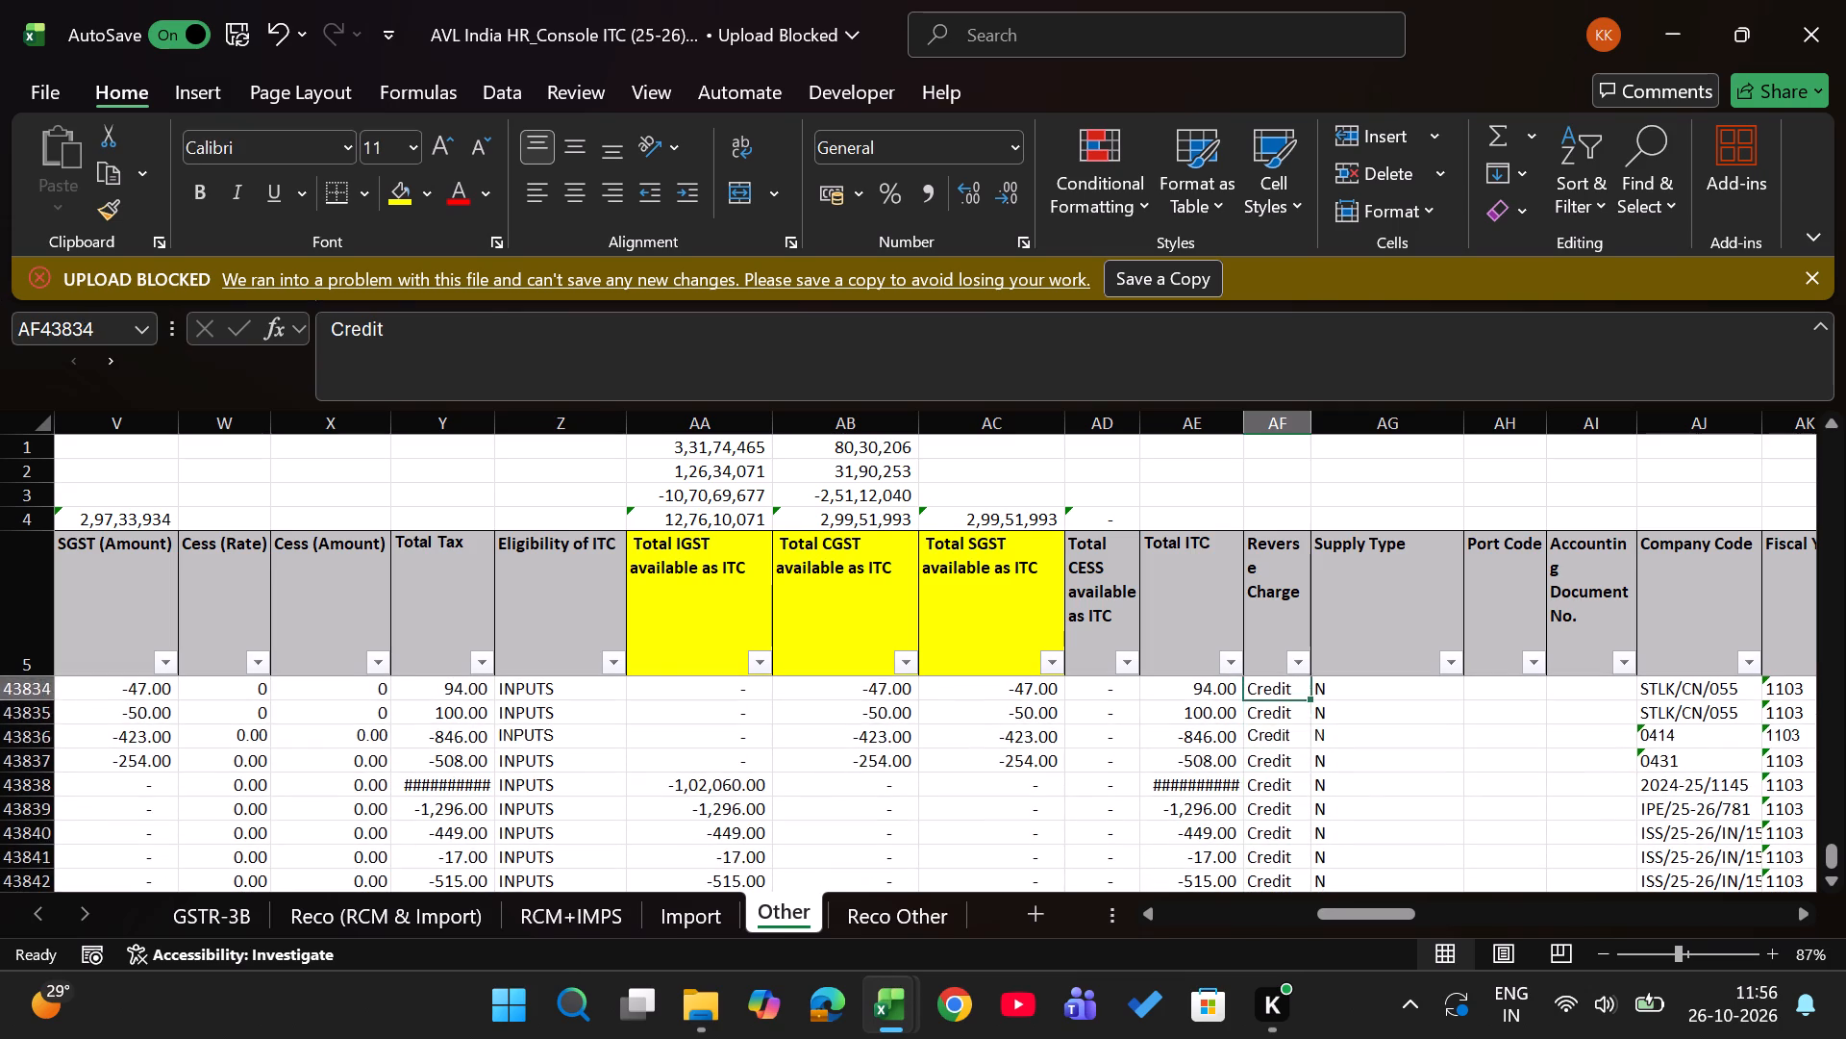
pyautogui.press('Up')
pyautogui.press('Up')
pyautogui.press('Down')
pyautogui.hotkey('ctrl', 'shift', 'Down')
pyautogui.press('Right')
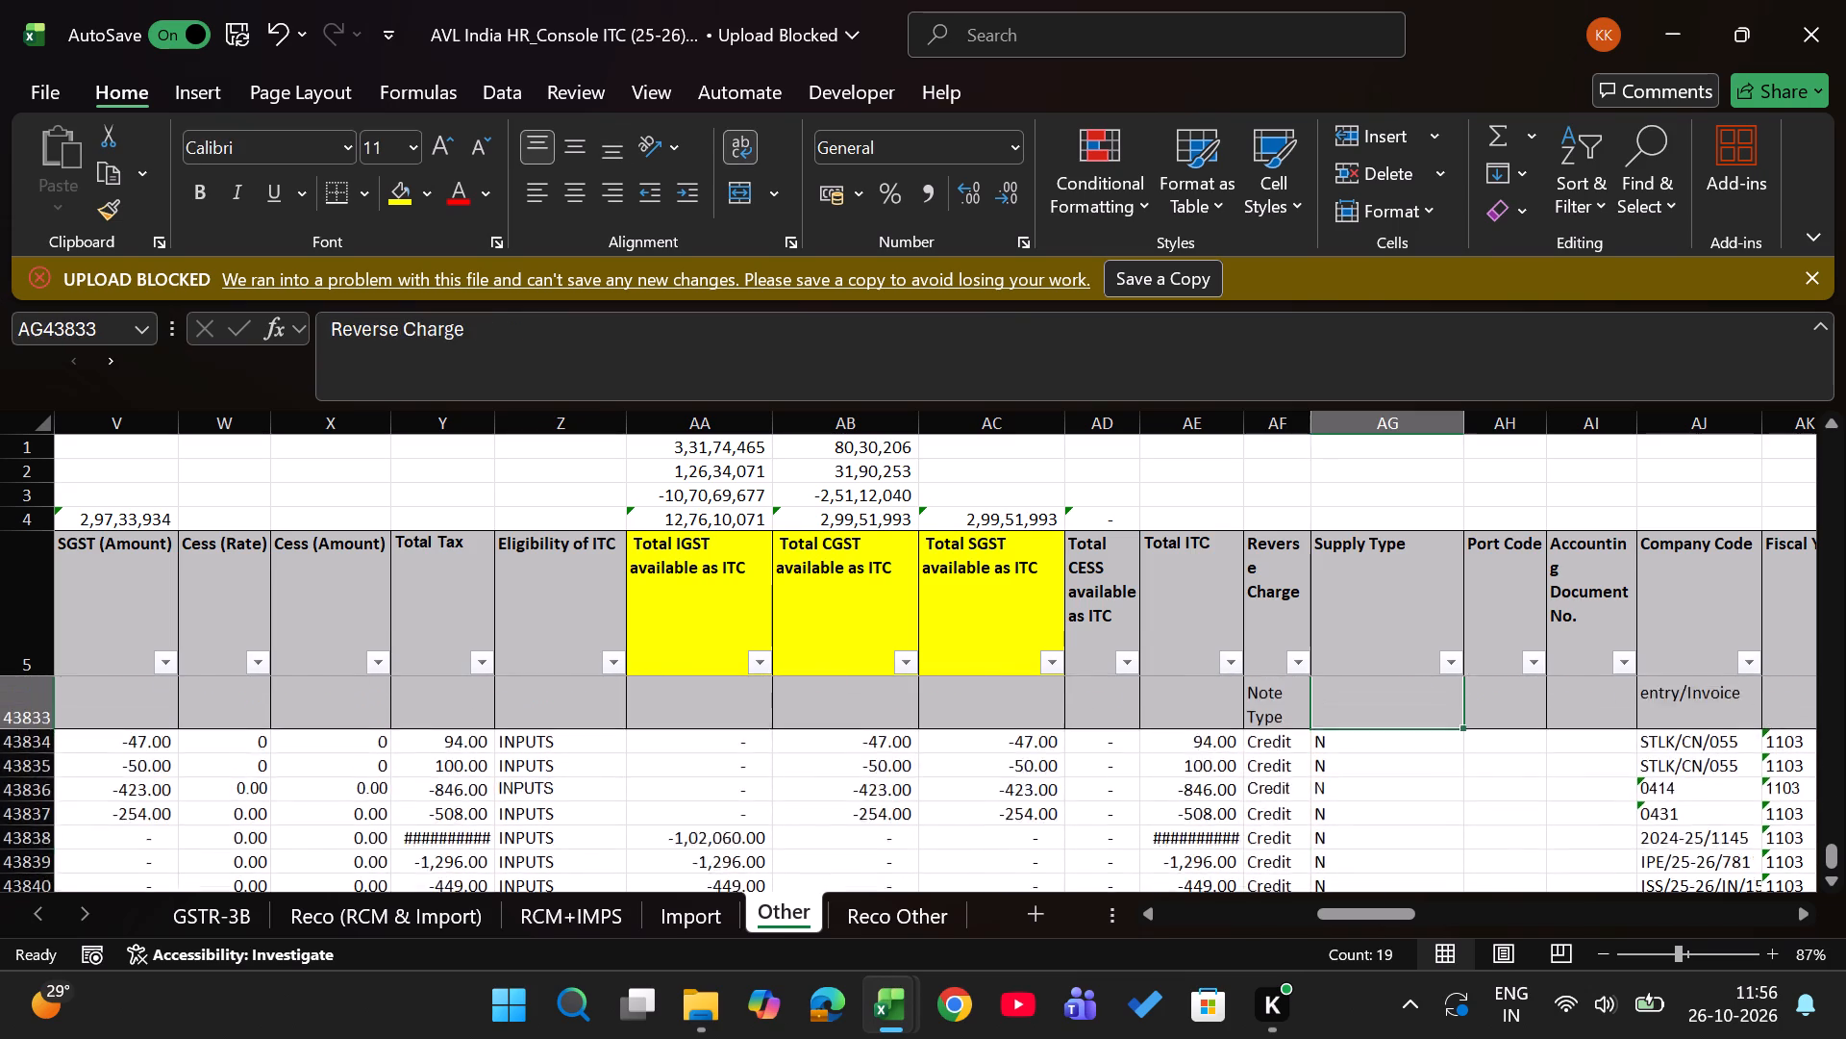
pyautogui.press('Up')
pyautogui.press('Left')
pyautogui.press('Down')
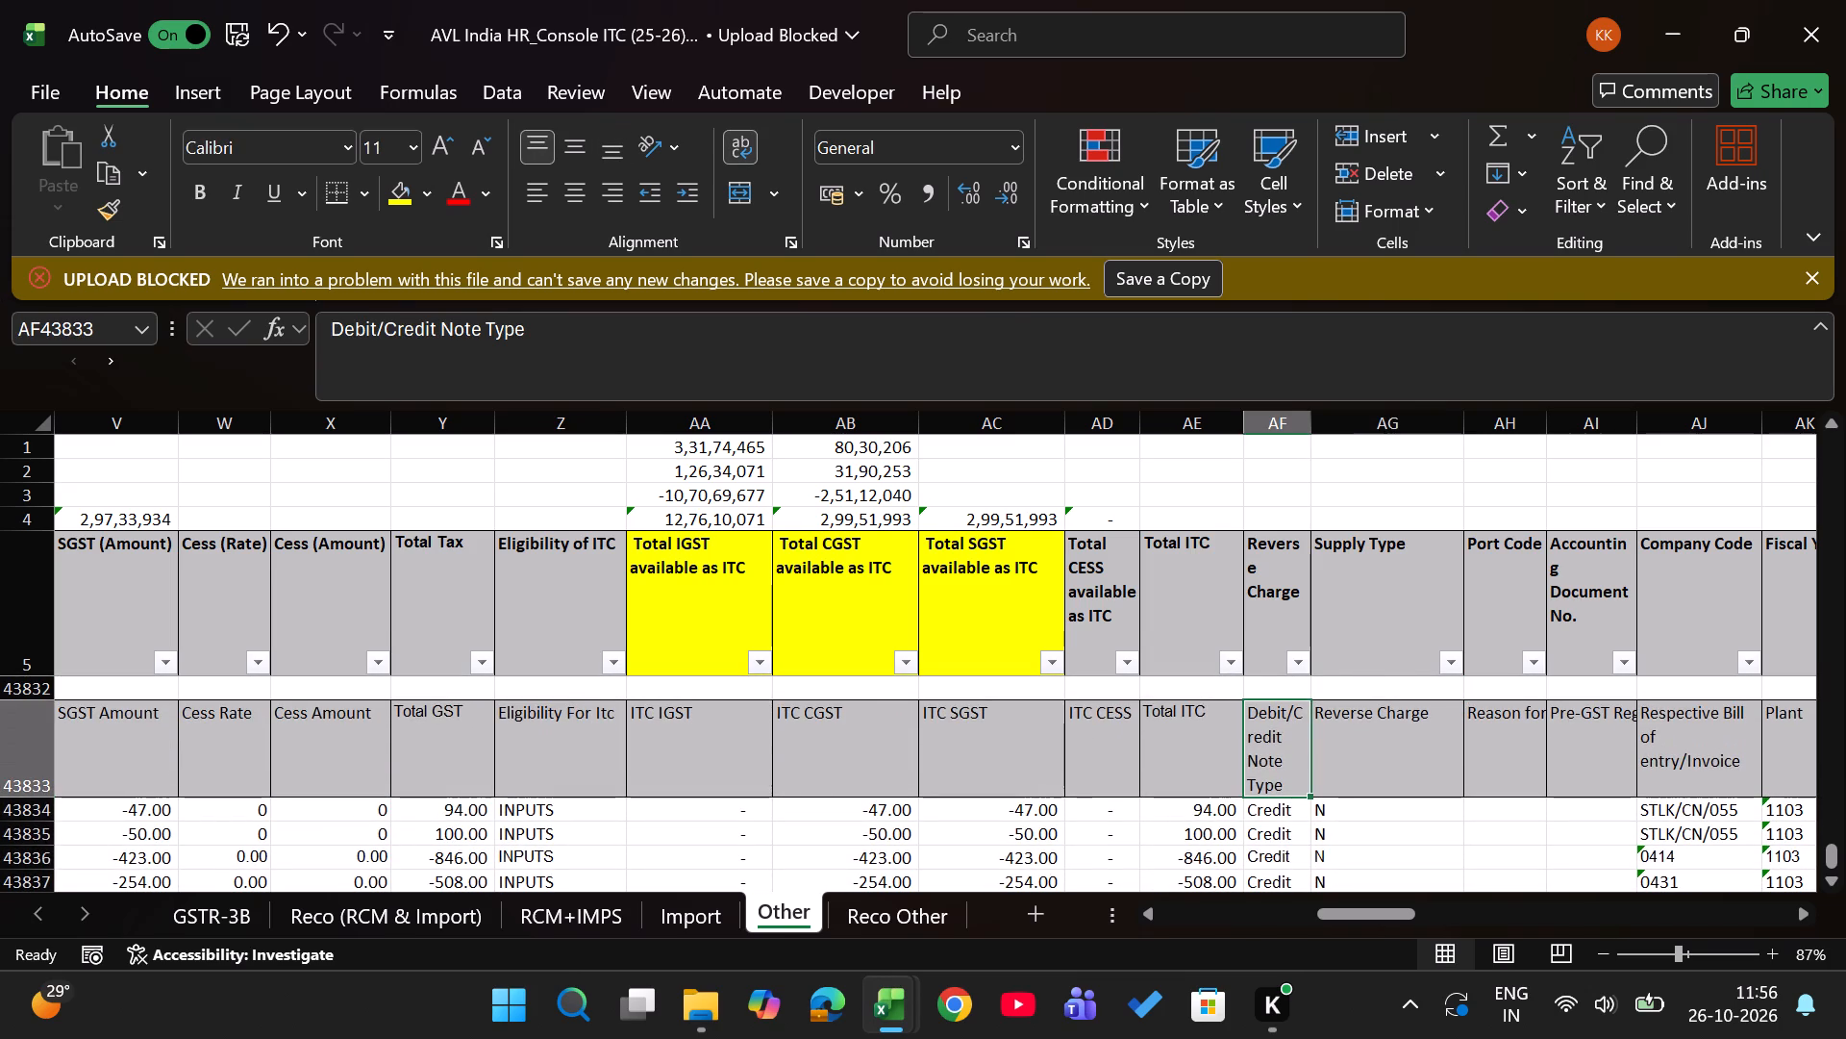
# Move the Respective Bill of entry/Invoice cells from AJ43833 to AJ43851 to CP43833, under the matching header.
pyautogui.press('Right')
pyautogui.press('Right')
pyautogui.press('Right')
pyautogui.press('Right')
pyautogui.press('Right')
pyautogui.press('Right')
pyautogui.press('Right')
pyautogui.press('Right')
pyautogui.press('Right')
pyautogui.press('Right')
pyautogui.press('Right')
pyautogui.press('Left')
pyautogui.press('Left')
pyautogui.press('Left')
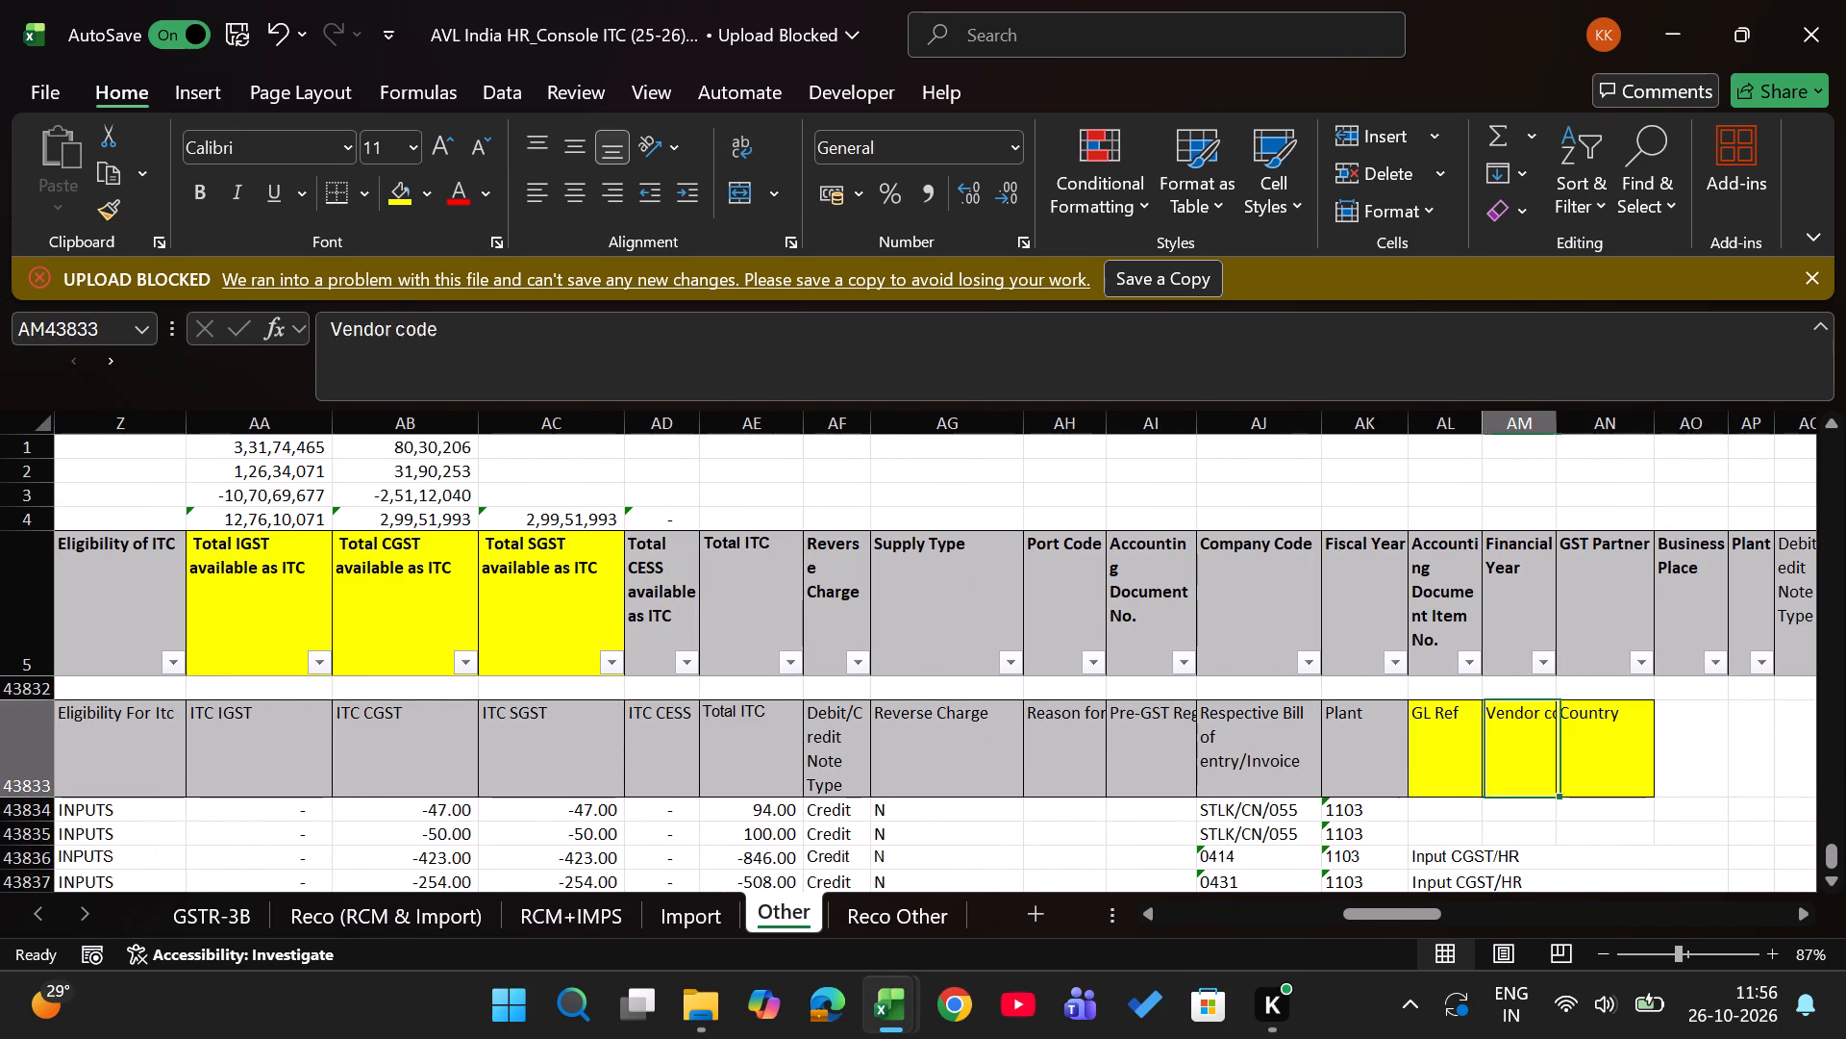
pyautogui.press('Left')
pyautogui.press('Left')
pyautogui.press('Left')
pyautogui.hotkey('ctrl', 'shift', 'Down')
pyautogui.hotkey('shift', 'Down')
pyautogui.hotkey('shift', 'Up')
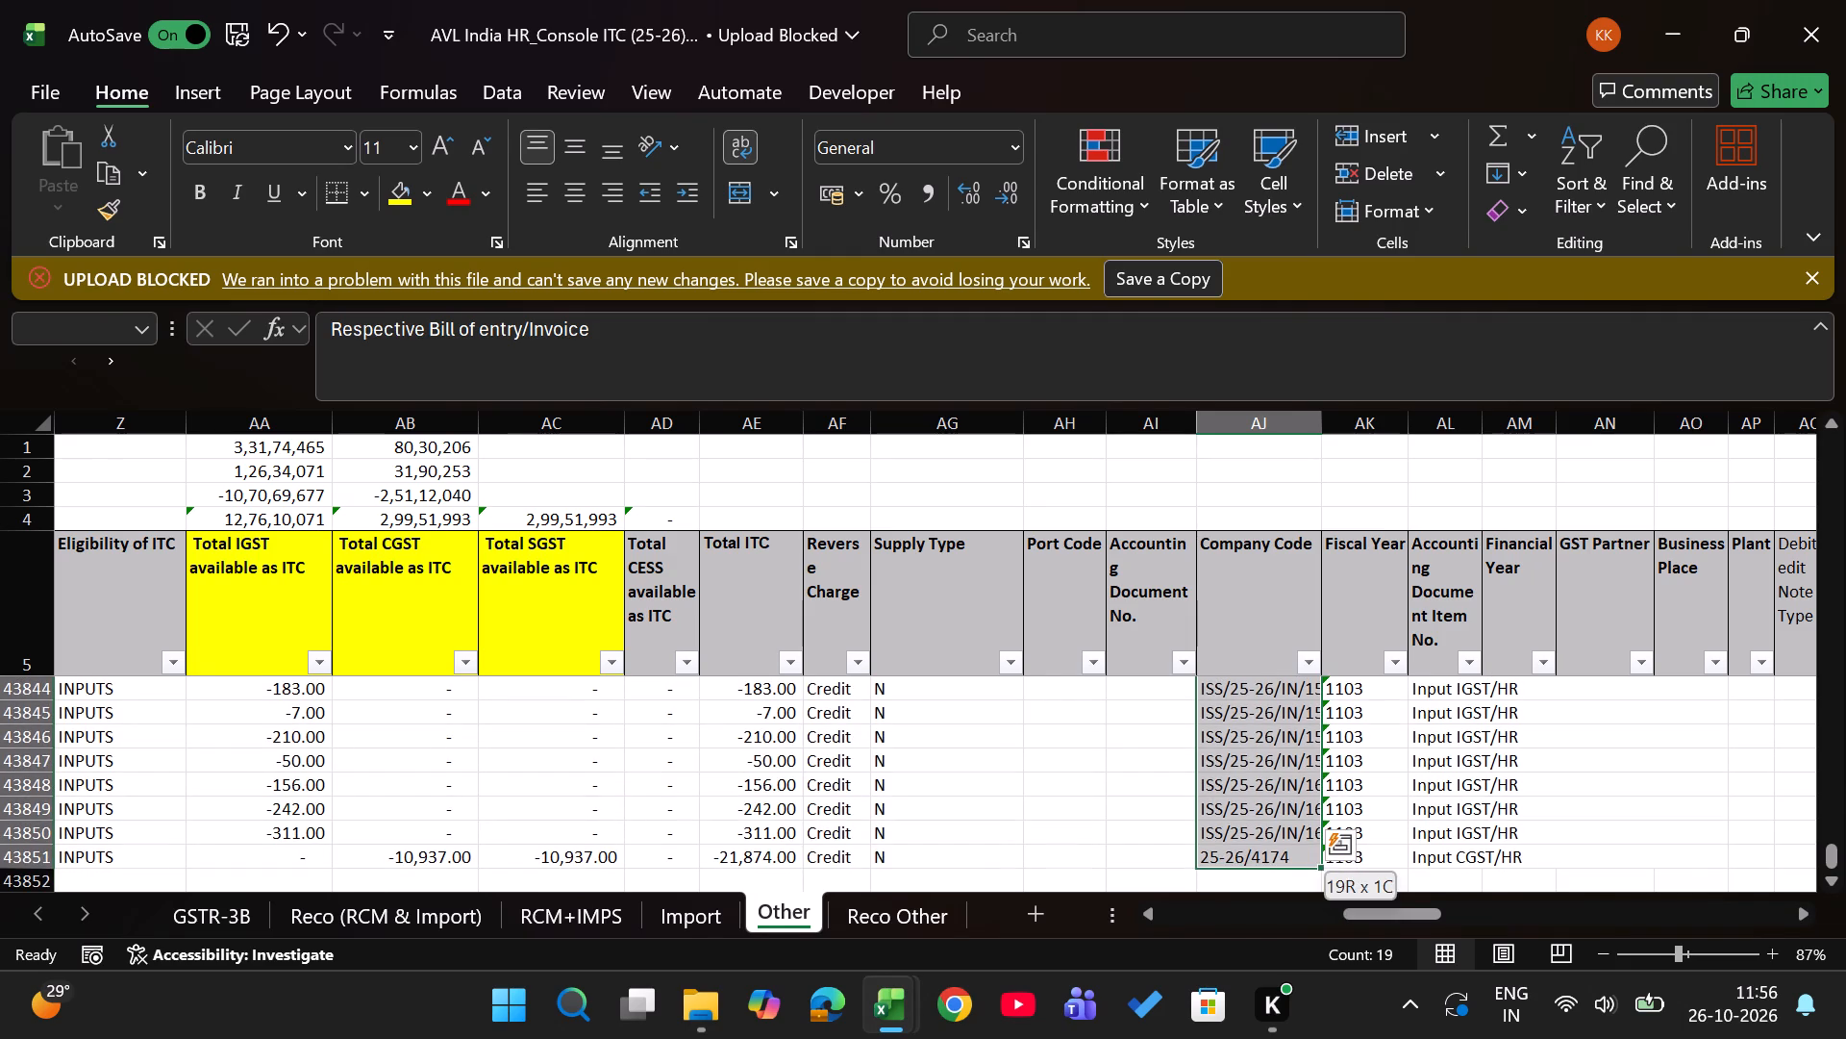
pyautogui.hotkey('ctrl', 'x')
pyautogui.press('Right')
pyautogui.press('Right')
pyautogui.press('Right')
pyautogui.press('Right')
pyautogui.press('Right')
pyautogui.press('Right')
pyautogui.press('Right')
pyautogui.press('Right')
pyautogui.press('Right')
pyautogui.press('Right')
pyautogui.press('Right')
pyautogui.press('Right')
pyautogui.press('Right')
pyautogui.press('Right')
pyautogui.press('Right')
pyautogui.press('Right')
pyautogui.press('Right')
pyautogui.press('Right')
pyautogui.press('Right')
pyautogui.press('Right')
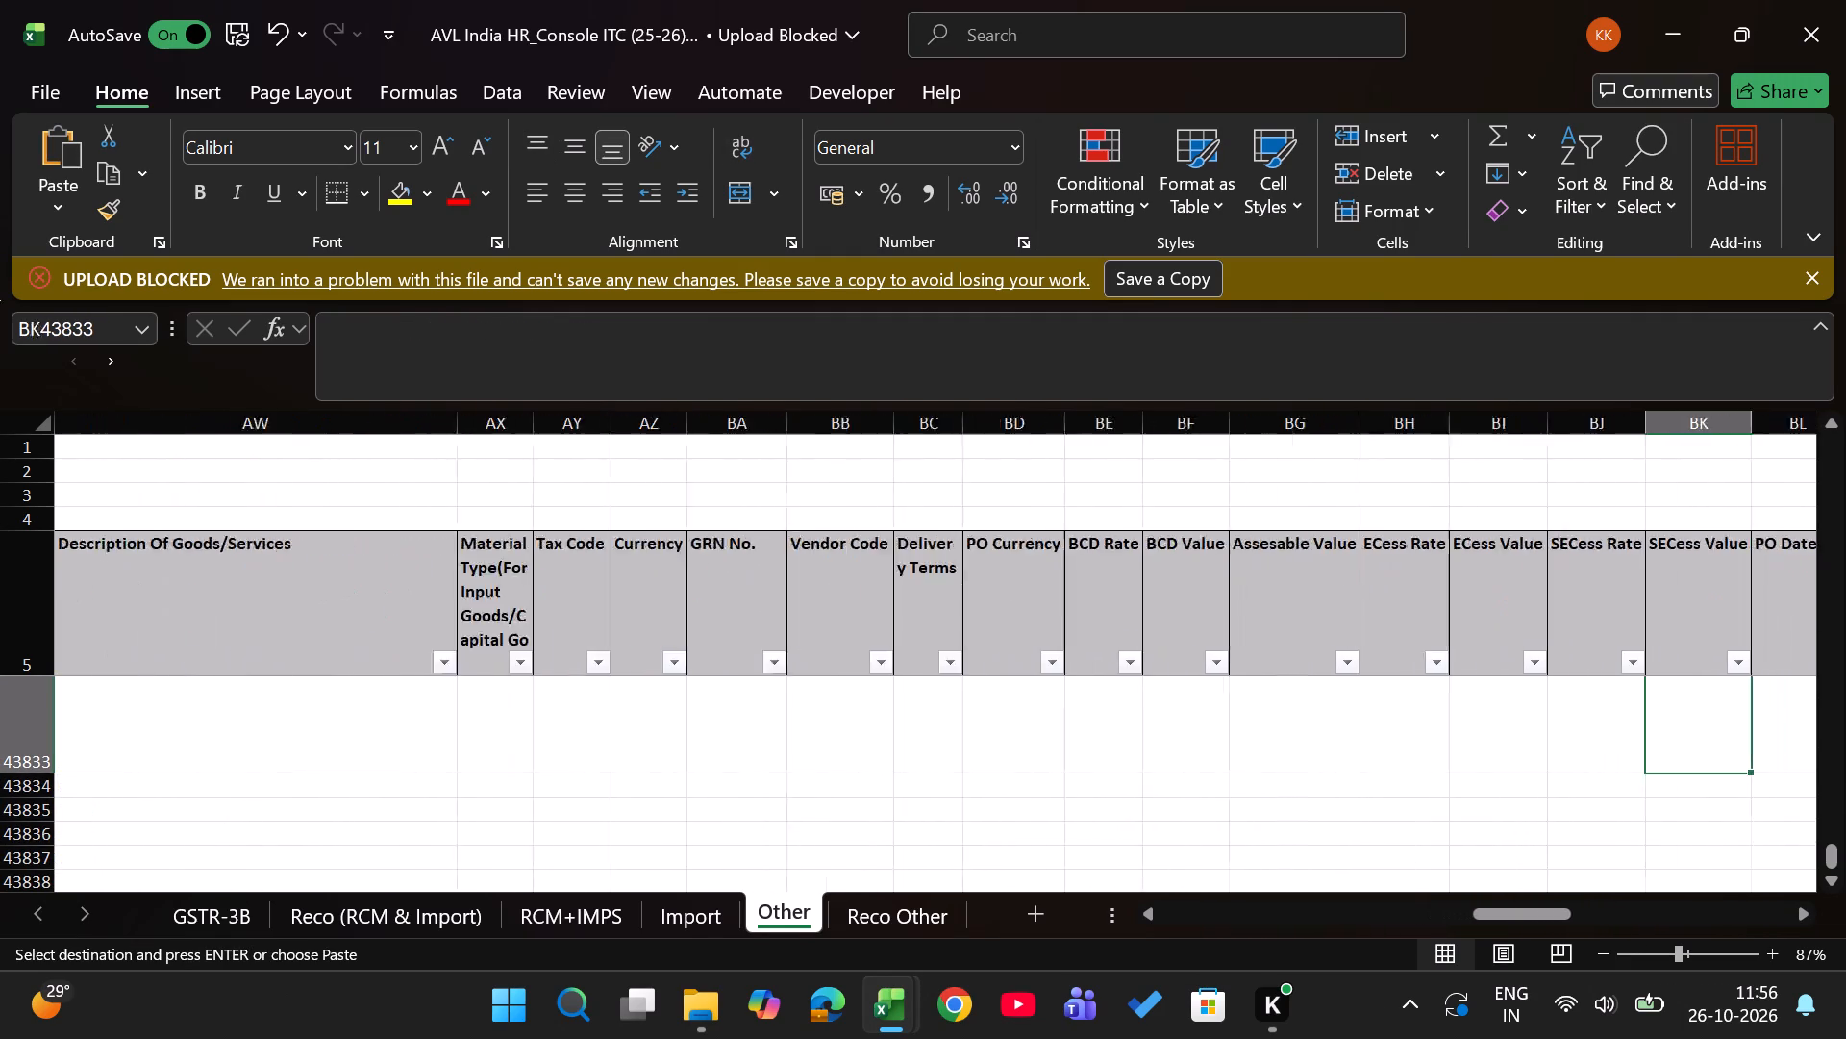
pyautogui.press('Left')
pyautogui.press('Left')
pyautogui.press('Left')
pyautogui.press('Left')
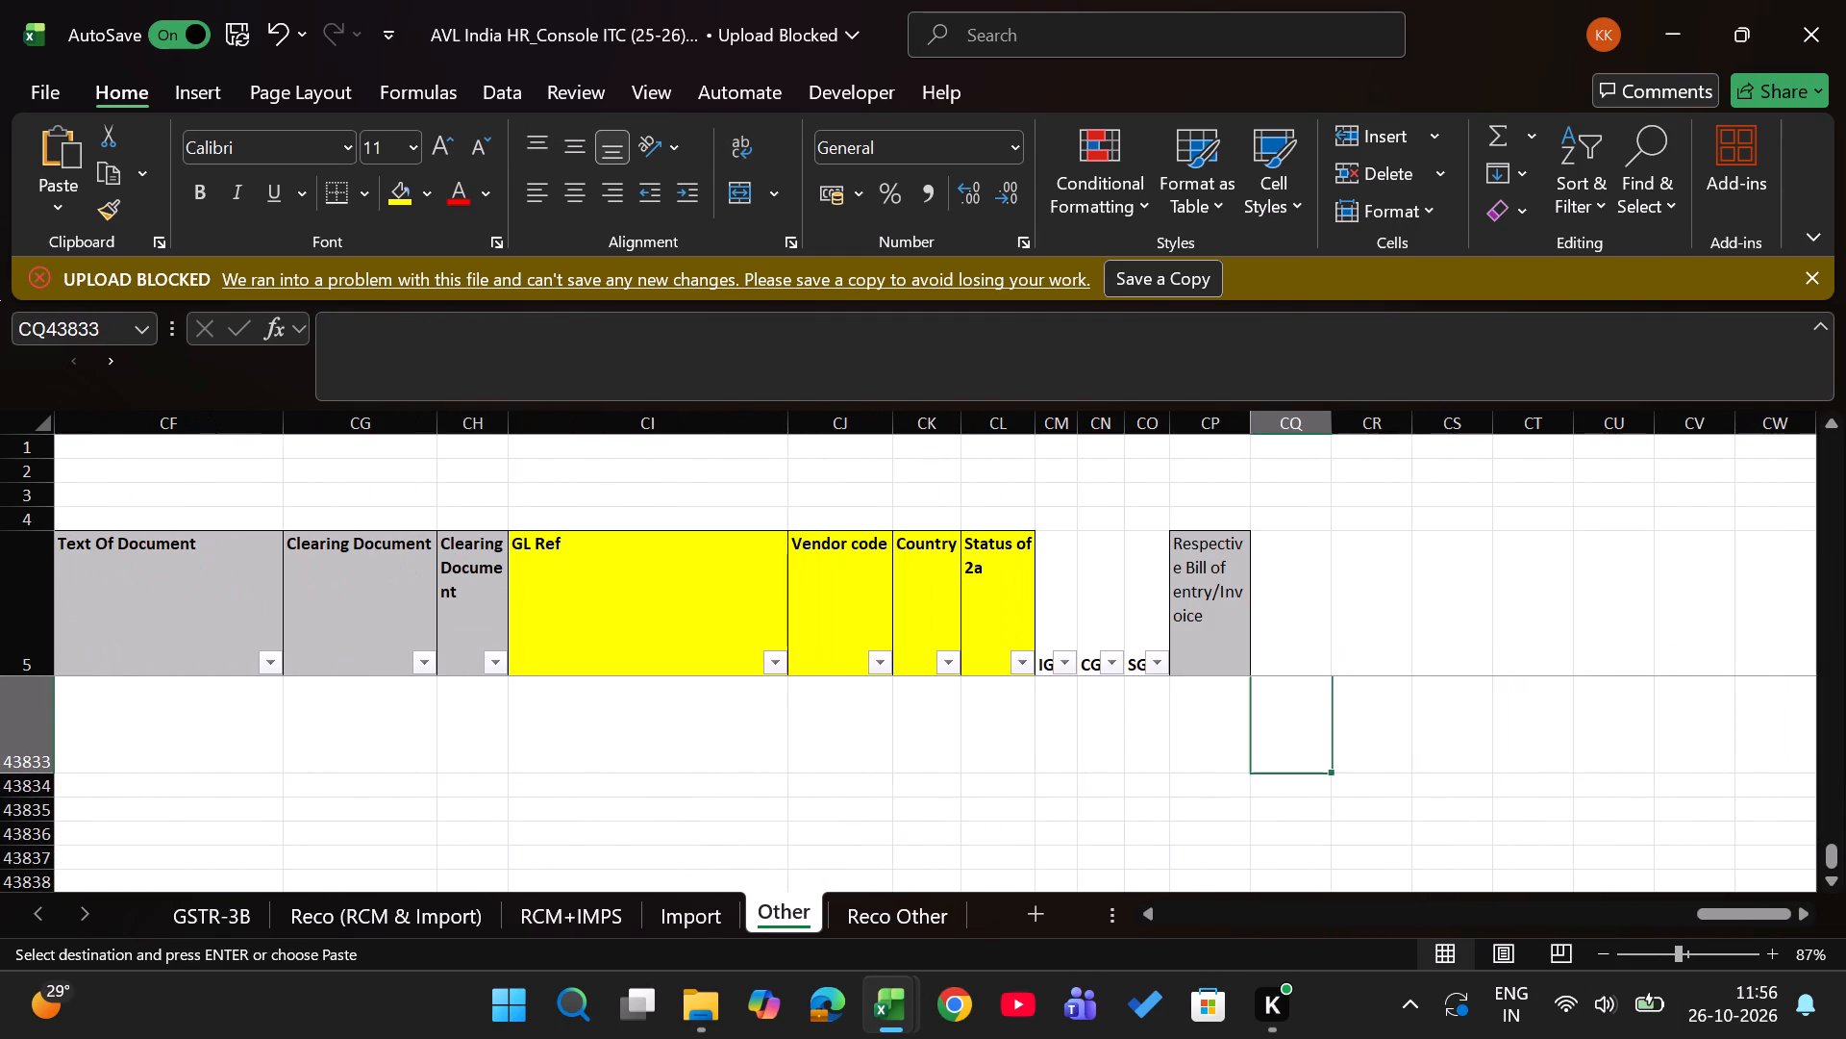
pyautogui.press('Return')
pyautogui.hotkey('ctrl', 'z')
pyautogui.press('Left')
pyautogui.press('Return')
# Move the GL Ref, Vendor code and Country cells from AL43833 through AN43851 to CI43833, under their matching headers.
pyautogui.press('Left')
pyautogui.press('Left')
pyautogui.press('Left')
pyautogui.press('Left')
pyautogui.press('Left')
pyautogui.press('Left')
pyautogui.press('Left')
pyautogui.press('Left')
pyautogui.press('Left')
pyautogui.press('Left')
pyautogui.press('Left')
pyautogui.press('Left')
pyautogui.press('Left')
pyautogui.press('Left')
pyautogui.press('Left')
pyautogui.press('Left')
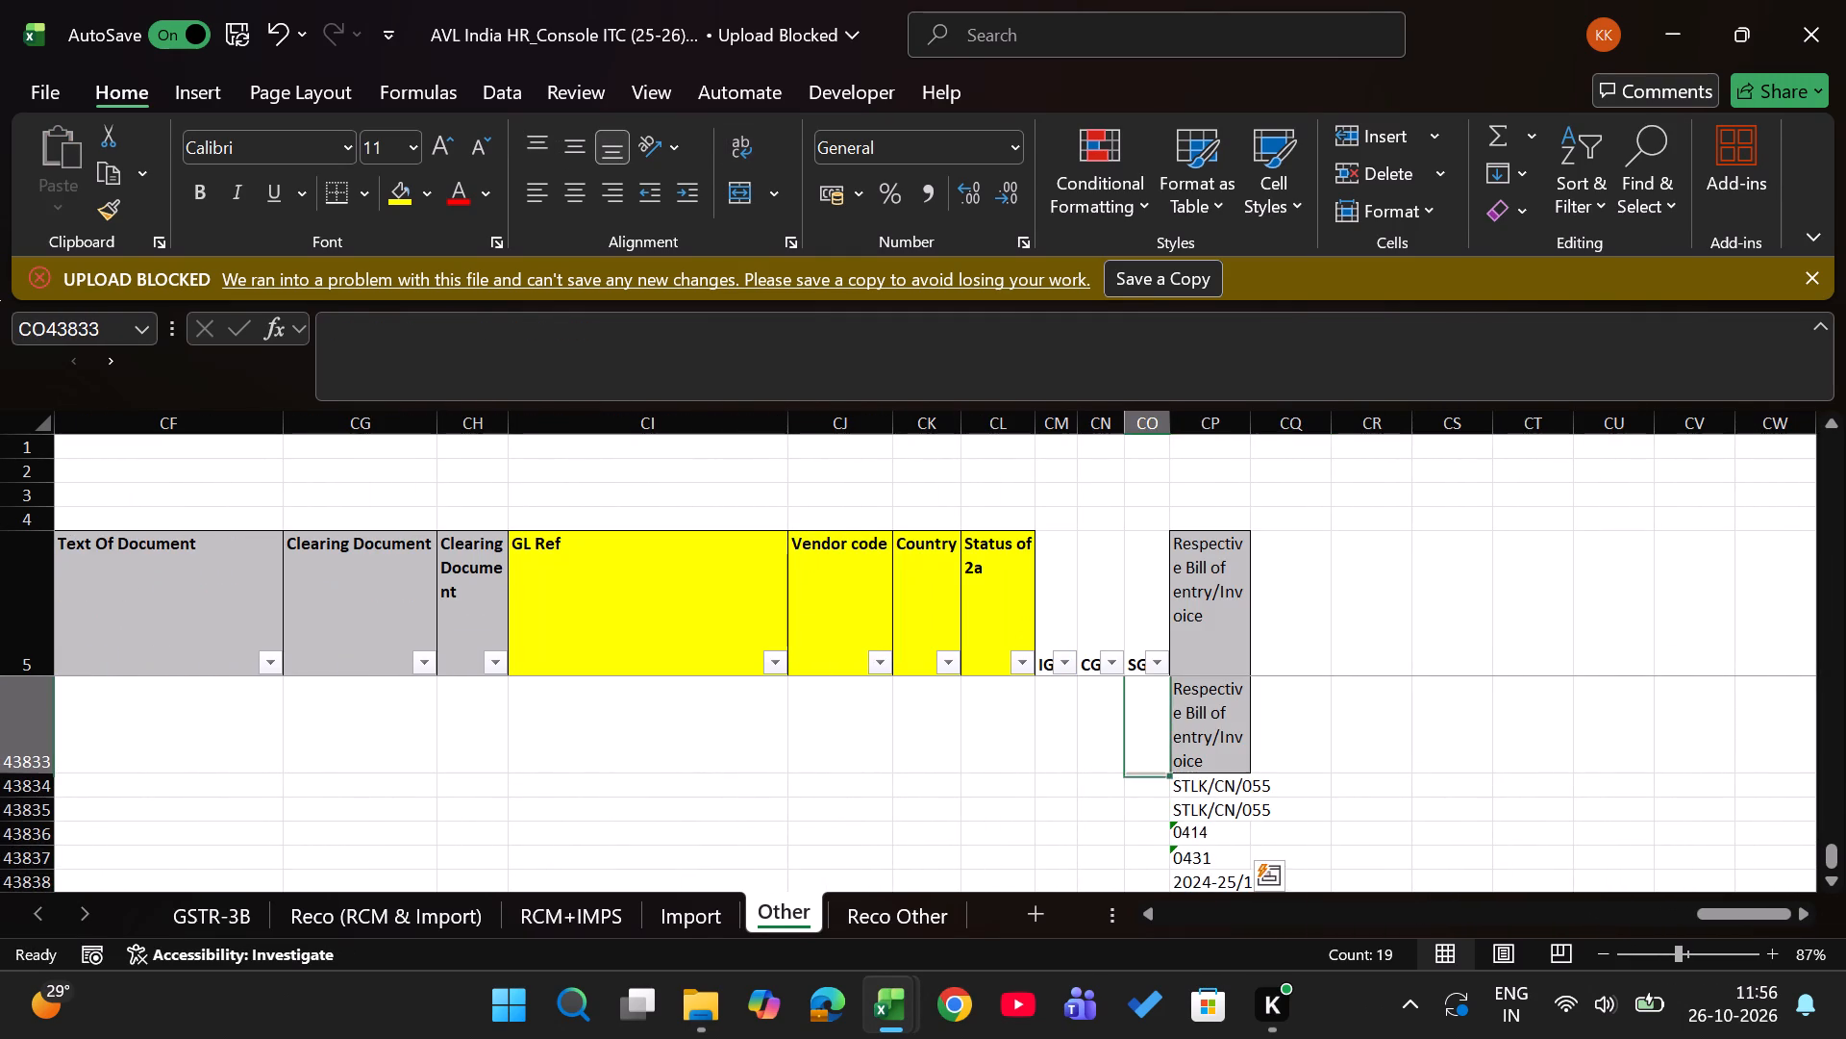
pyautogui.hotkey('ctrl', 'Left')
pyautogui.press('Left')
pyautogui.press('Left')
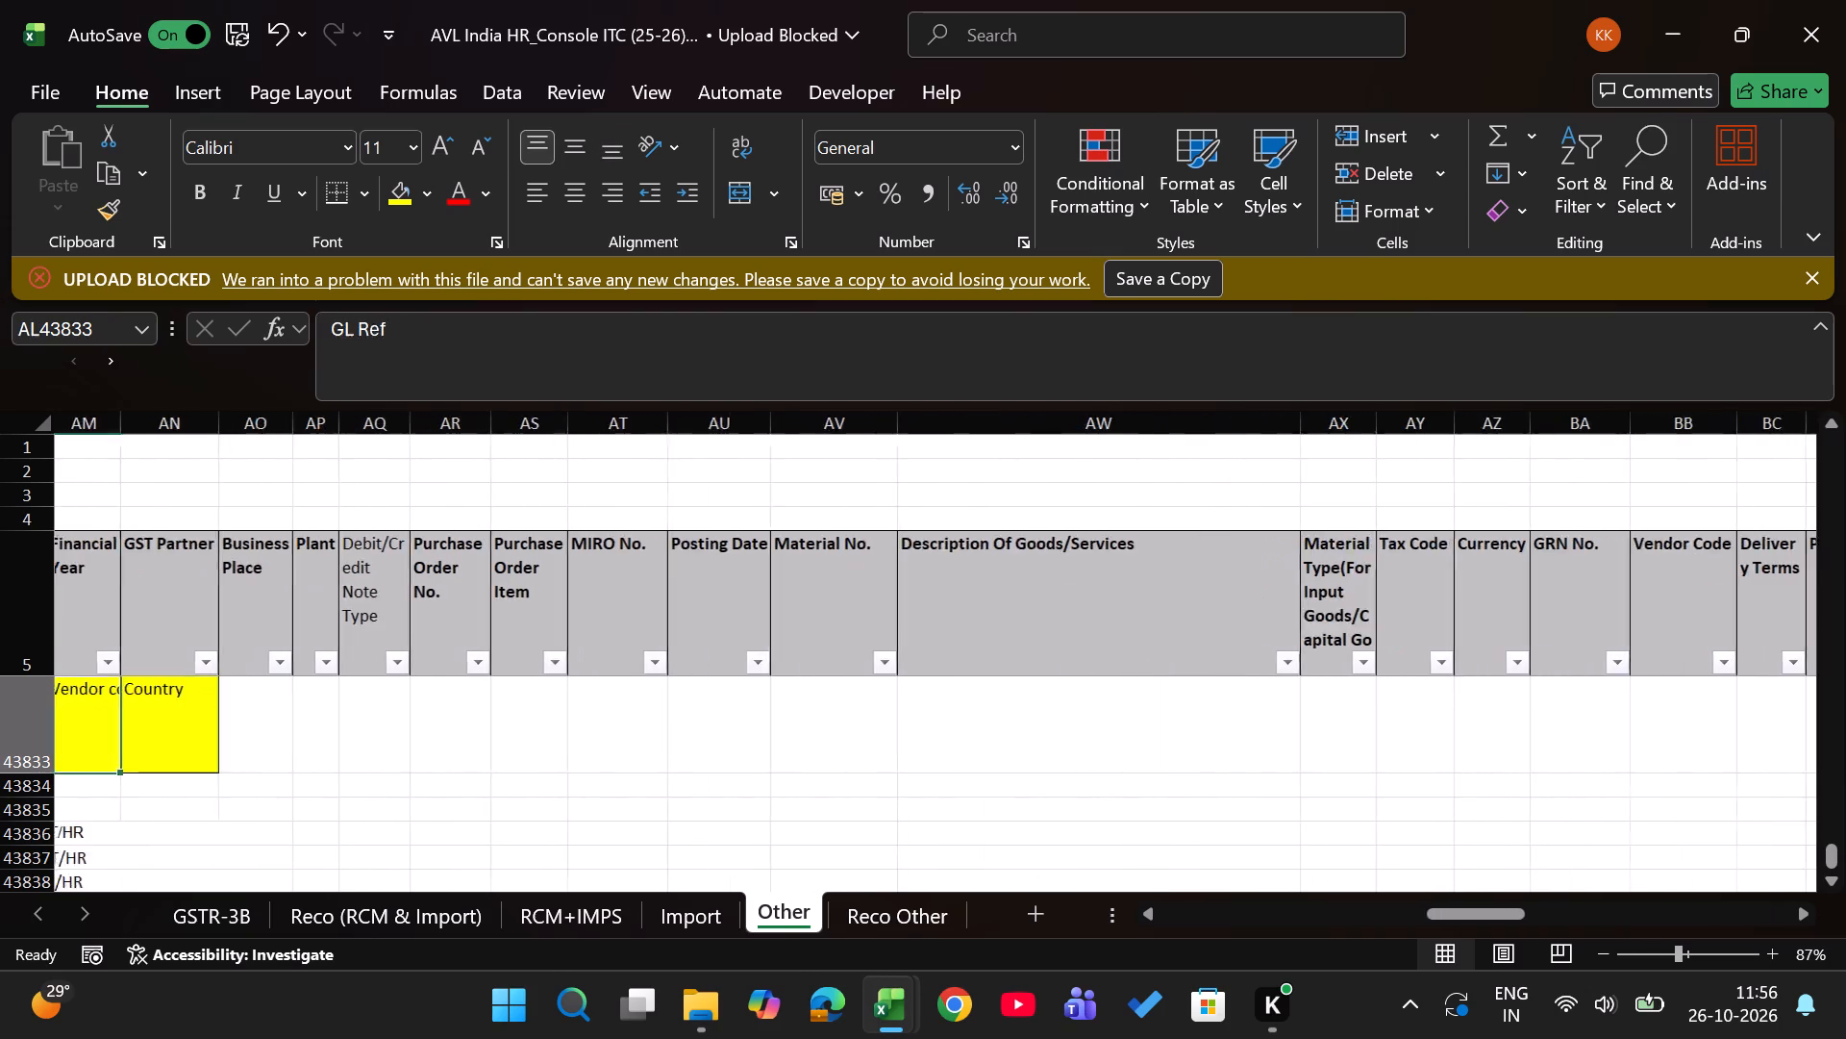
pyautogui.press('Left')
pyautogui.press('Left')
pyautogui.press('Right')
pyautogui.press('Right')
pyautogui.hotkey('shift', 'Right')
pyautogui.hotkey('shift', 'Right')
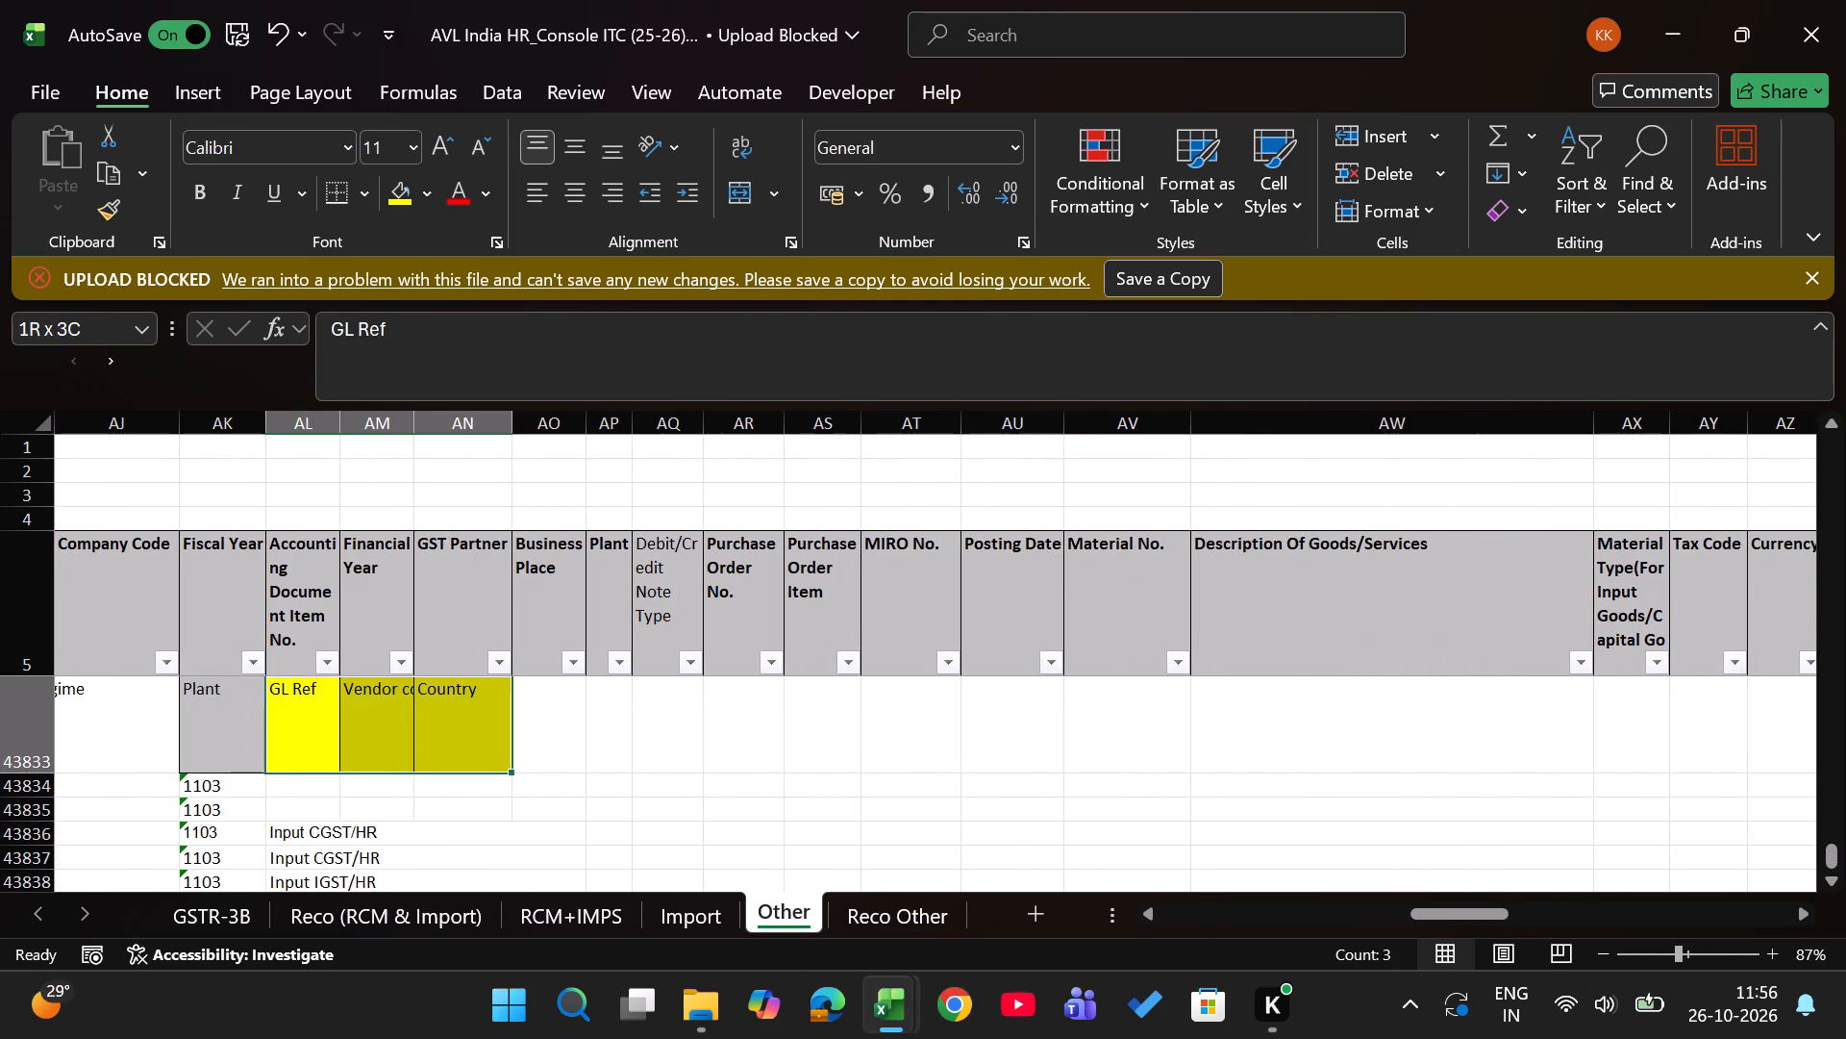
pyautogui.hotkey('ctrl', 'shift', 'Down')
pyautogui.hotkey('shift', 'Down')
pyautogui.hotkey('shift', 'Down')
pyautogui.hotkey('shift', 'Down')
pyautogui.hotkey('shift', 'Down')
pyautogui.hotkey('shift', 'Down')
pyautogui.hotkey('shift', 'Down')
pyautogui.hotkey('shift', 'Down')
pyautogui.hotkey('shift', 'Down')
pyautogui.hotkey('shift', 'Down')
pyautogui.hotkey('shift', 'Down')
pyautogui.hotkey('shift', 'Down')
pyautogui.hotkey('shift', 'Down')
pyautogui.hotkey('shift', 'Down')
pyautogui.hotkey('shift', 'Down')
pyautogui.hotkey('shift', 'Down')
pyautogui.hotkey('shift', 'Down')
pyautogui.hotkey('shift', 'Down')
pyautogui.hotkey('shift', 'Down')
pyautogui.hotkey('shift', 'Down')
pyautogui.hotkey('shift', 'Down')
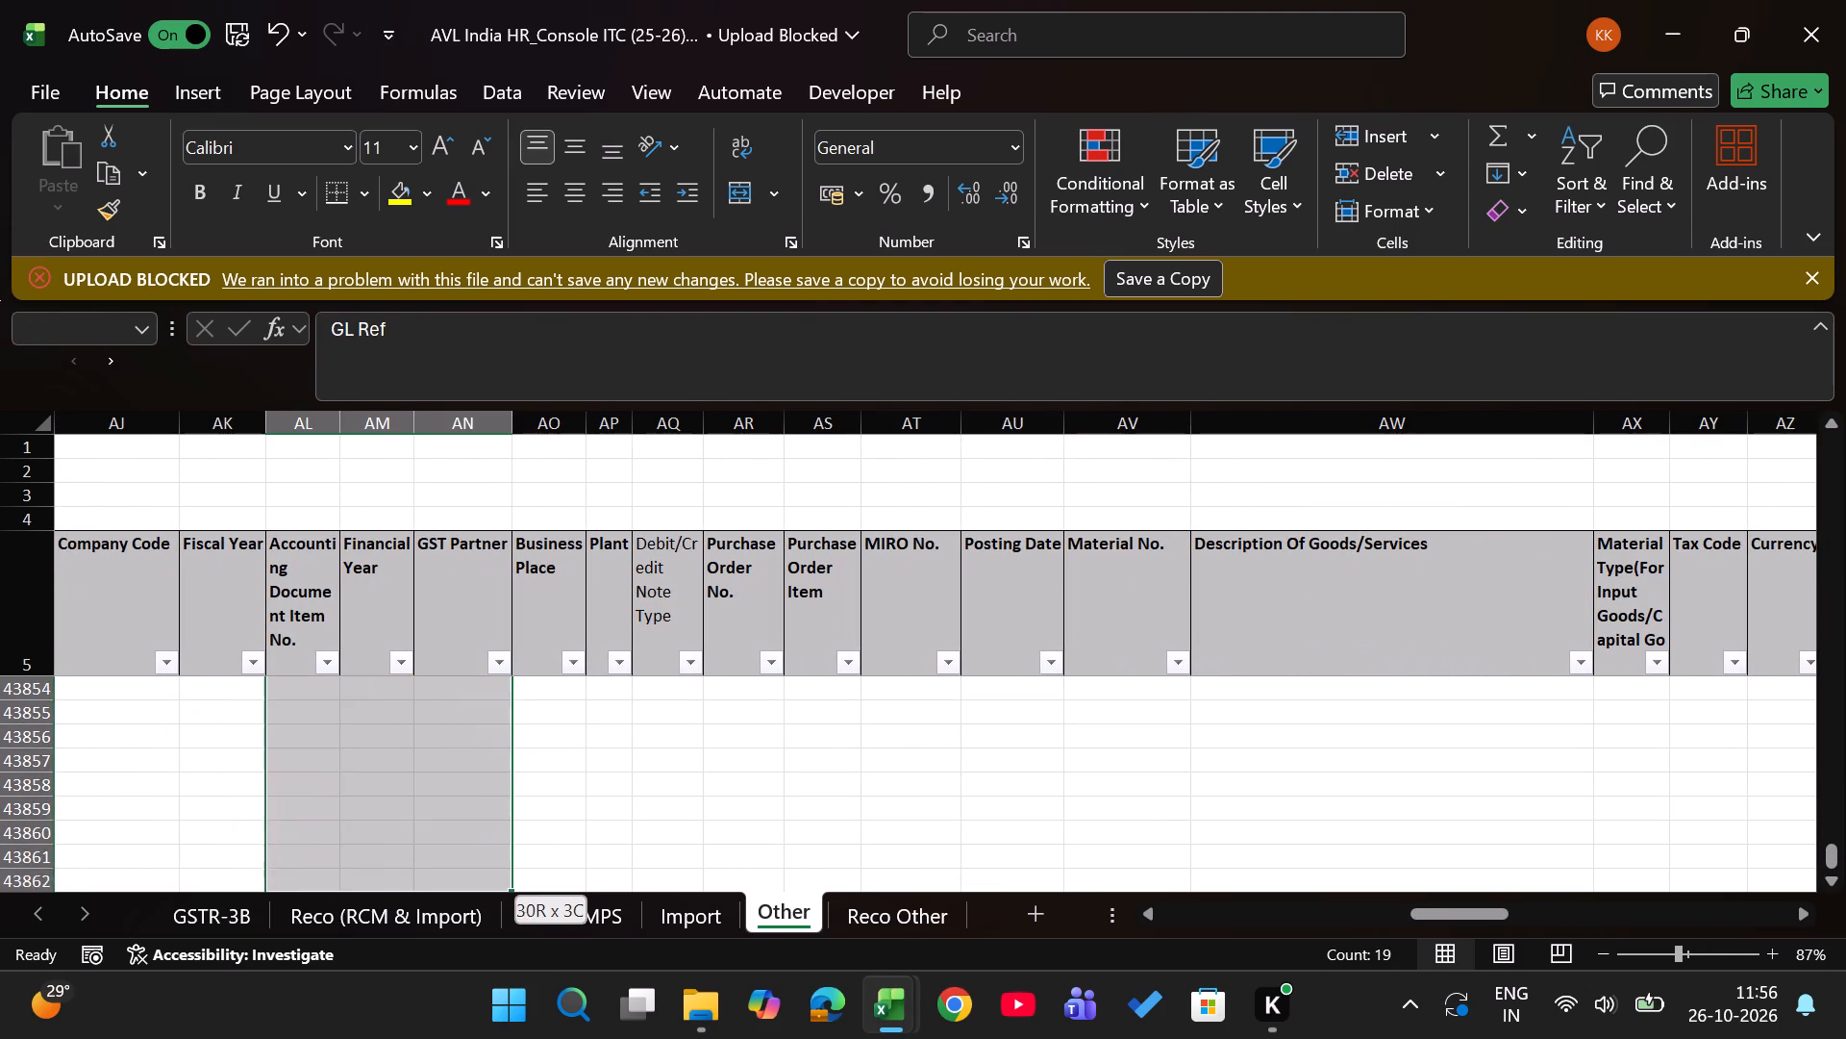
pyautogui.hotkey('shift', 'Up')
pyautogui.hotkey('shift', 'Up')
pyautogui.hotkey('shift', 'Up')
pyautogui.hotkey('shift', 'Up')
pyautogui.hotkey('shift', 'Up')
pyautogui.hotkey('shift', 'Up')
pyautogui.hotkey('shift', 'Up')
pyautogui.hotkey('shift', 'Up')
pyautogui.hotkey('shift', 'Up')
pyautogui.hotkey('shift', 'Up')
pyautogui.hotkey('shift', 'Up')
pyautogui.hotkey('ctrl', 'x')
pyautogui.press('Right')
pyautogui.press('Right')
pyautogui.press('Right')
pyautogui.press('Right')
pyautogui.press('Right')
pyautogui.press('Right')
pyautogui.press('Right')
pyautogui.press('Right')
pyautogui.press('Right')
pyautogui.press('Right')
pyautogui.press('Right')
pyautogui.press('Right')
pyautogui.press('Right')
pyautogui.press('Right')
pyautogui.press('Right')
pyautogui.press('Right')
pyautogui.press('Right')
pyautogui.press('Right')
pyautogui.press('Right')
pyautogui.press('Right')
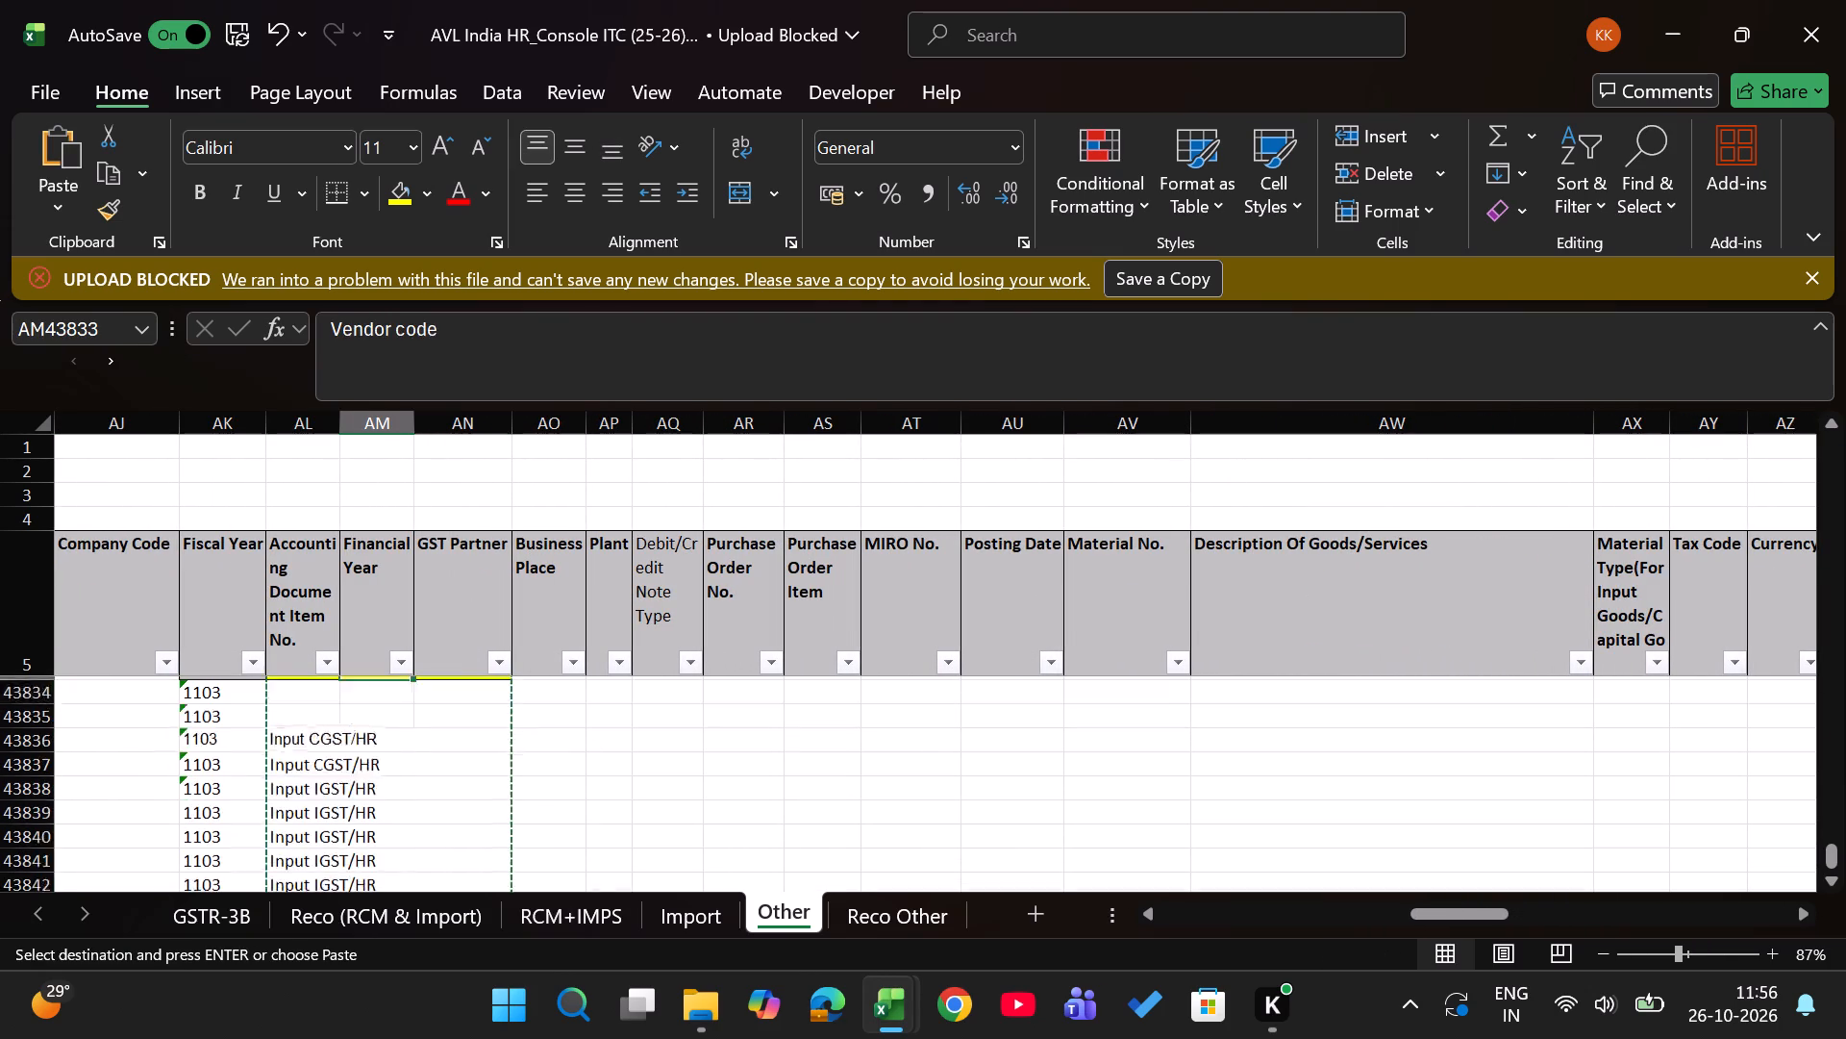
pyautogui.hotkey('ctrl', 'Right')
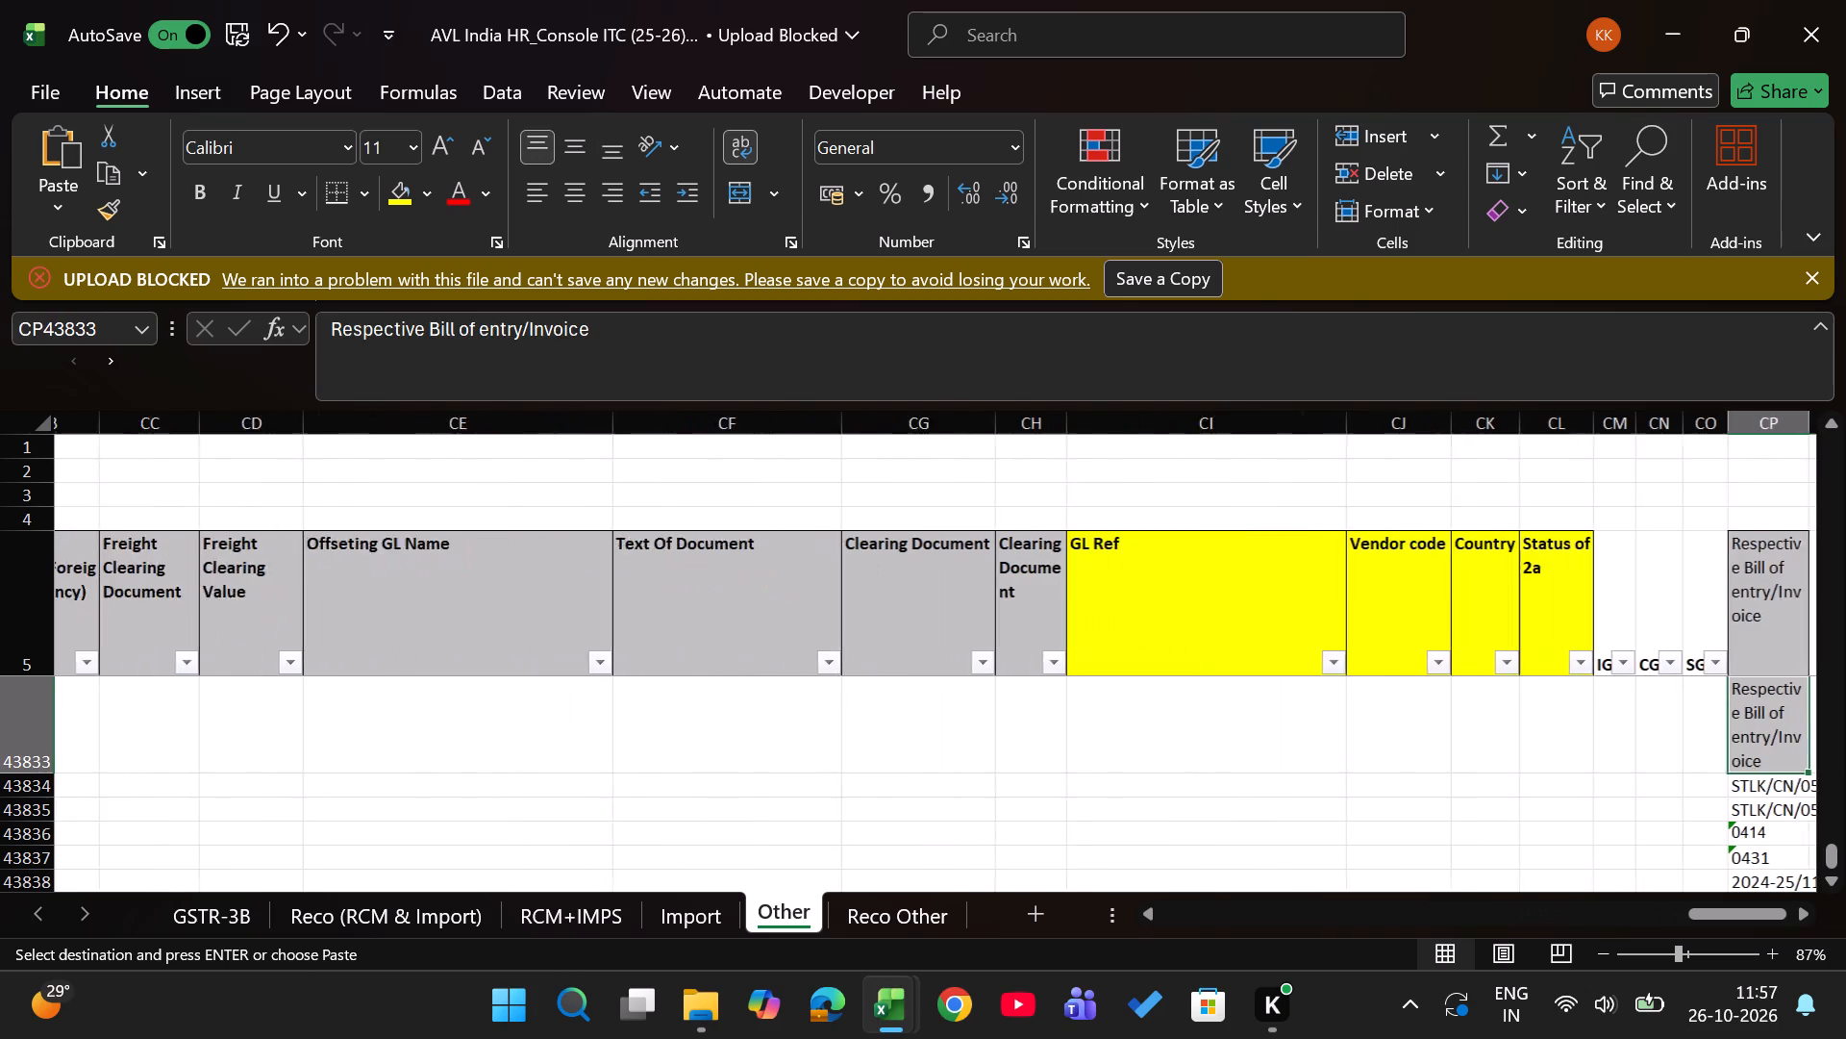
pyautogui.press('Right')
pyautogui.press('Left')
pyautogui.press('Left')
pyautogui.press('Left')
pyautogui.press('Left')
pyautogui.press('Left')
pyautogui.press('Left')
pyautogui.press('Left')
pyautogui.press('Left')
pyautogui.press('Return')
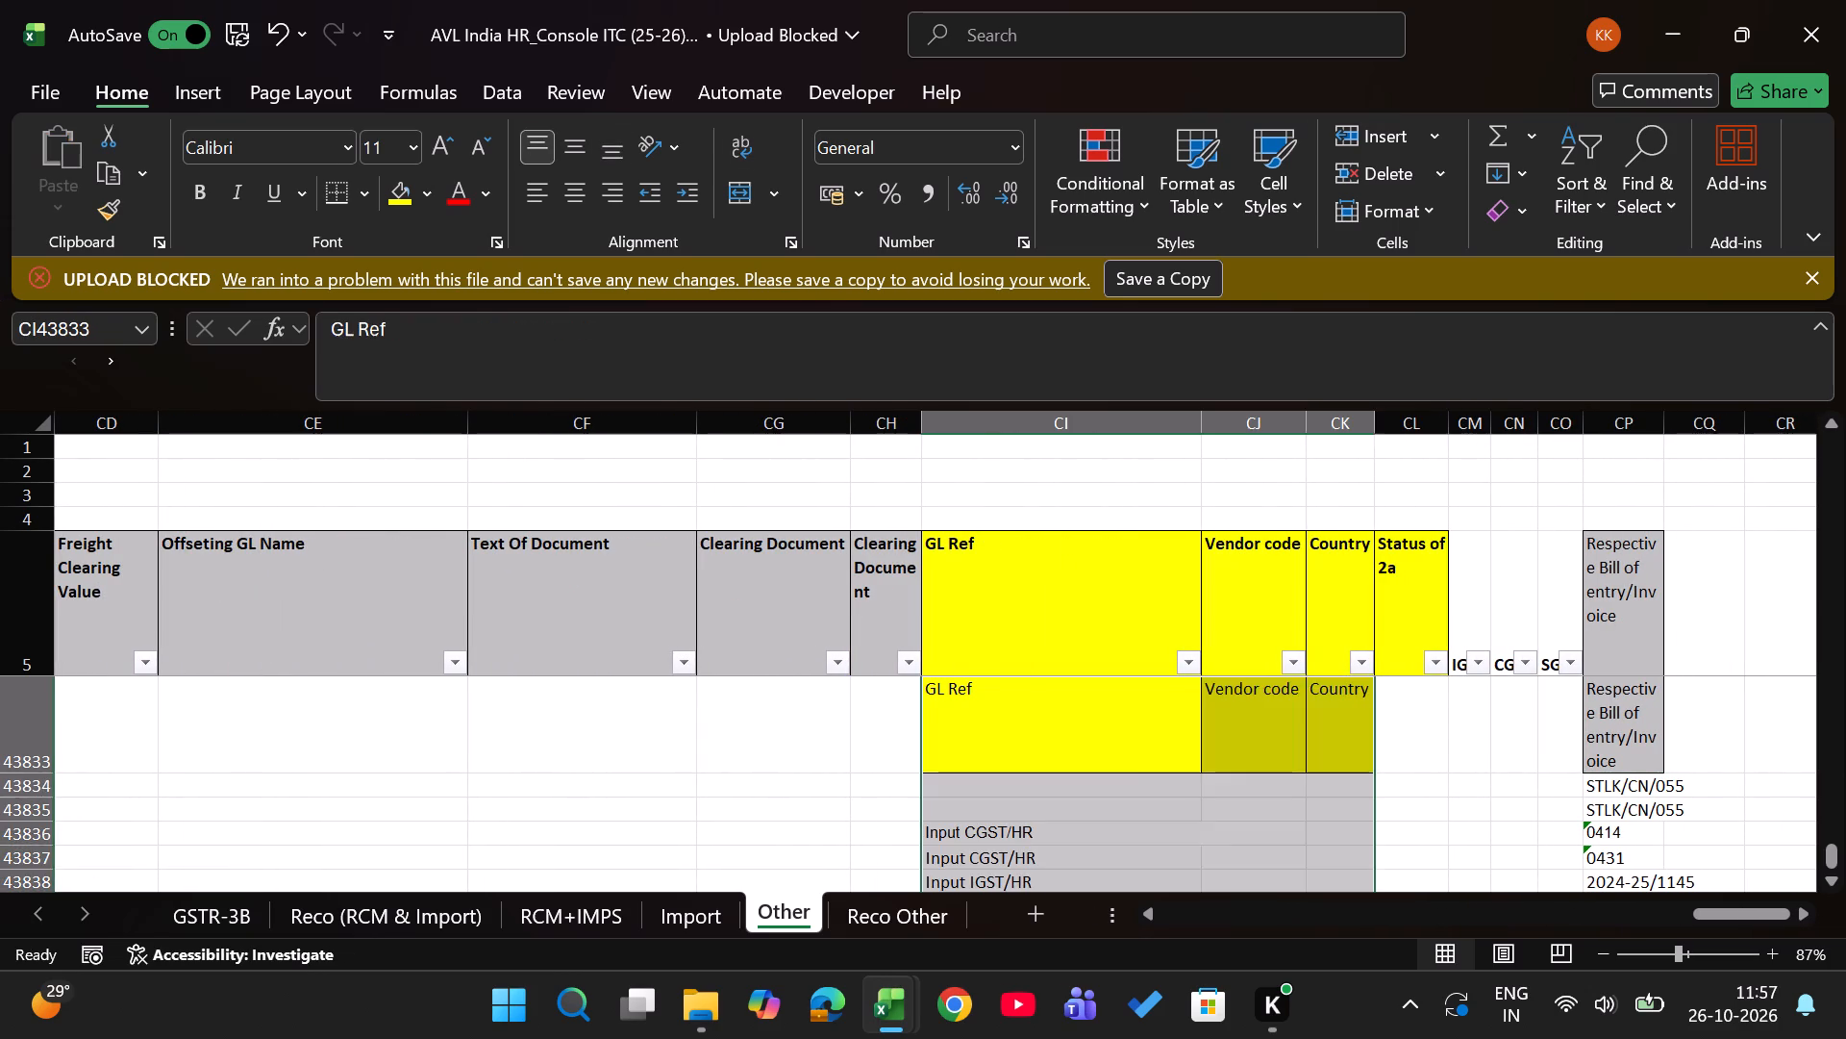
# Move the Plant cells AK43833 to AK43851 to AP43833, under the matching Plant header.
pyautogui.press('Right')
pyautogui.press('Left')
pyautogui.hotkey('ctrl', 'Left')
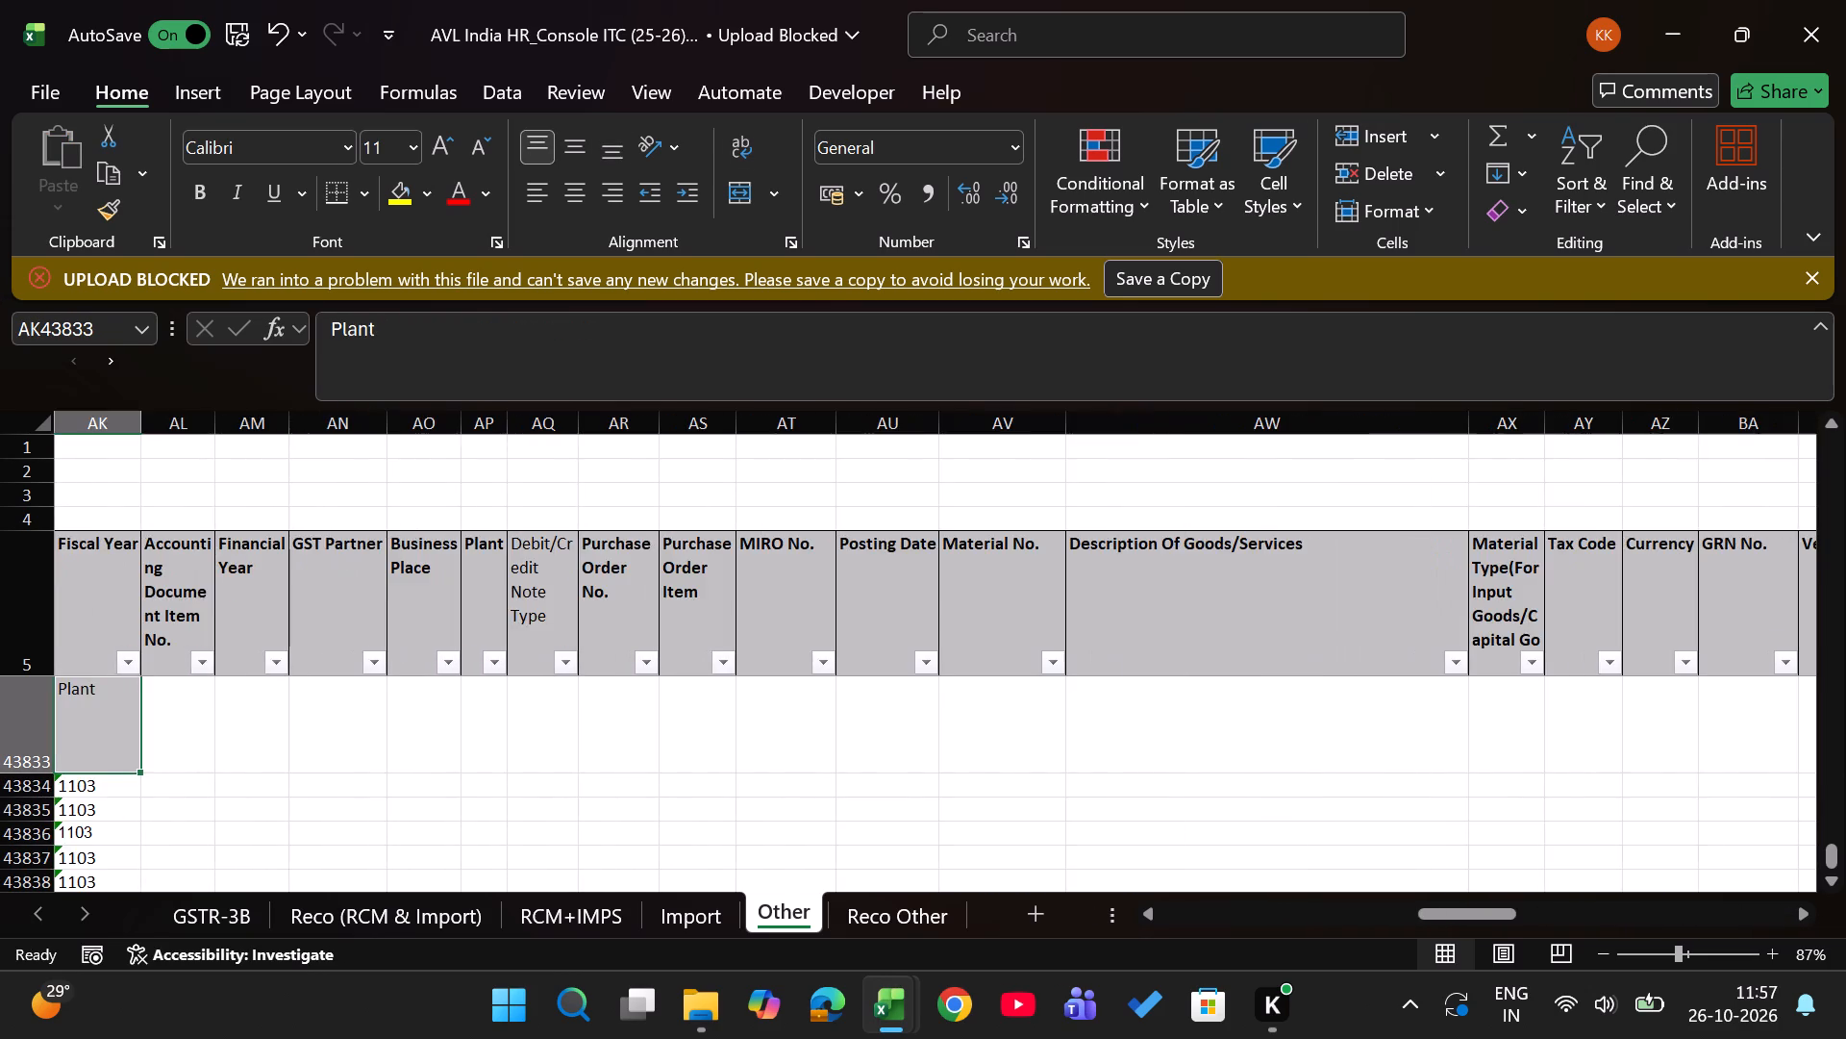
pyautogui.press('Left')
pyautogui.press('Left')
pyautogui.press('Right')
pyautogui.press('Right')
pyautogui.hotkey('ctrl', 'shift', 'Down')
pyautogui.hotkey('ctrl', 'x')
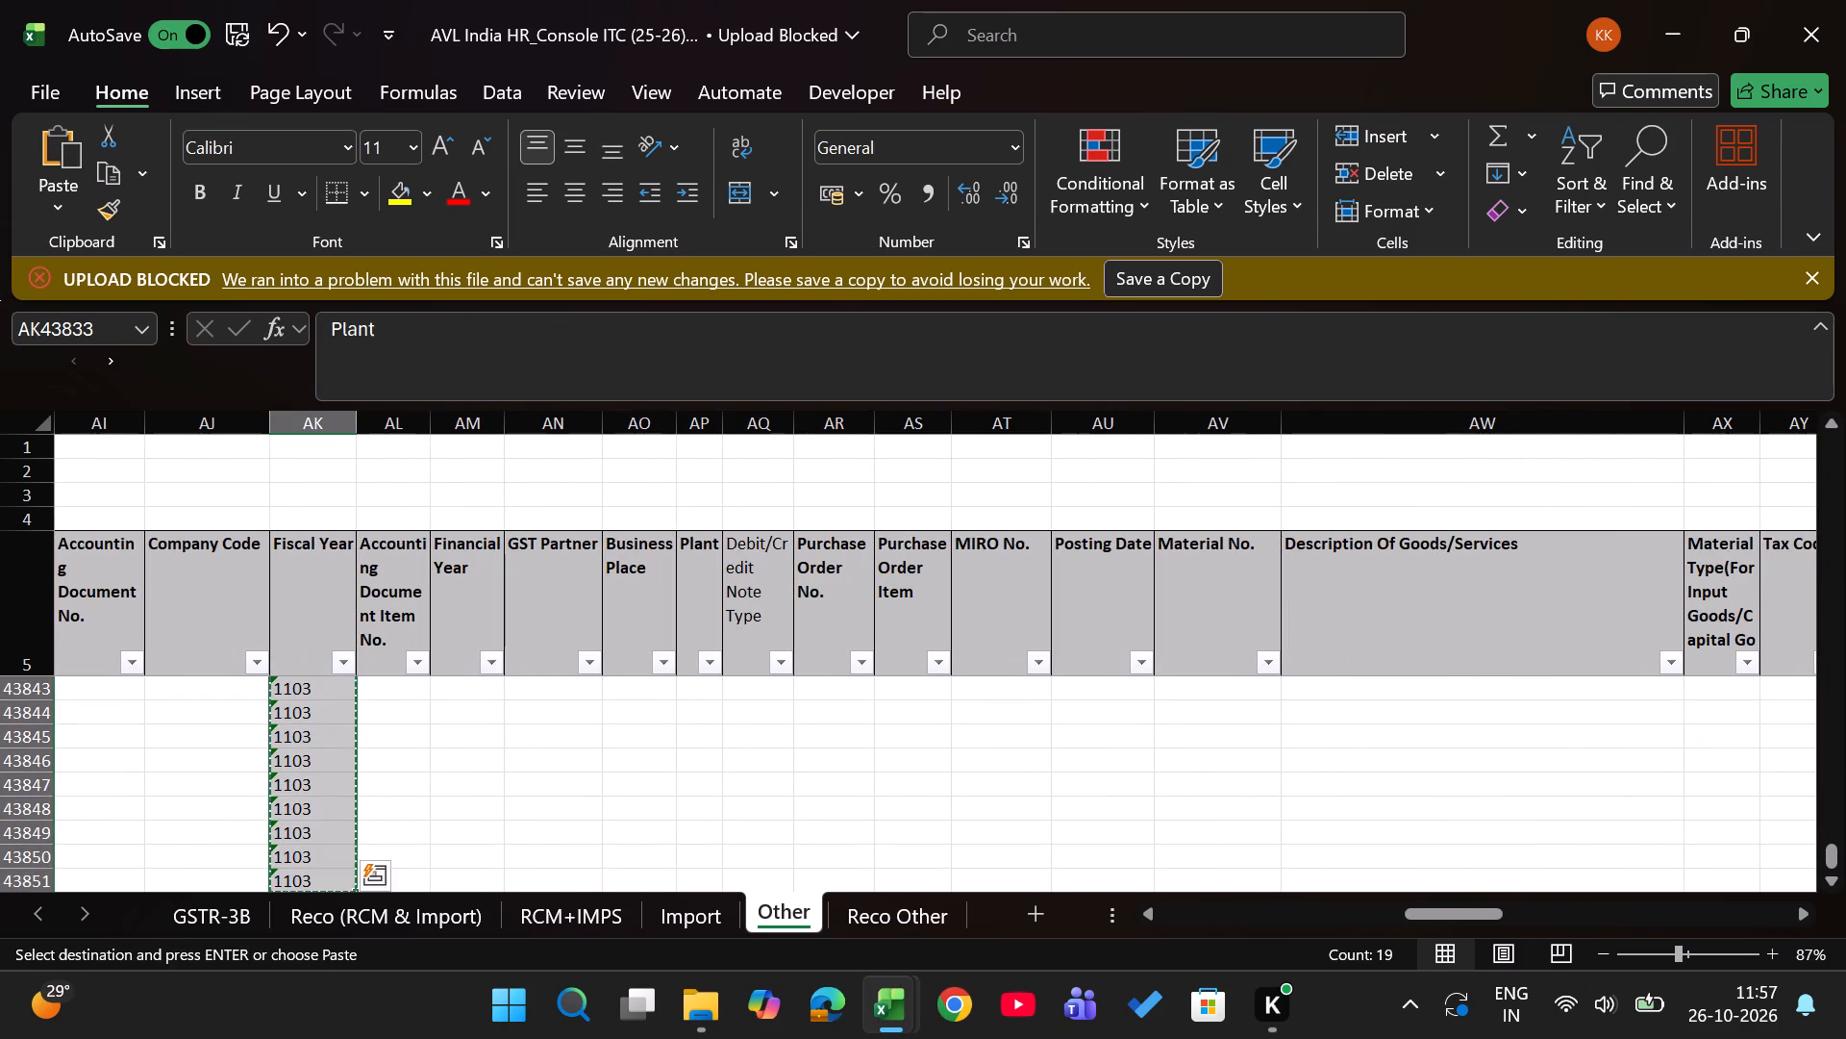
pyautogui.press('Right')
pyautogui.press('Right')
pyautogui.press('Right')
pyautogui.press('Right')
pyautogui.press('Right')
pyautogui.press('Right')
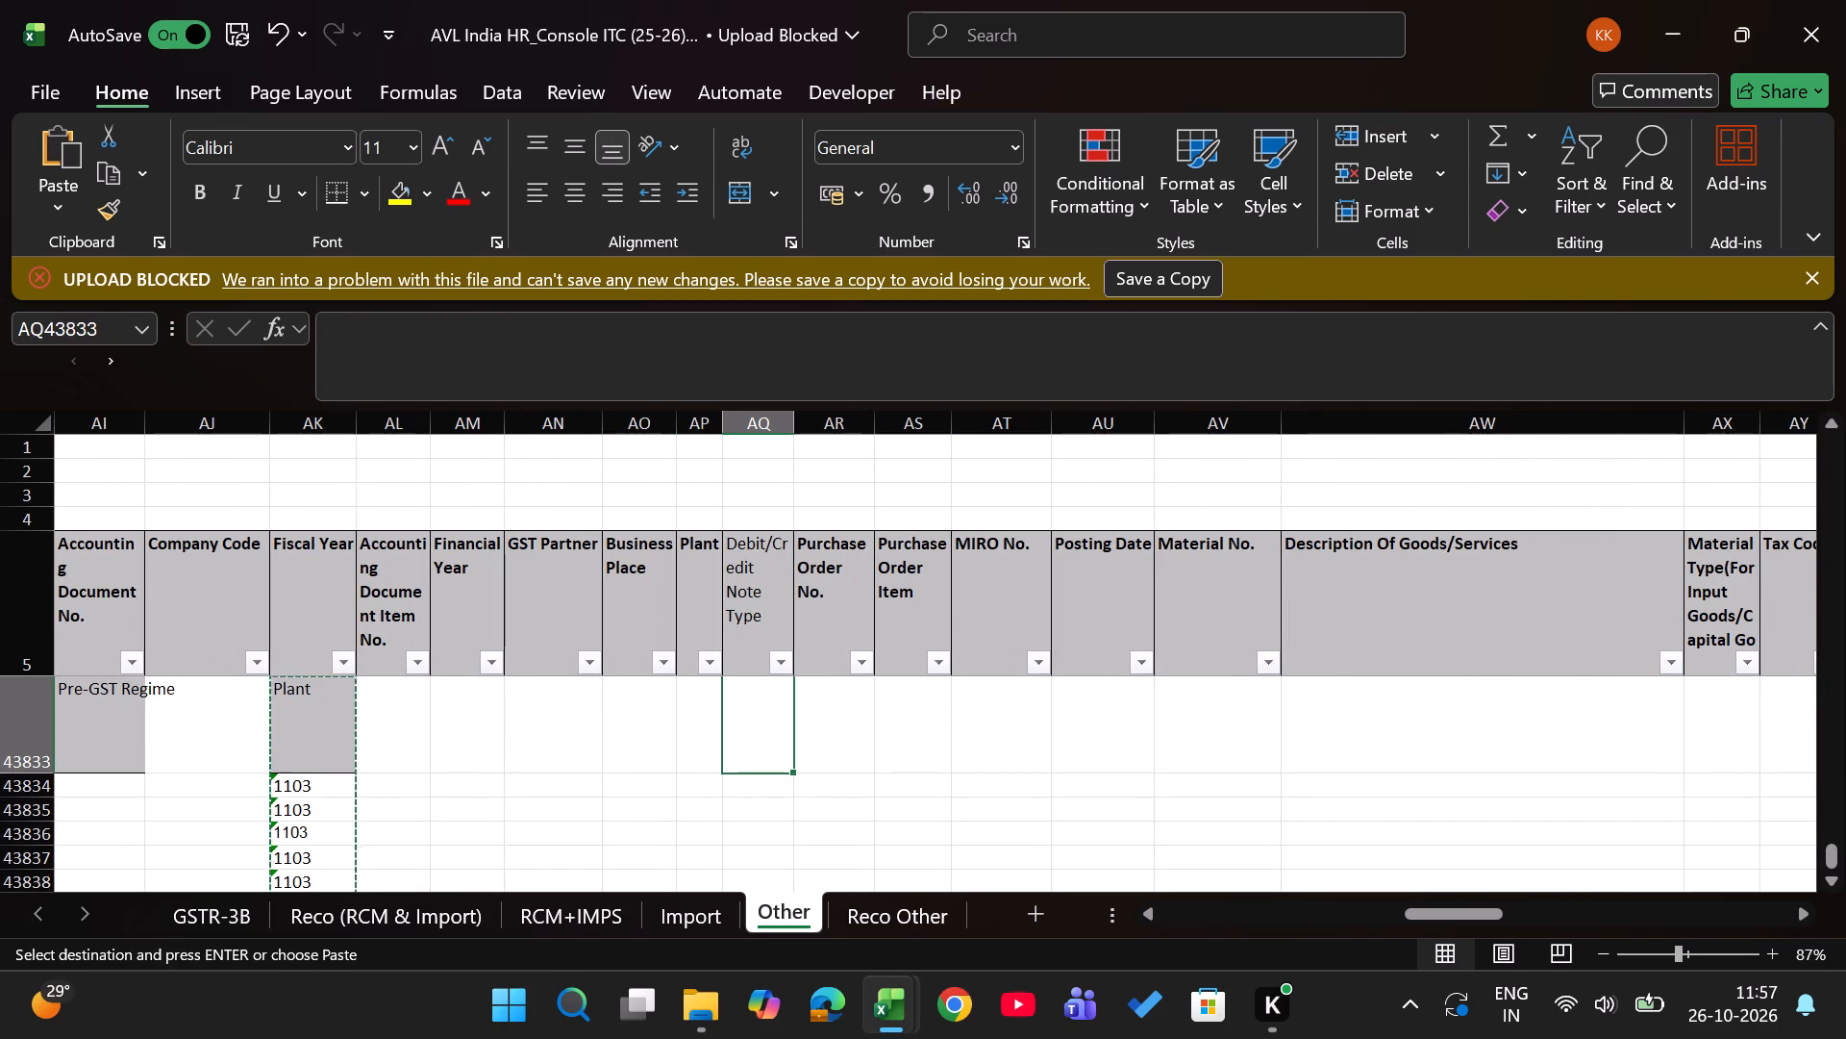
pyautogui.press('Left')
pyautogui.press('Return')
# Move the Debit/Credit Note Type cells AF43833 to AF43851 to AQ43833, under the matching header.
pyautogui.press('Left')
pyautogui.press('Left')
pyautogui.press('Left')
pyautogui.press('Left')
pyautogui.press('Left')
pyautogui.press('Left')
pyautogui.press('Left')
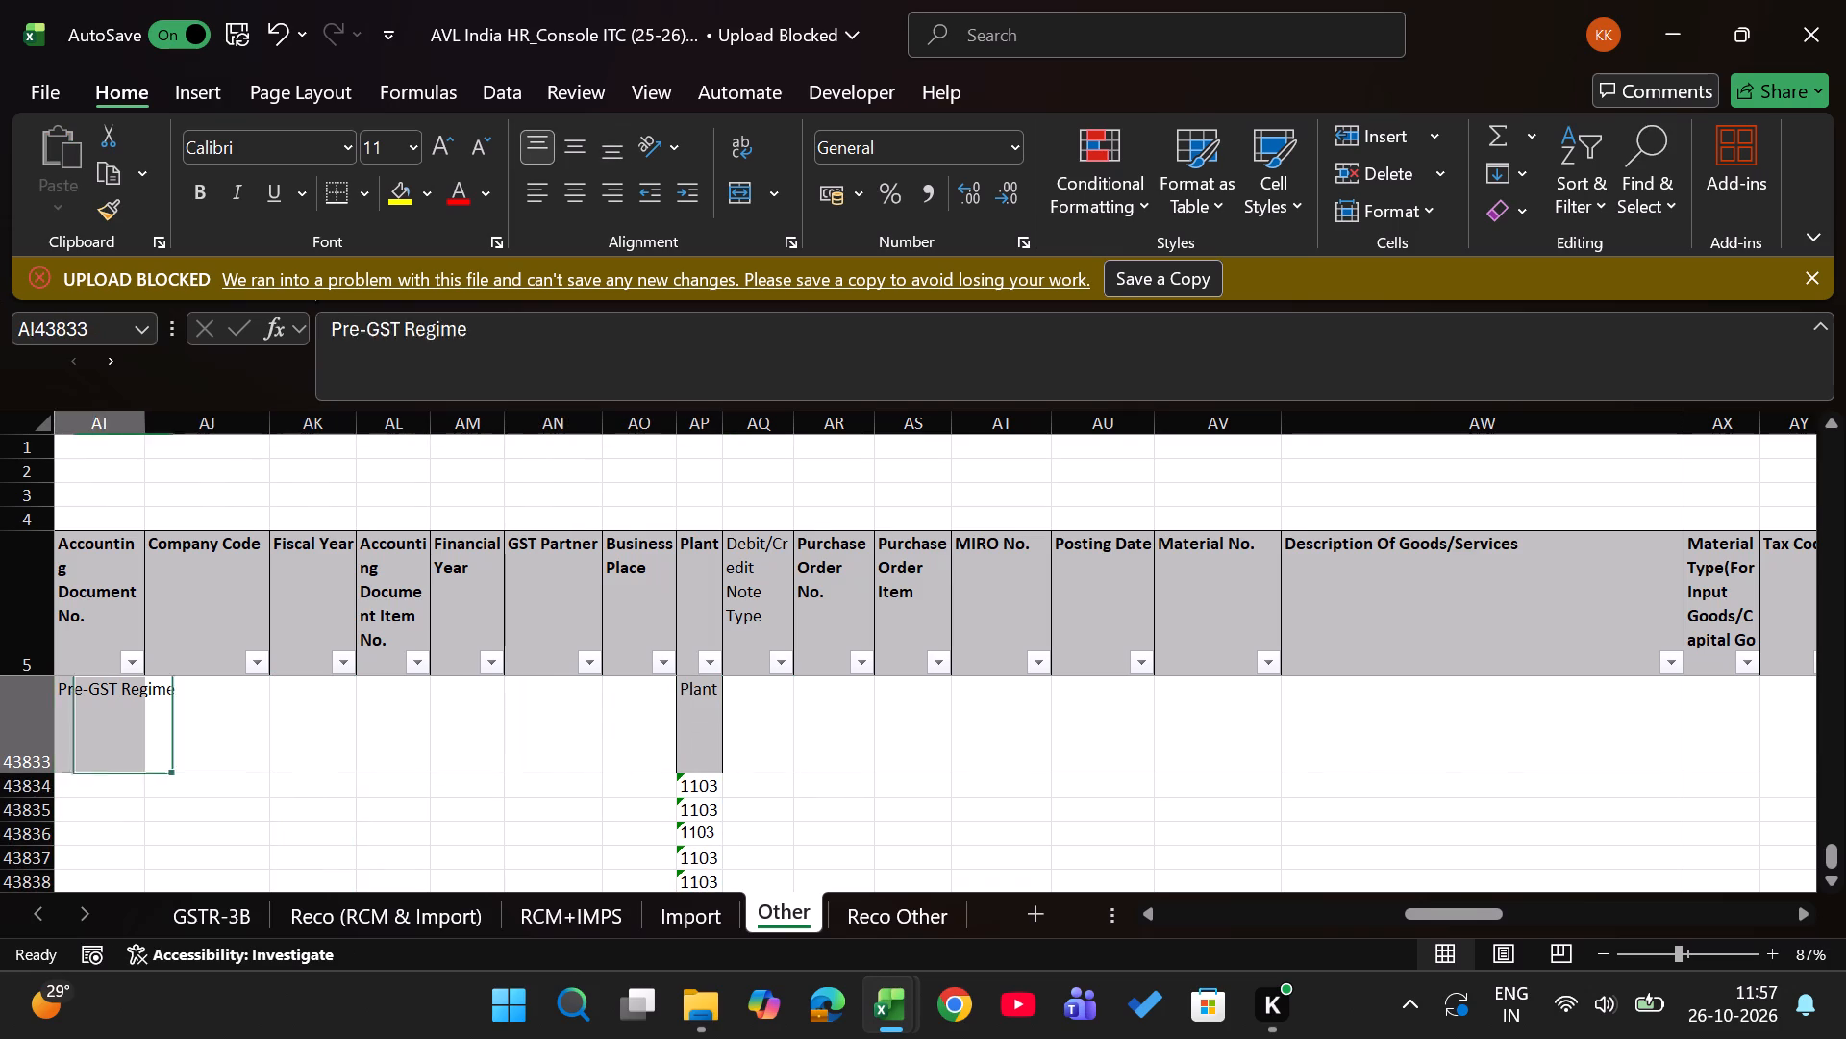
pyautogui.press('Left')
pyautogui.press('Left')
pyautogui.press('Left')
pyautogui.press('Left')
pyautogui.press('Left')
pyautogui.press('Right')
pyautogui.press('Right')
pyautogui.hotkey('ctrl', 'shift', 'Down')
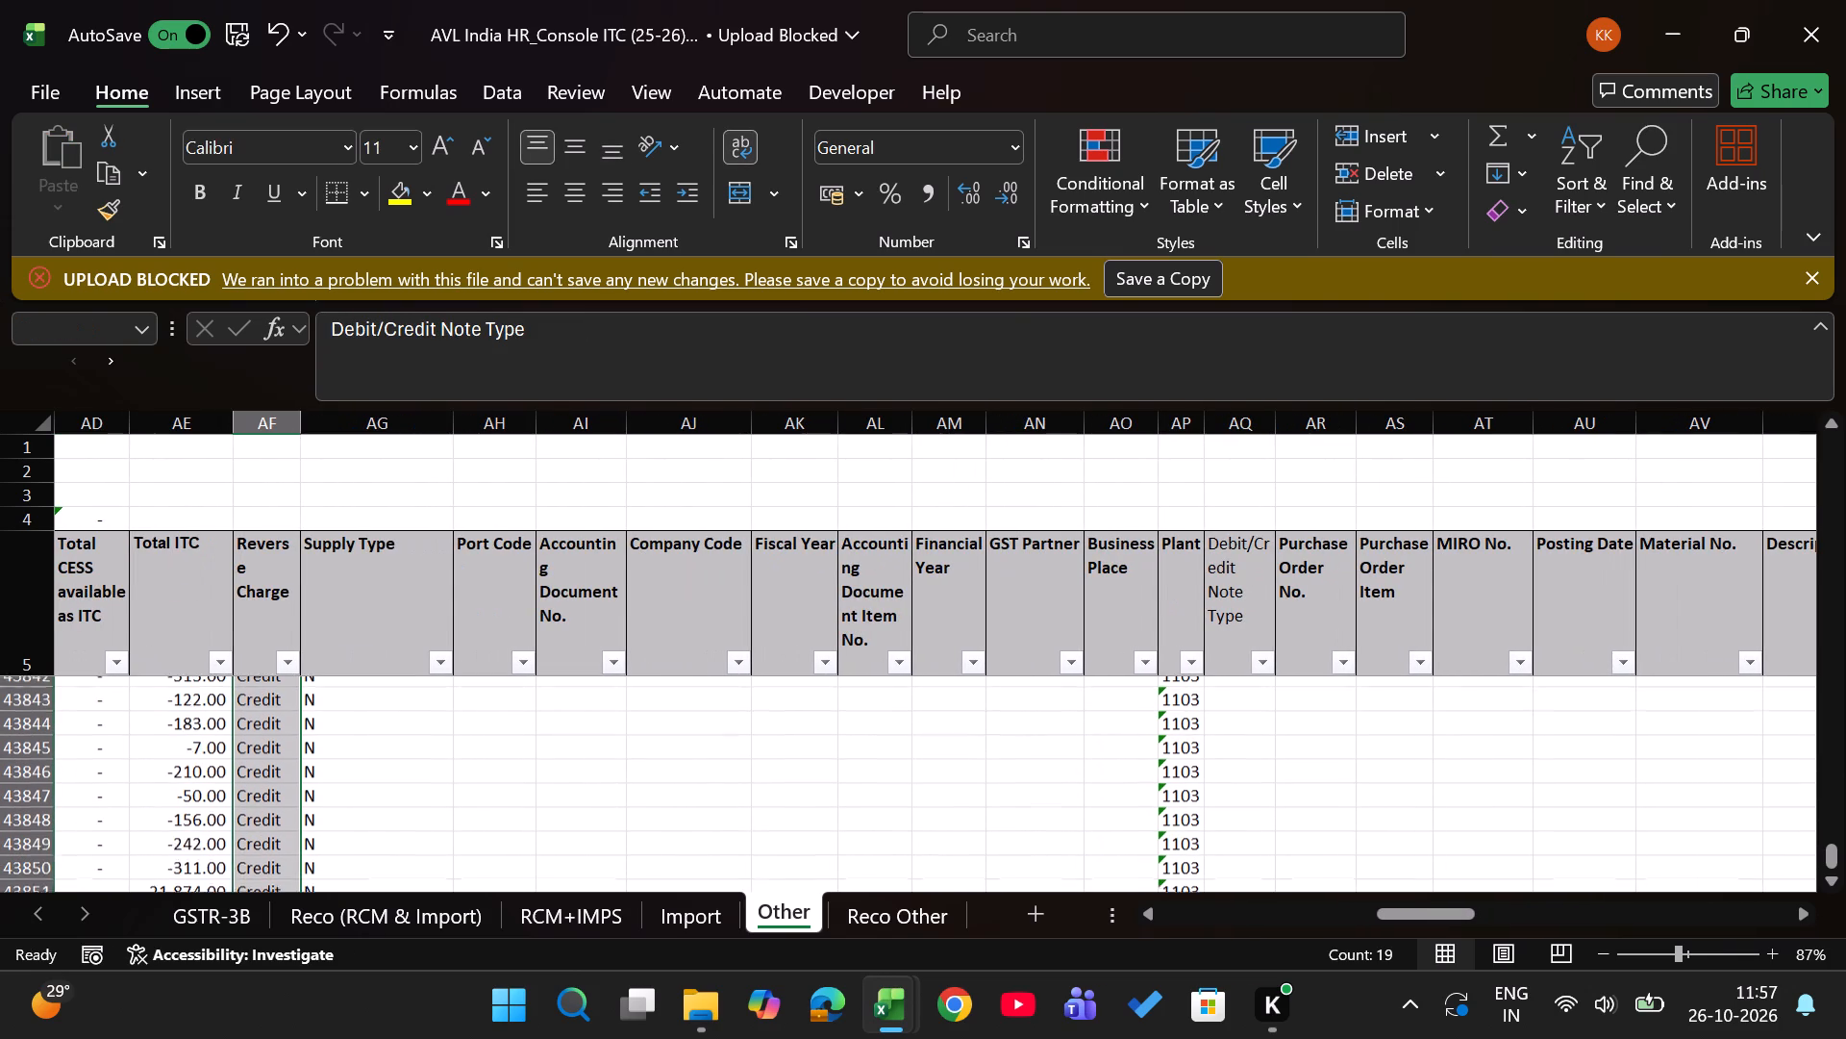
pyautogui.hotkey('ctrl', 'x')
pyautogui.press('Right')
pyautogui.press('Right')
pyautogui.press('Right')
pyautogui.press('Right')
pyautogui.press('Right')
pyautogui.press('Right')
pyautogui.press('Right')
pyautogui.press('Right')
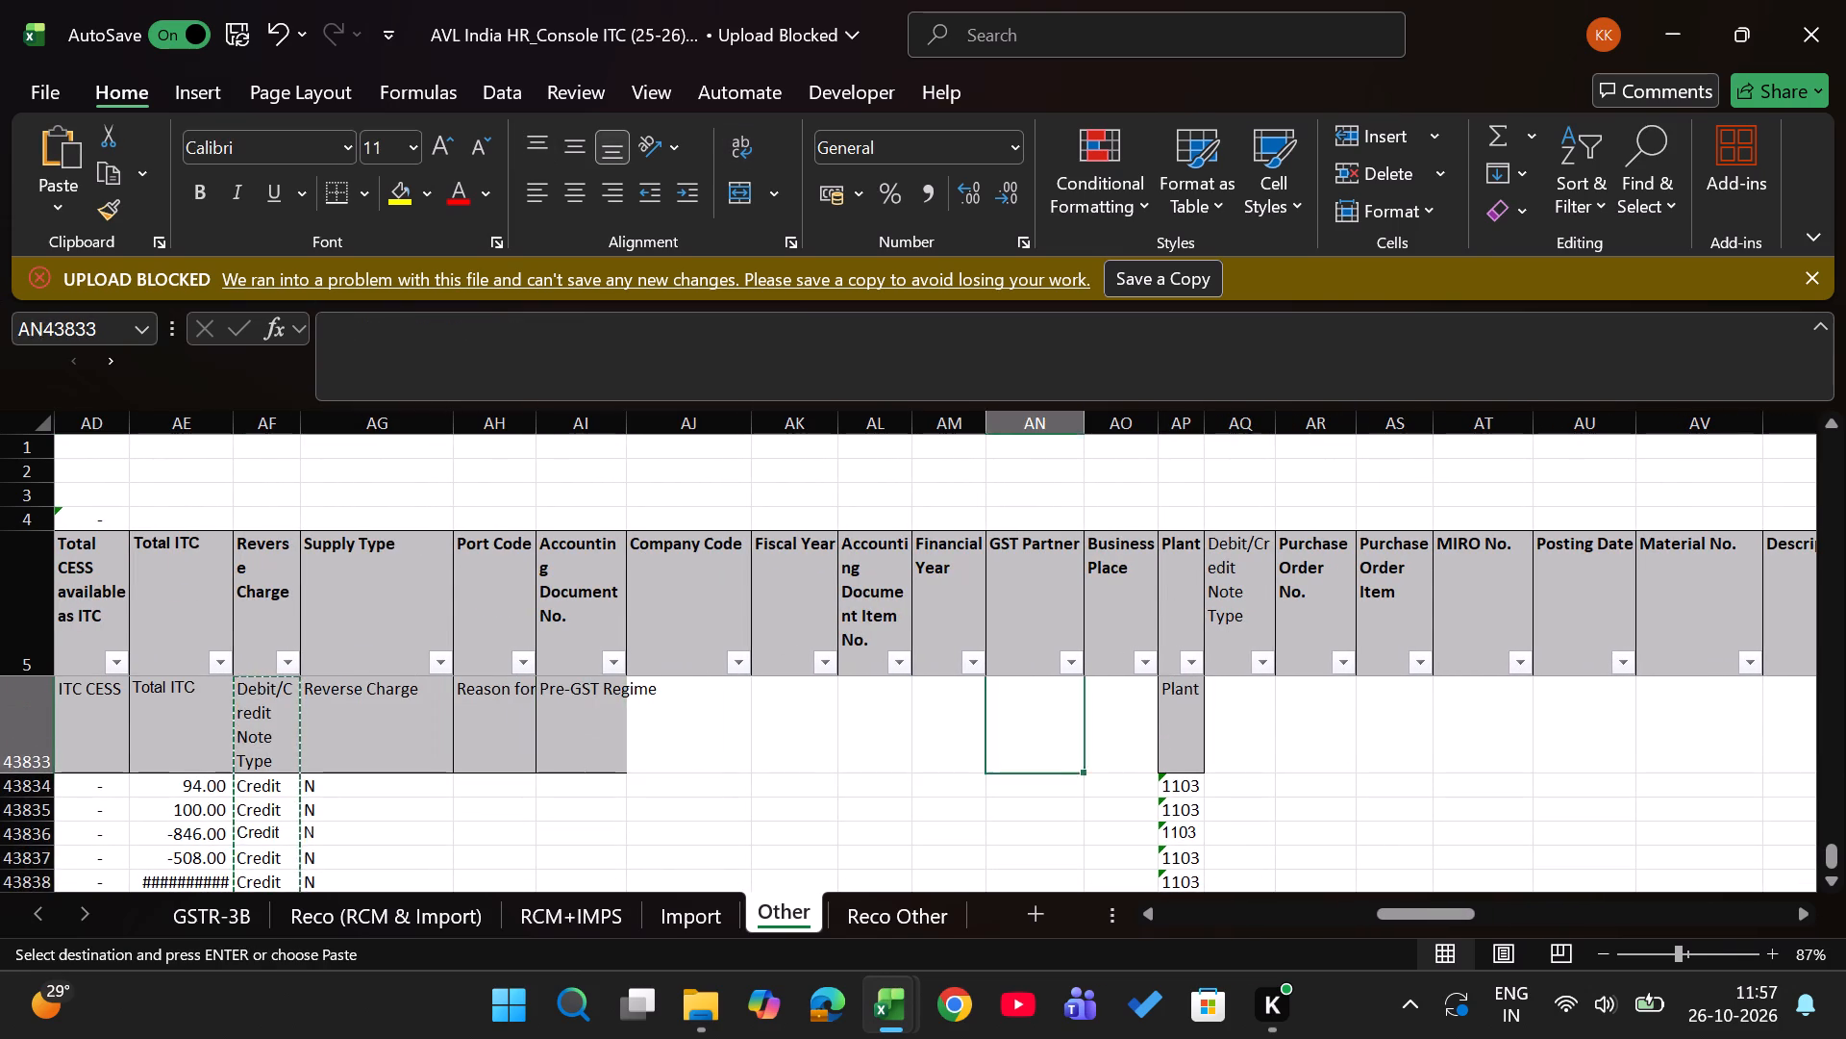
pyautogui.press('Right')
pyautogui.press('Right')
pyautogui.press('Right')
pyautogui.press('Right')
pyautogui.press('Left')
pyautogui.press('Return')
# Move the Reverse Charge cells AG43833 to AG43851 to AF43833, under the matching Reverse Charge header.
pyautogui.press('Left')
pyautogui.press('Left')
pyautogui.press('Left')
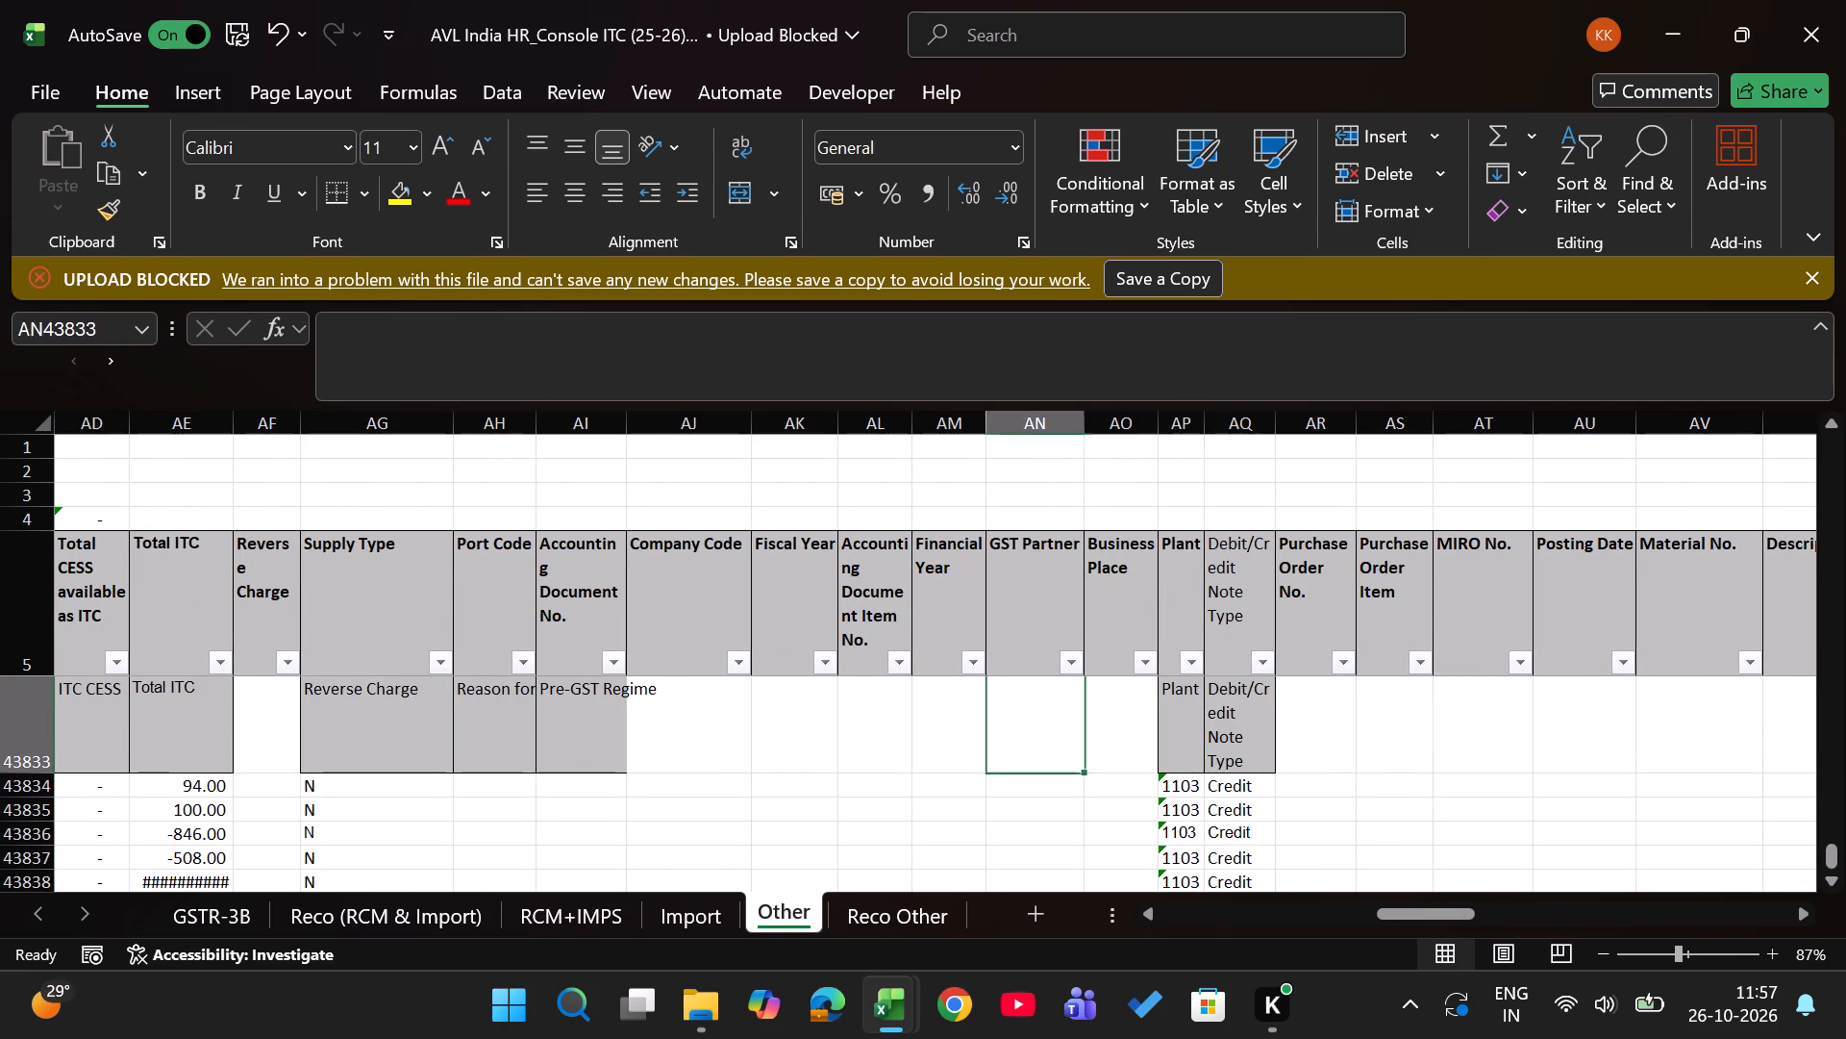
pyautogui.press('Left')
pyautogui.press('Left')
pyautogui.press('Left')
pyautogui.press('Left')
pyautogui.press('Left')
pyautogui.press('Left')
pyautogui.press('Left')
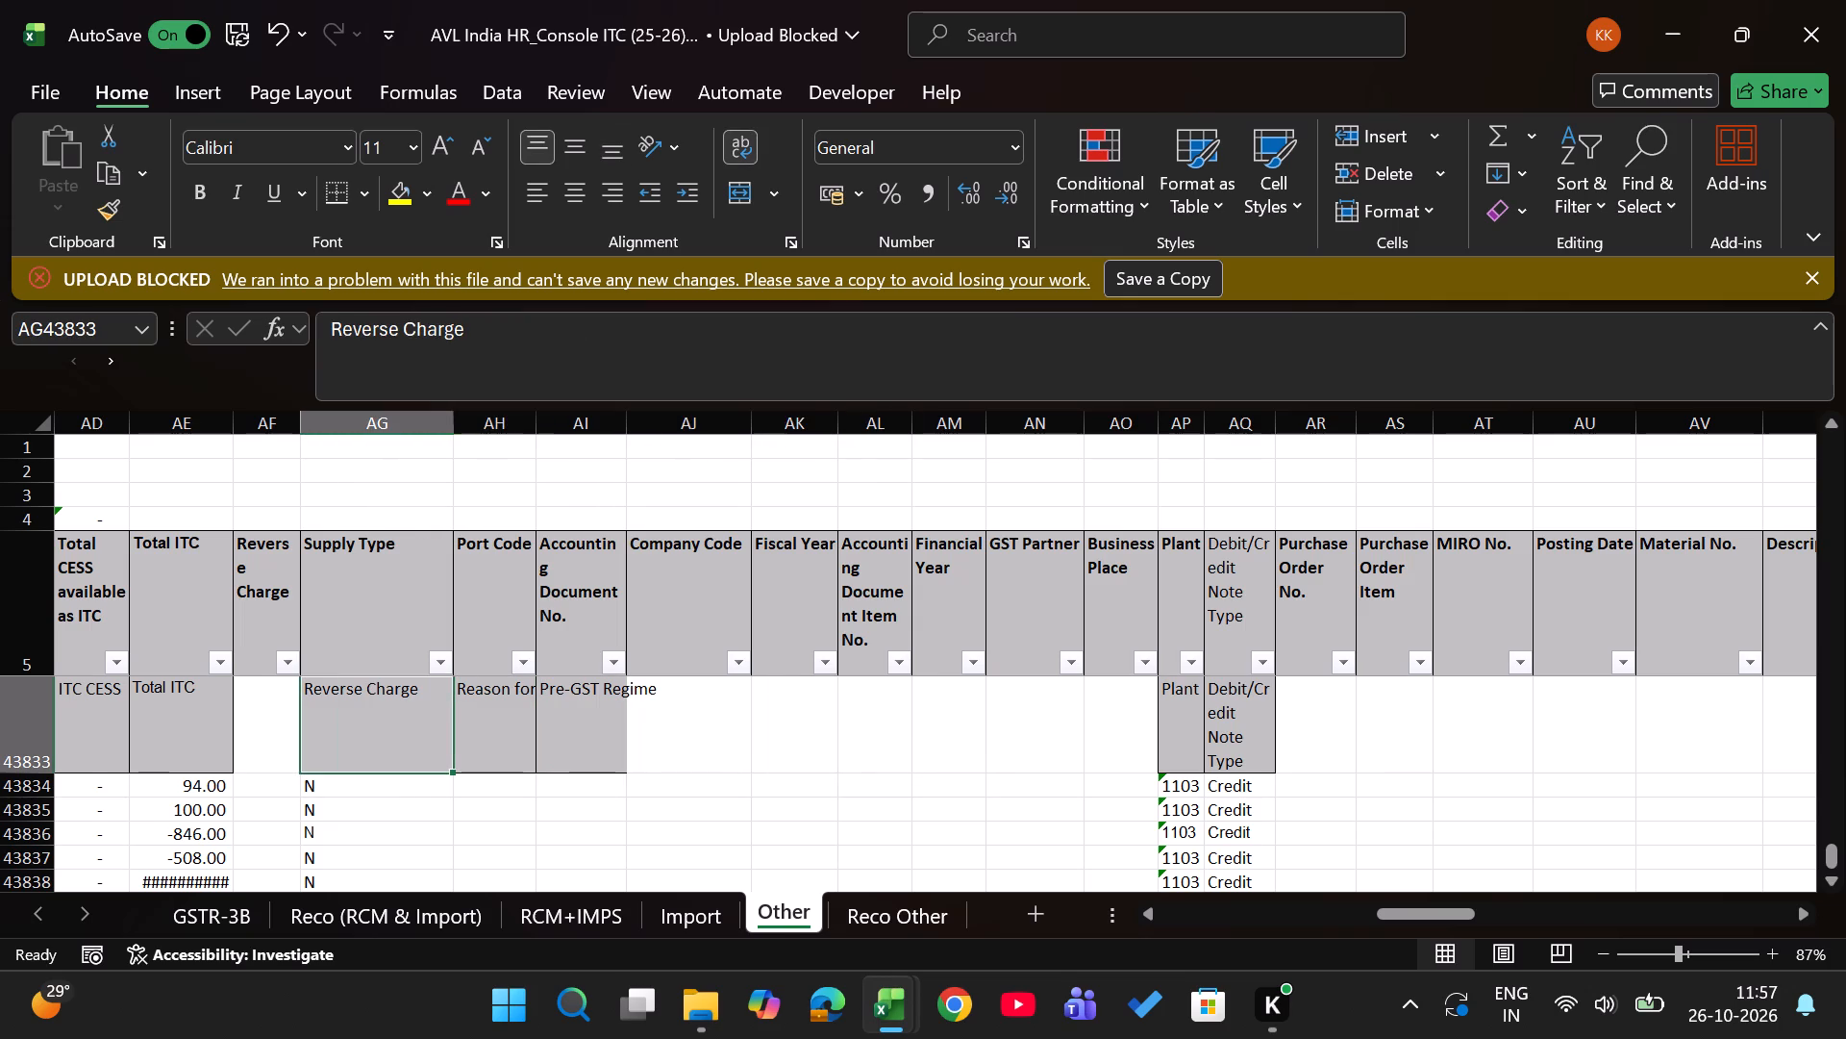
pyautogui.hotkey('ctrl', 'shift', 'Down')
pyautogui.hotkey('shift', 'Down')
pyautogui.hotkey('shift', 'Up')
pyautogui.hotkey('ctrl', 'x')
pyautogui.press('Left')
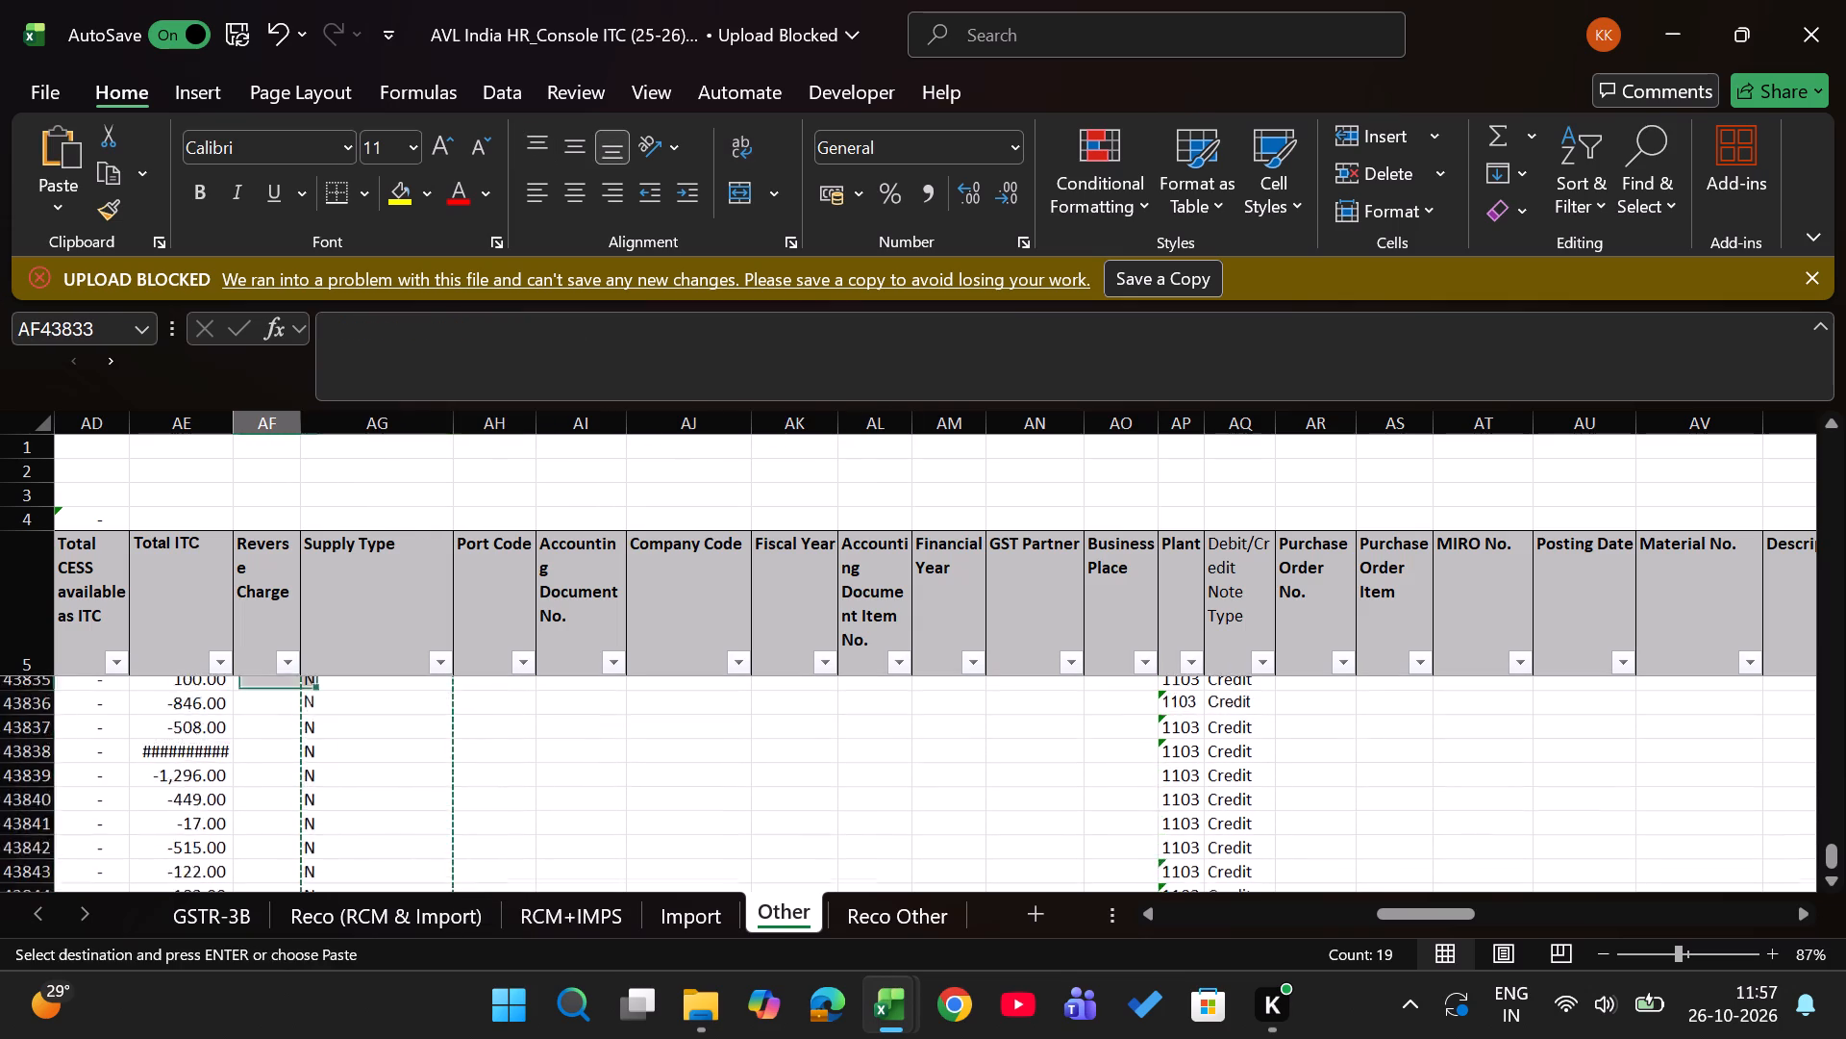
pyautogui.press('Return')
# Review the realigned credit-note block down to row 43851 against the main table headers and the rows above it.
pyautogui.press('Right')
pyautogui.press('Right')
pyautogui.press('Down')
pyautogui.press('Down')
pyautogui.press('Down')
pyautogui.press('Down')
pyautogui.press('Down')
pyautogui.press('Down')
pyautogui.press('Down')
pyautogui.press('Down')
pyautogui.press('Down')
pyautogui.press('Down')
pyautogui.press('Down')
pyautogui.press('Down')
pyautogui.press('Down')
pyautogui.press('Down')
pyautogui.press('Down')
pyautogui.press('Down')
pyautogui.press('Down')
pyautogui.press('Down')
pyautogui.press('Down')
pyautogui.press('Down')
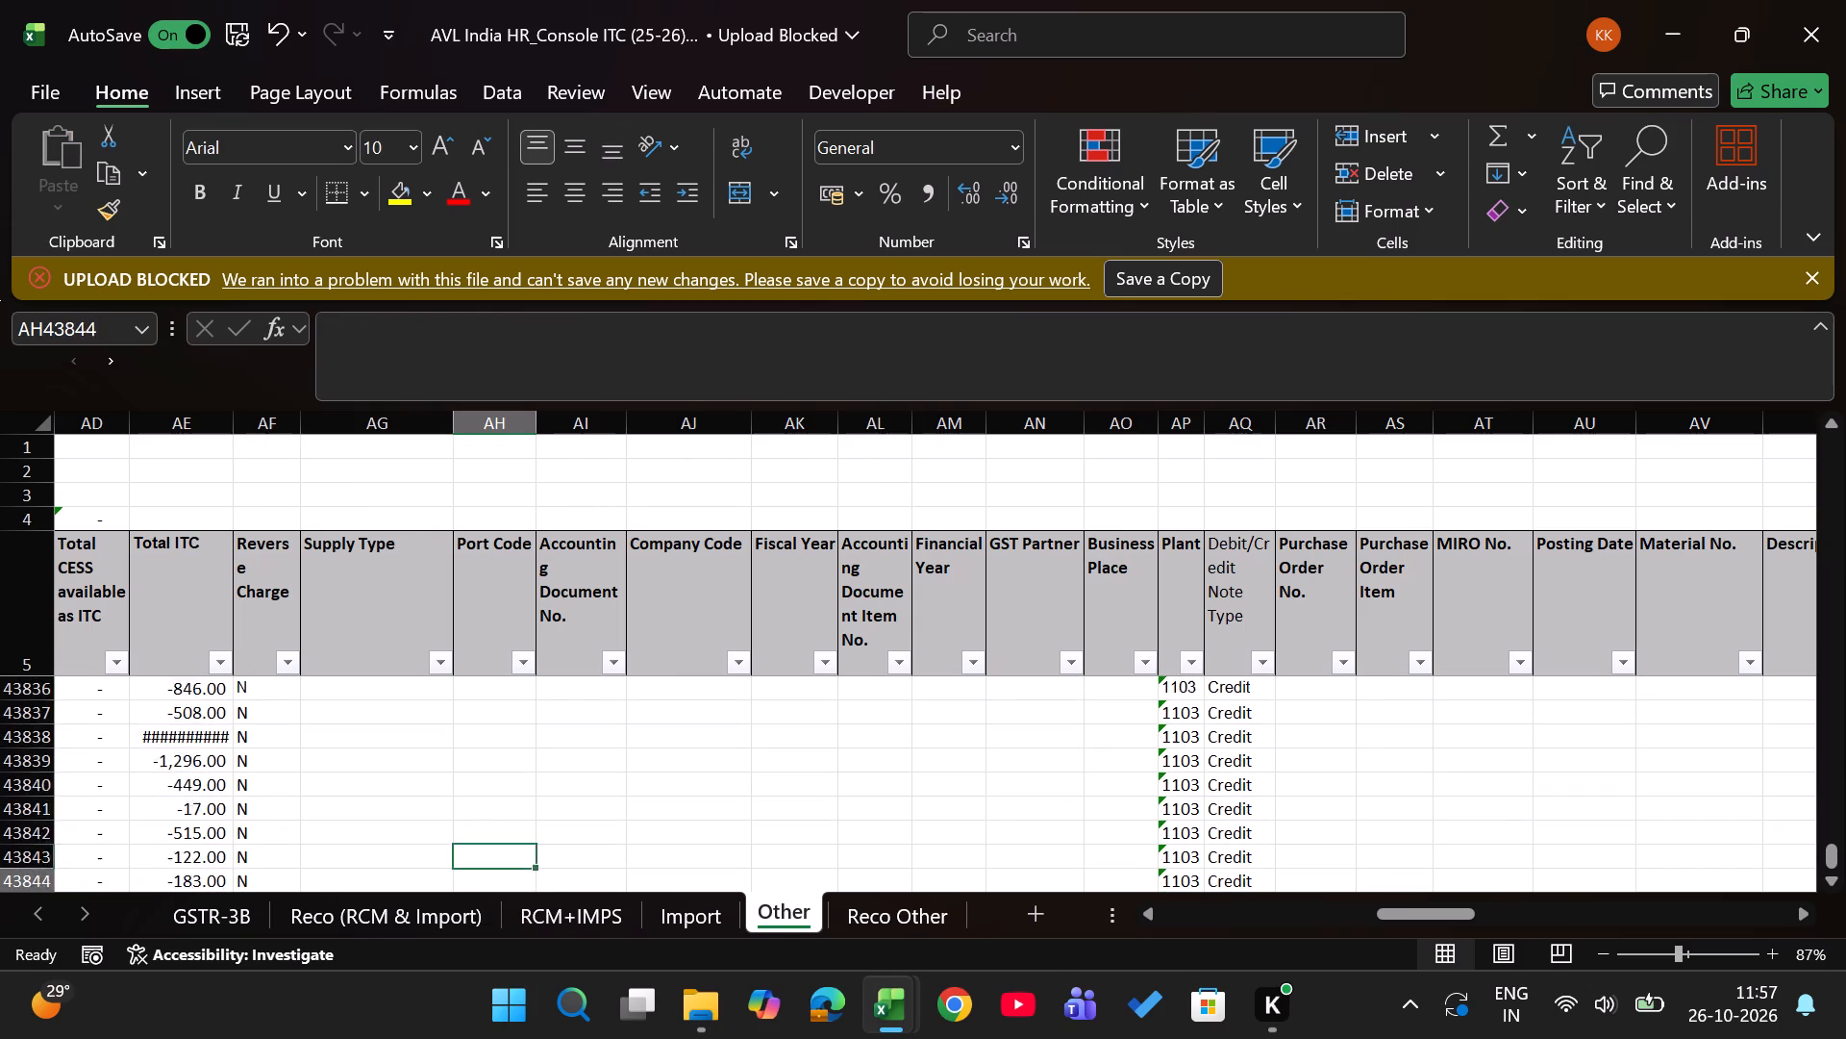
pyautogui.press('Down')
pyautogui.press('Up')
pyautogui.press('Up')
pyautogui.press('Up')
pyautogui.press('Up')
pyautogui.press('Up')
pyautogui.press('Up')
pyautogui.press('Up')
pyautogui.press('Up')
pyautogui.press('Up')
pyautogui.press('Up')
pyautogui.press('Up')
pyautogui.press('Up')
pyautogui.press('Up')
pyautogui.press('Up')
pyautogui.press('Up')
pyautogui.press('Up')
pyautogui.press('Up')
pyautogui.press('Up')
pyautogui.press('Up')
pyautogui.press('Up')
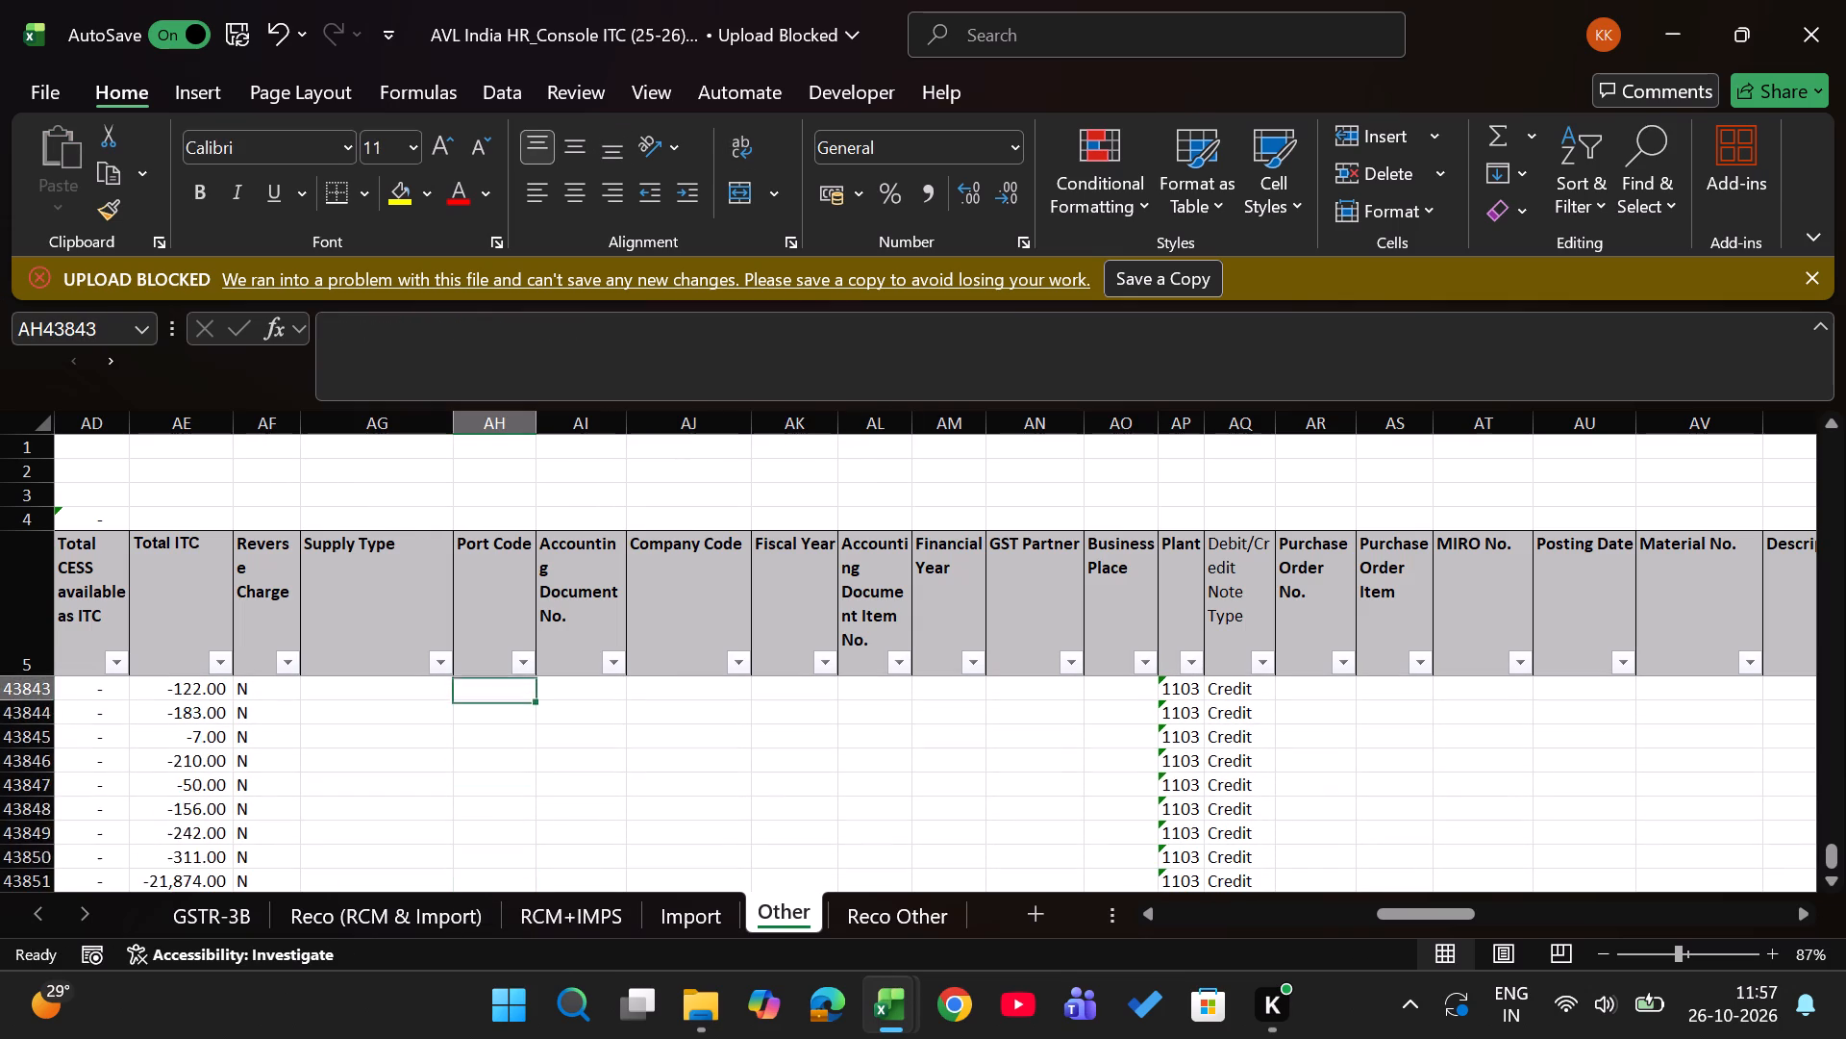
pyautogui.press('Down')
pyautogui.press('Down')
pyautogui.press('Down')
pyautogui.press('Down')
pyautogui.press('Down')
pyautogui.press('Down')
pyautogui.press('Down')
pyautogui.press('Down')
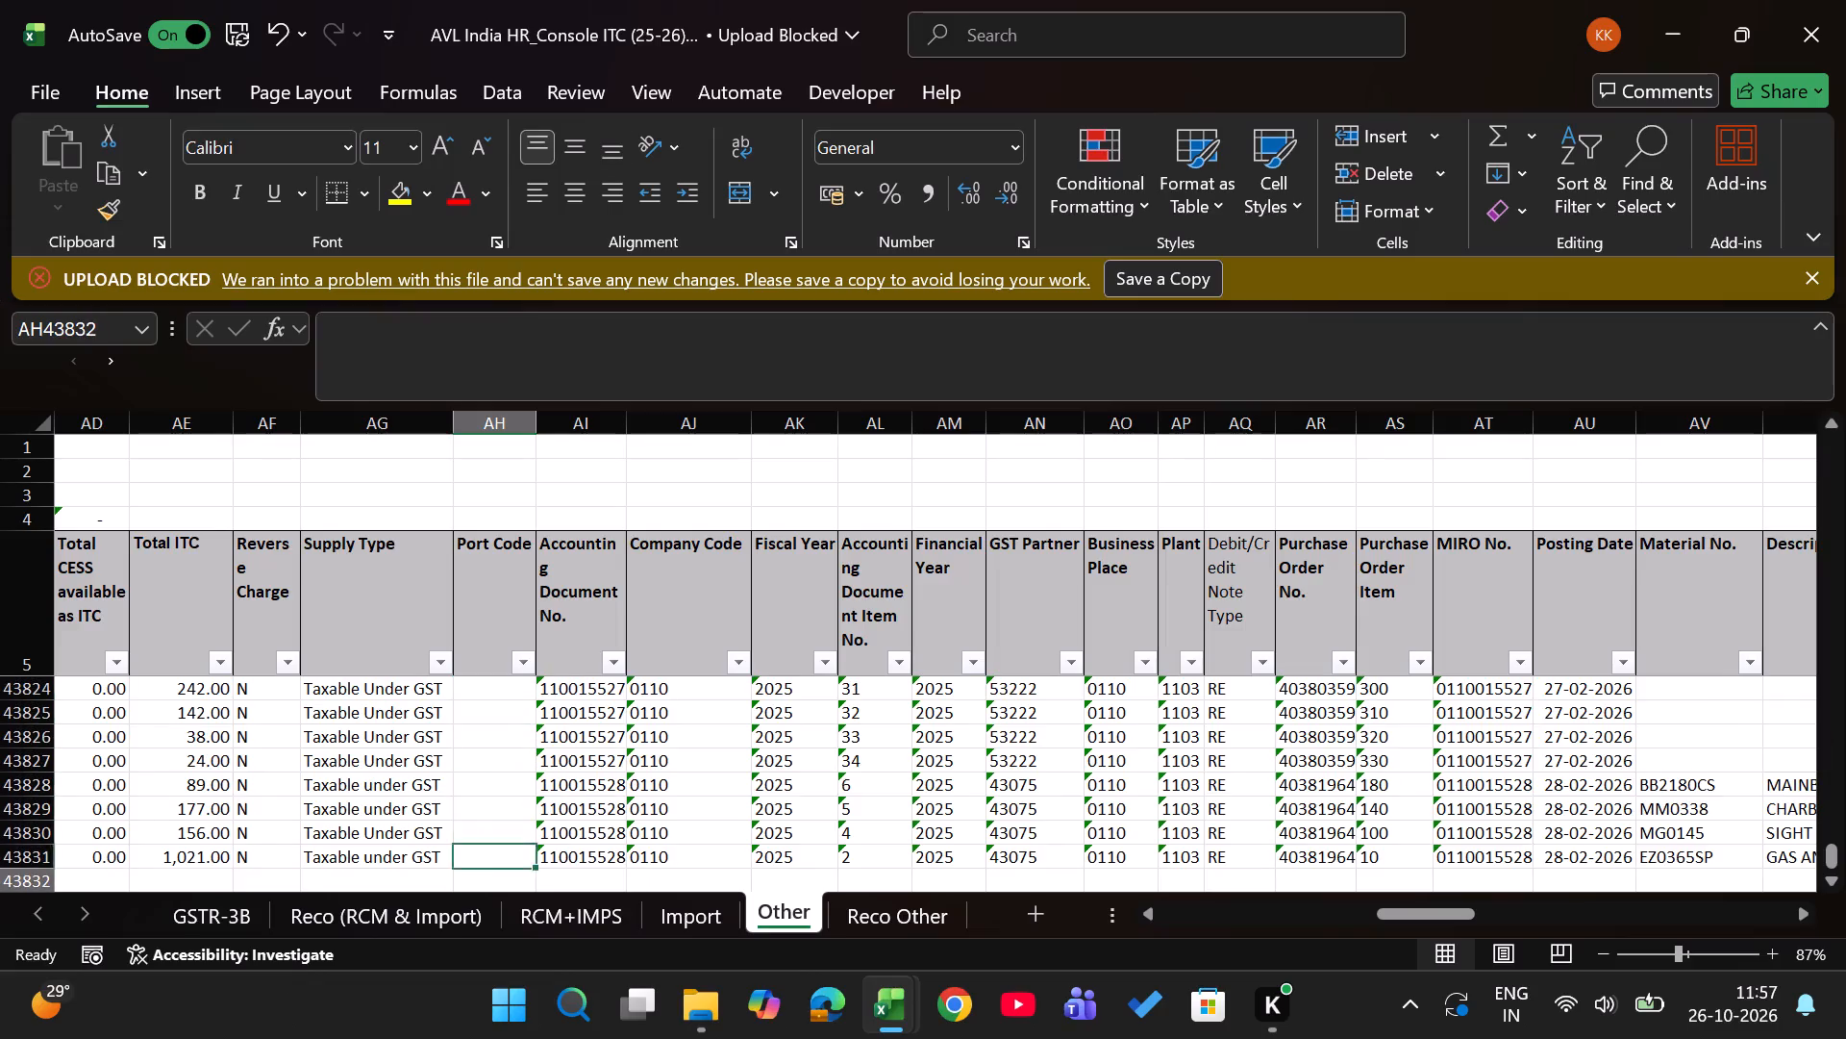
# Delete the blank row 43832 and the credit-note header row 43833 so the entries follow directly below the main table.
pyautogui.hotkey('ctrl', 'Left')
pyautogui.press('Left')
pyautogui.press('Left')
pyautogui.press('Right')
pyautogui.press('Down')
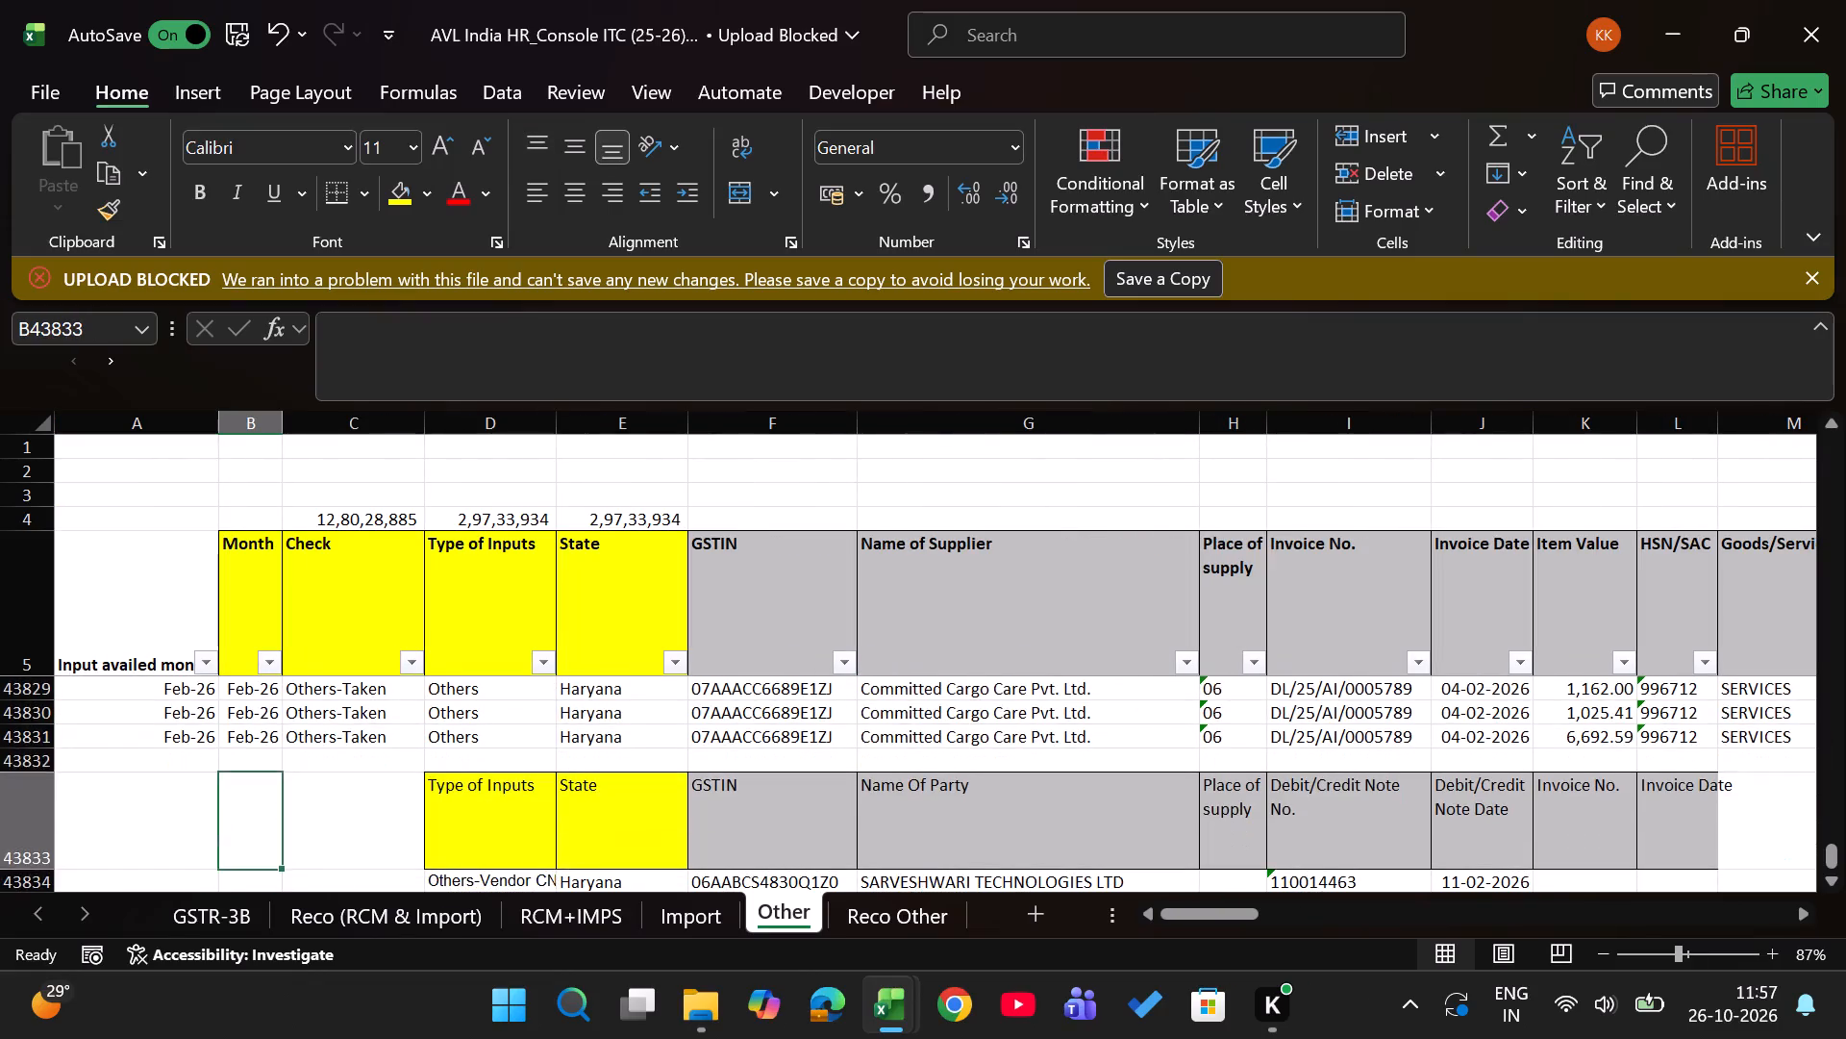
pyautogui.press('Up')
pyautogui.hotkey('shift', 'space')
pyautogui.hotkey('shift', 'Down')
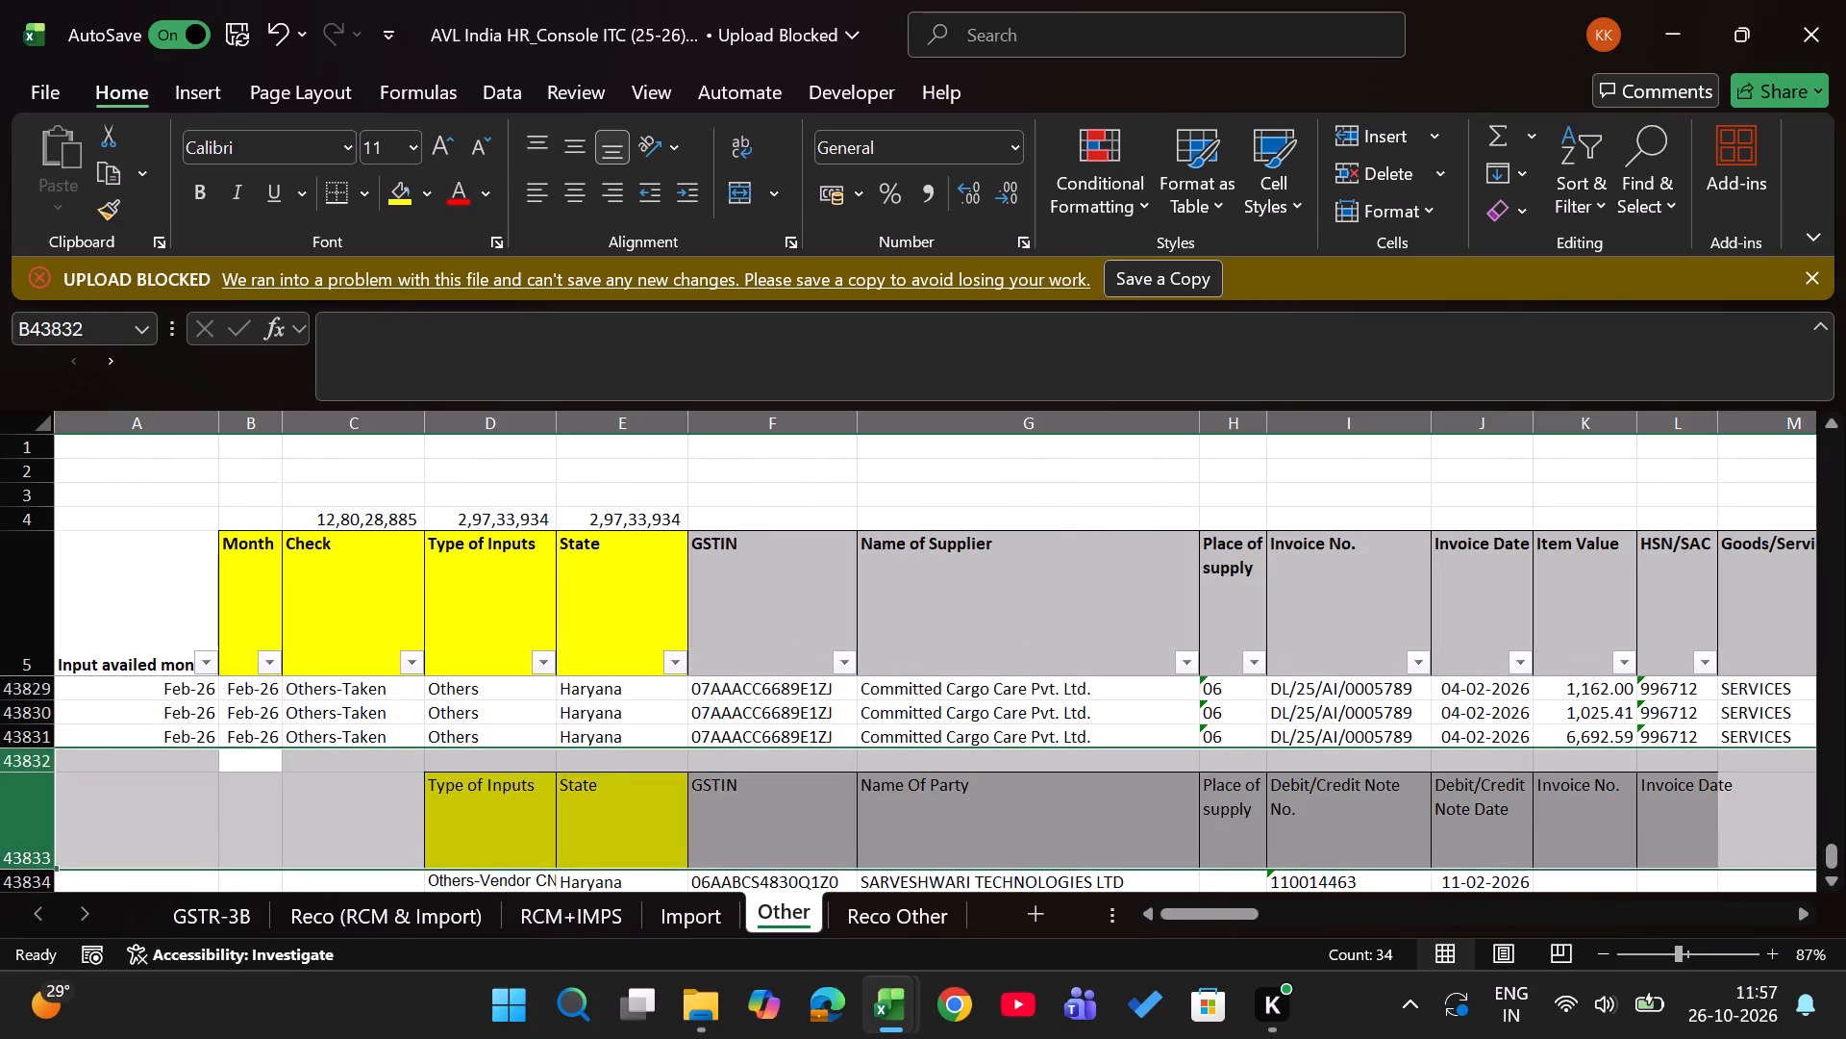
pyautogui.hotkey('ctrl', '-')
# Set the Check value in C43832 to the existing entry CN INPUT & Ineligible.
pyautogui.press('Right')
pyautogui.press('Left')
pyautogui.press('Right')
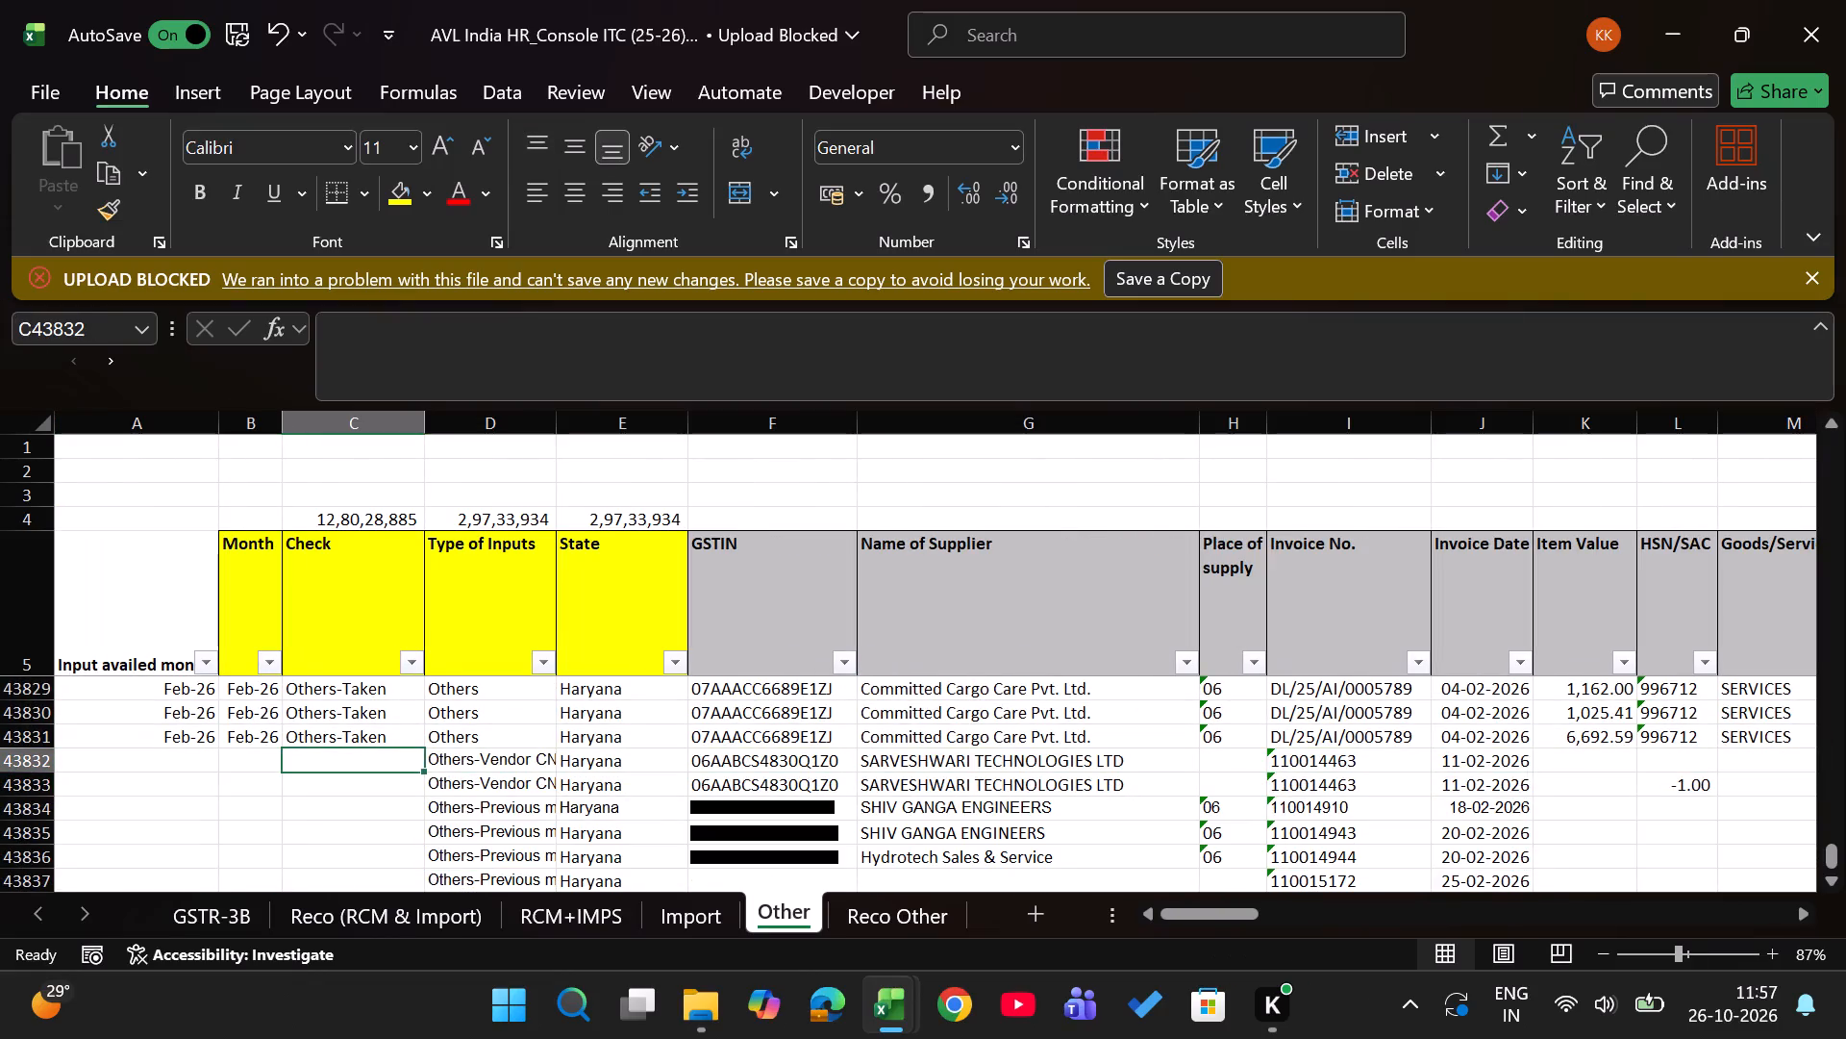
pyautogui.hotkey('alt', 'Down')
pyautogui.press('Down')
pyautogui.press('Down')
pyautogui.press('Down')
pyautogui.press('Return')
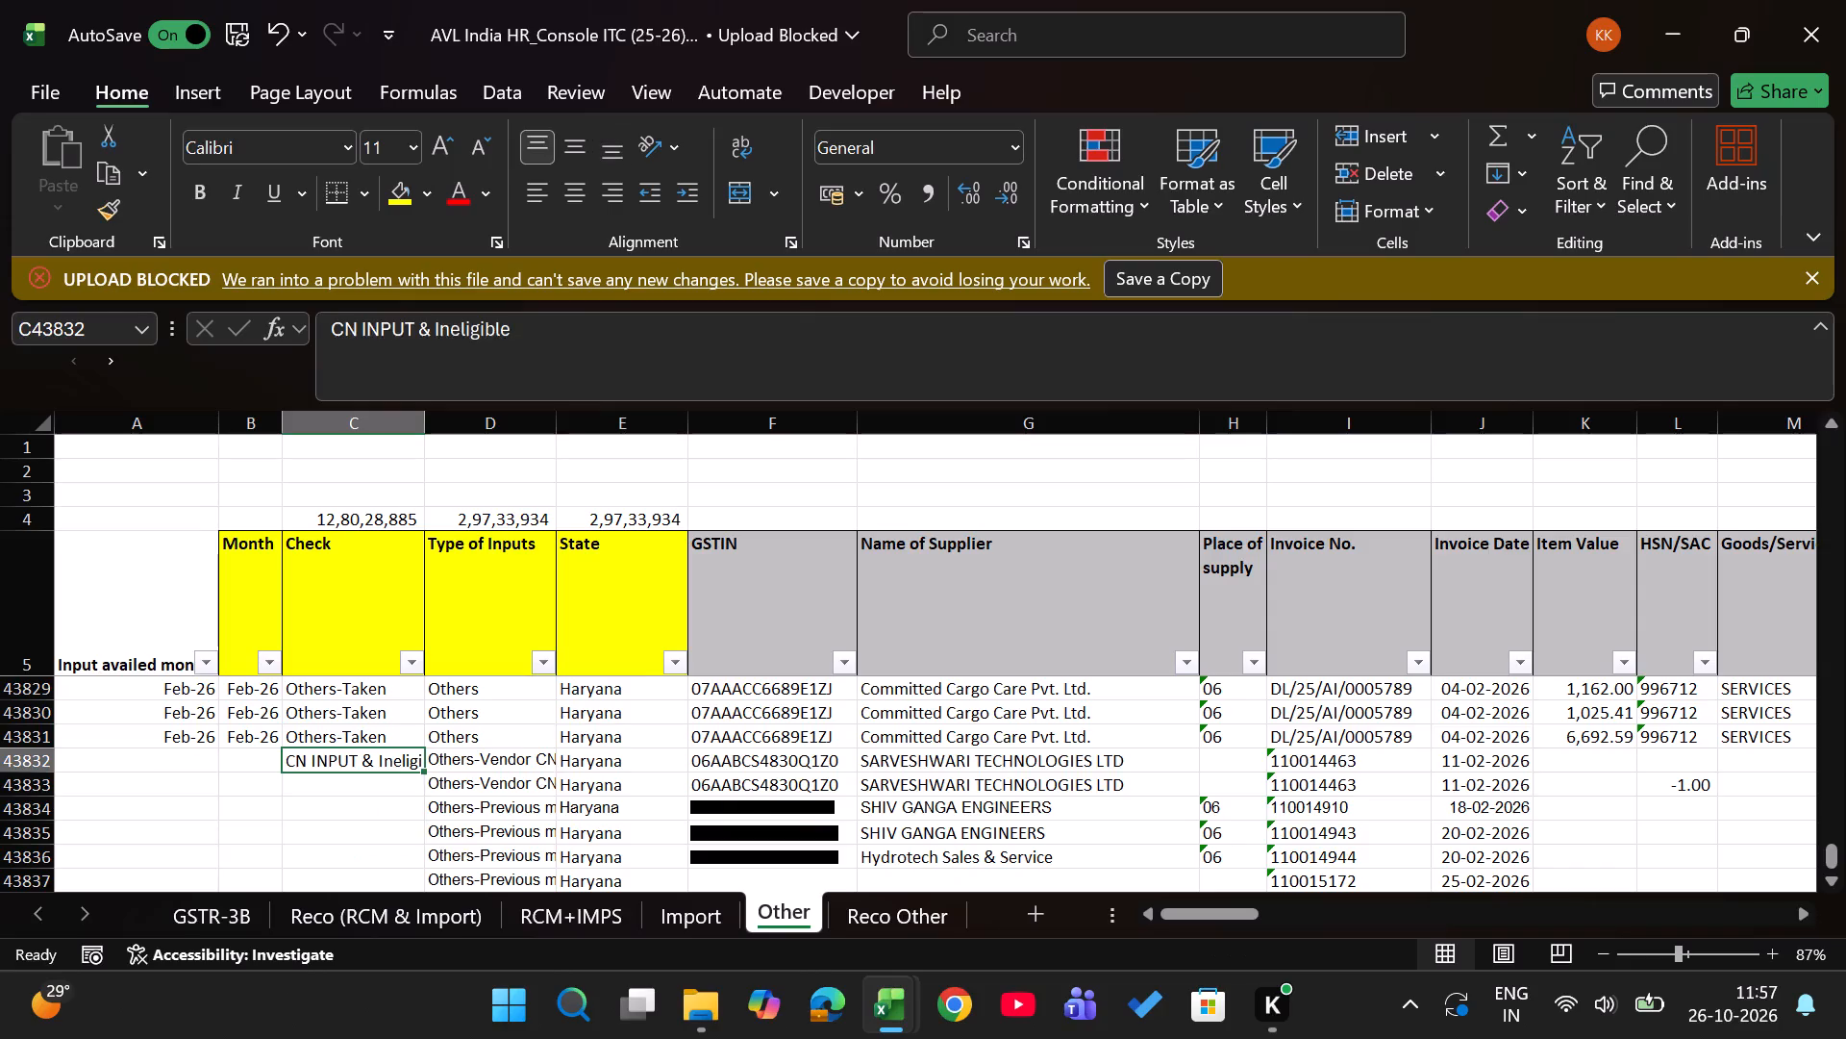
# Copy the Feb-26 input availed month and Month values from A43831:B43831 into A43832:B43832.
pyautogui.press('Right')
pyautogui.press('Left')
pyautogui.press('Left')
pyautogui.press('Up')
pyautogui.press('Left')
pyautogui.hotkey('shift', 'Right')
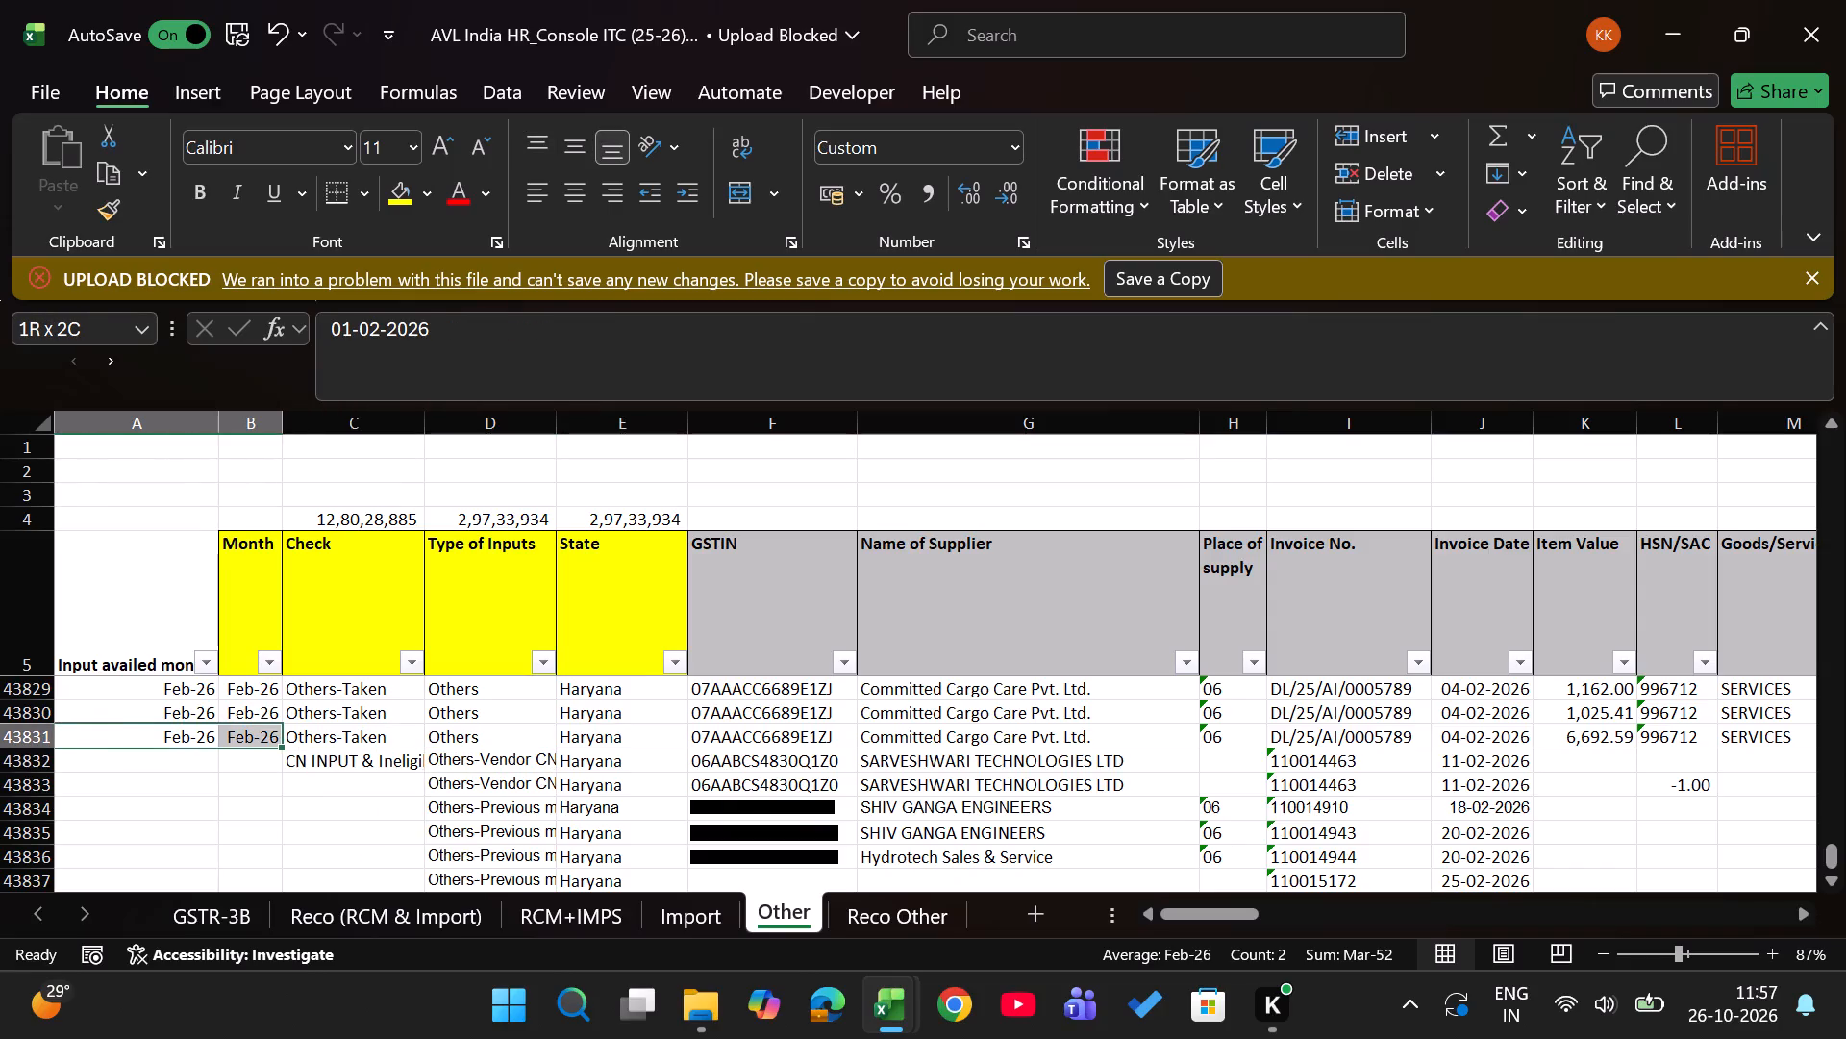
pyautogui.hotkey('ctrl', 'c')
pyautogui.press('Down')
pyautogui.press('Return')
# Fill the availed month, Month and Check values from A43832:C43832 down through row 43849.
pyautogui.press('Right')
pyautogui.press('Right')
pyautogui.press('Right')
pyautogui.hotkey('ctrl', 'Down')
pyautogui.press('Left')
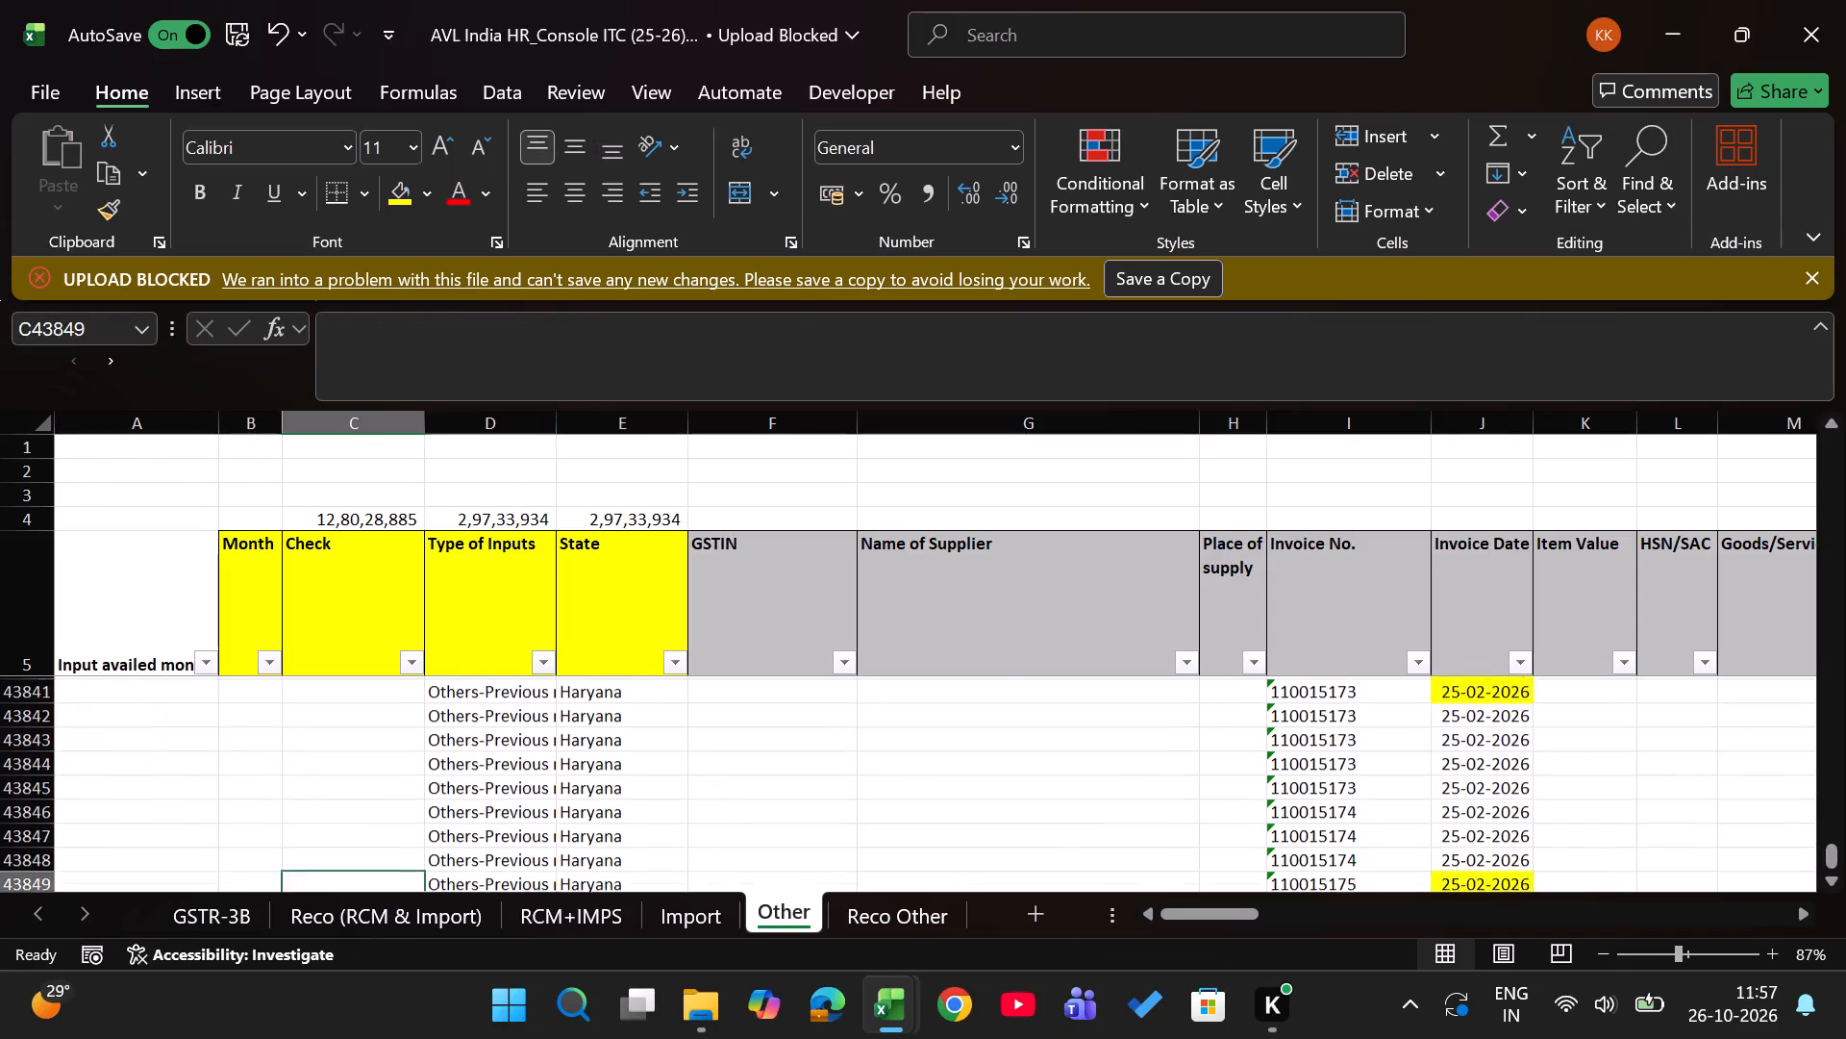
pyautogui.hotkey('ctrl', 'shift', 'Up')
pyautogui.hotkey('shift', 'Left')
pyautogui.hotkey('shift', 'Left')
pyautogui.hotkey('ctrl', 'd')
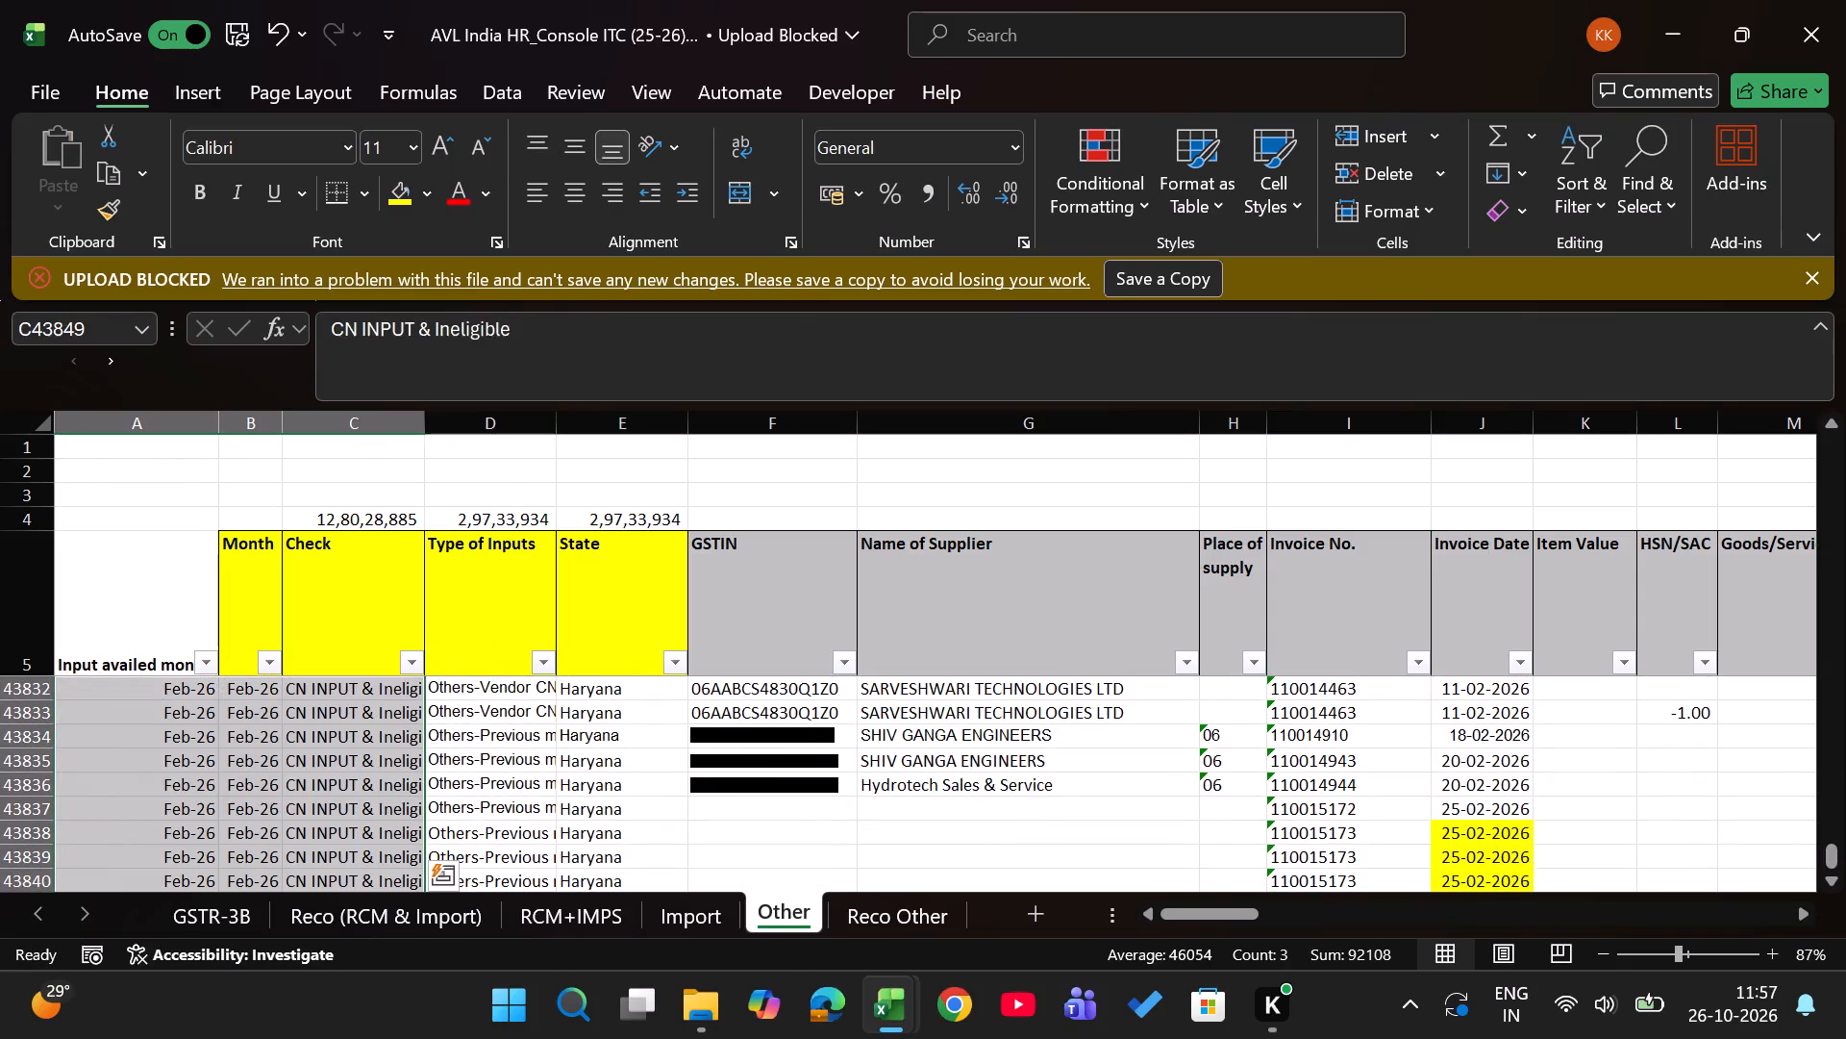
# Check the Feb-26 tax differences between 4A5 - 4B2 and Books on the Reco Other sheet.
pyautogui.press('Down')
pyautogui.hotkey('ctrl', 'pagedown')
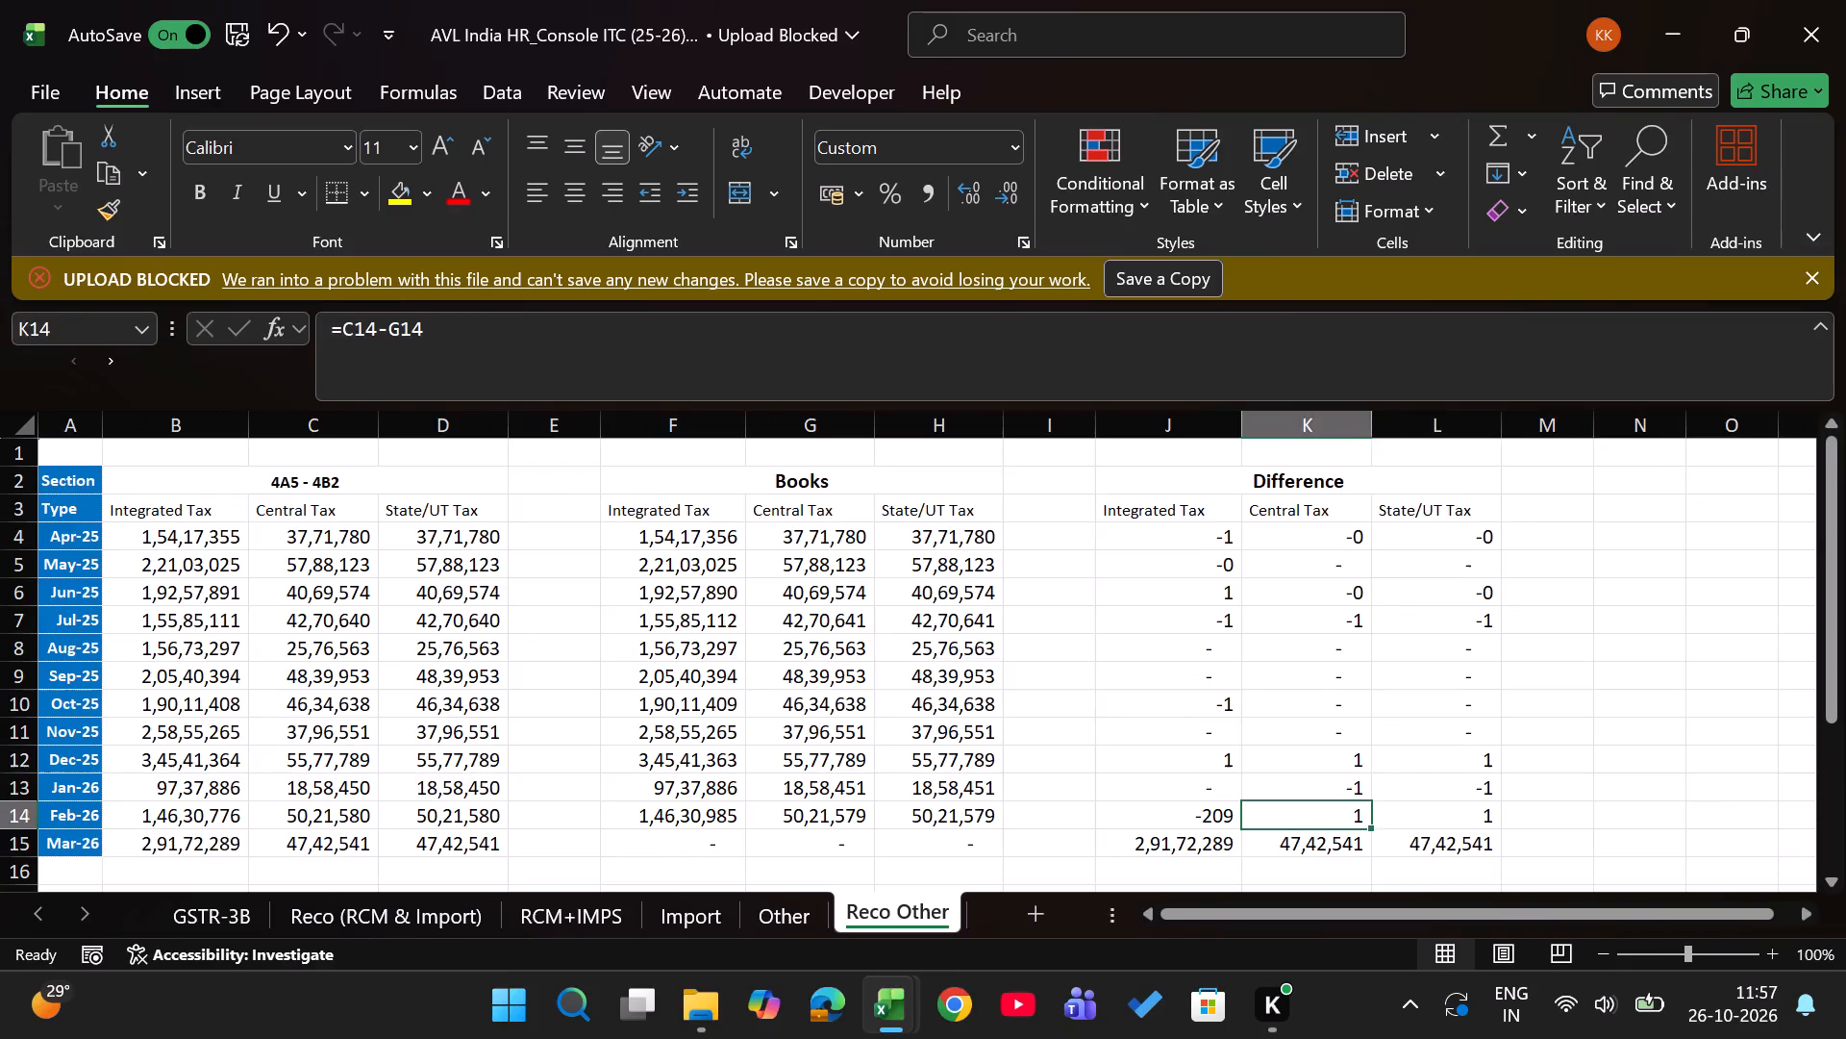
pyautogui.press('Right')
pyautogui.press('Right')
pyautogui.press('Left')
pyautogui.press('Left')
pyautogui.press('Left')
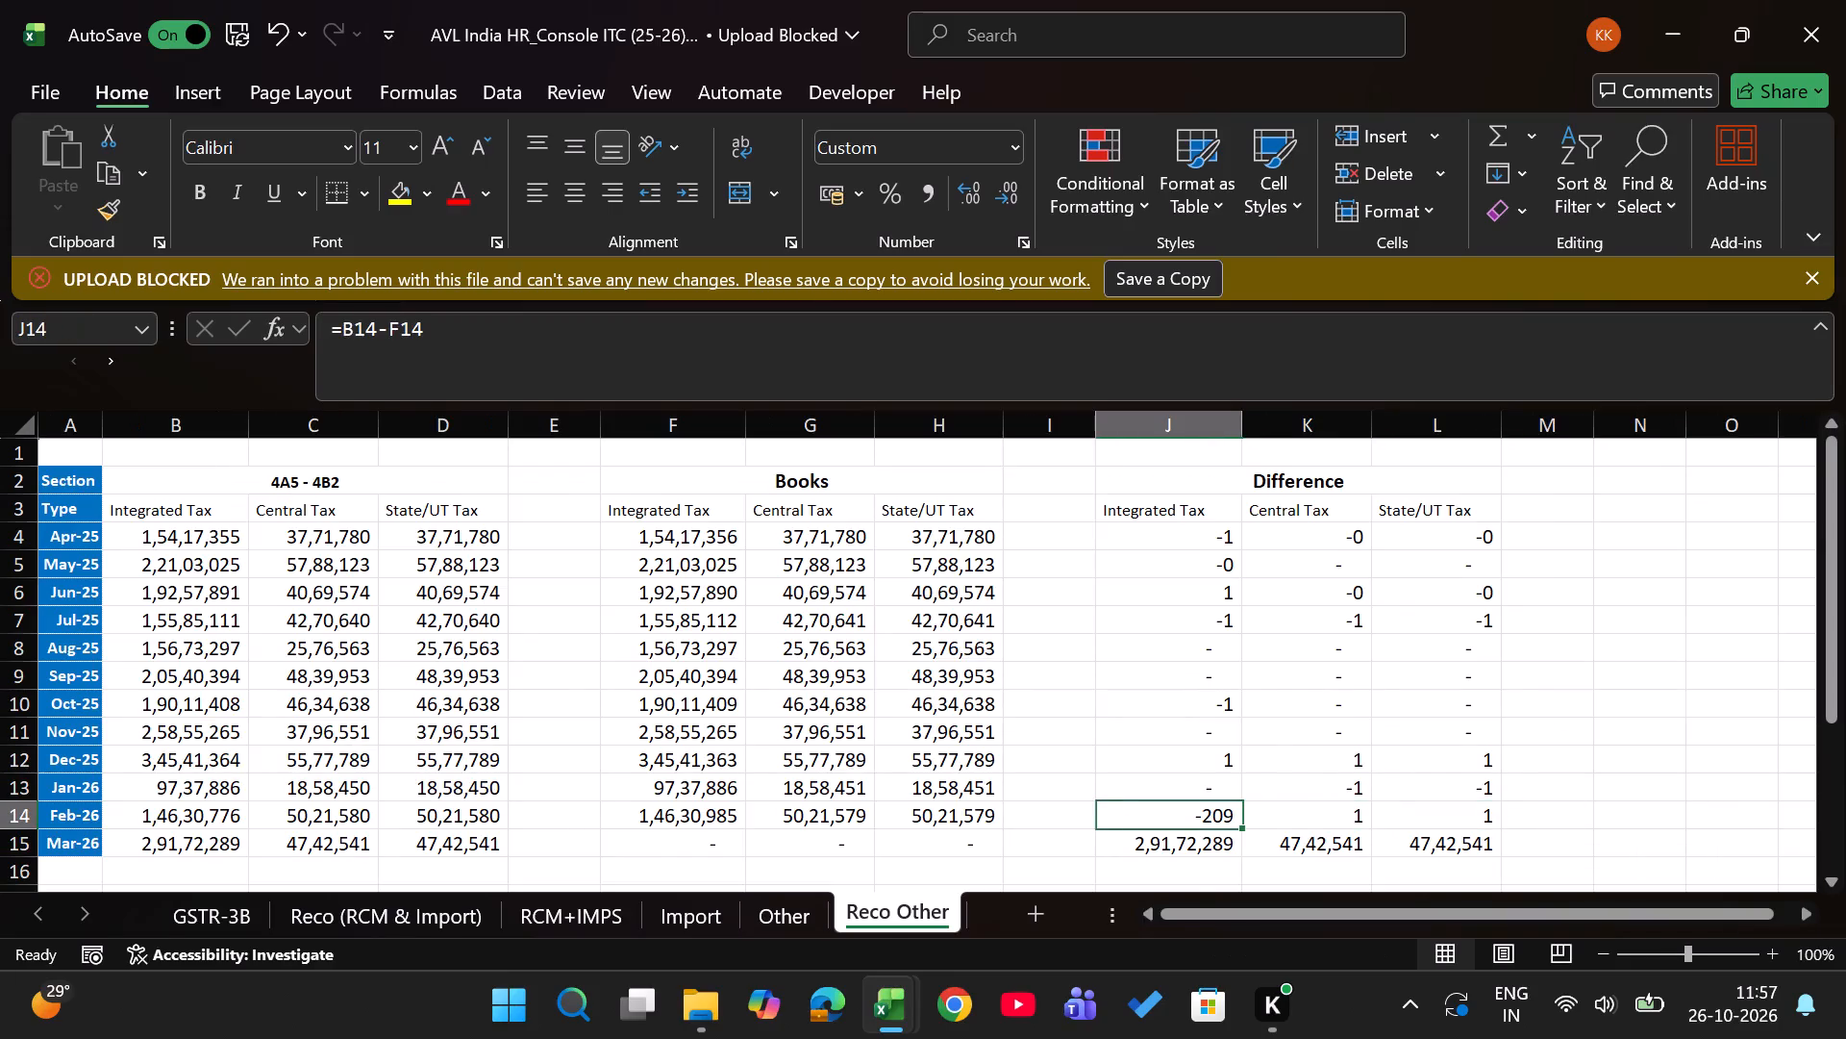
# Return to the Other sheet and examine the Type of Inputs and State entries of the appended credit-note rows.
pyautogui.hotkey('ctrl', 'pageup')
pyautogui.press('Right')
pyautogui.press('Up')
pyautogui.press('Up')
pyautogui.press('Up')
pyautogui.press('Up')
pyautogui.press('Up')
pyautogui.press('Up')
pyautogui.press('Up')
pyautogui.press('Up')
pyautogui.press('Up')
pyautogui.press('Up')
pyautogui.press('Up')
pyautogui.press('Up')
pyautogui.press('Up')
pyautogui.press('Up')
pyautogui.press('Up')
pyautogui.press('Up')
pyautogui.press('Up')
pyautogui.press('Up')
pyautogui.press('Up')
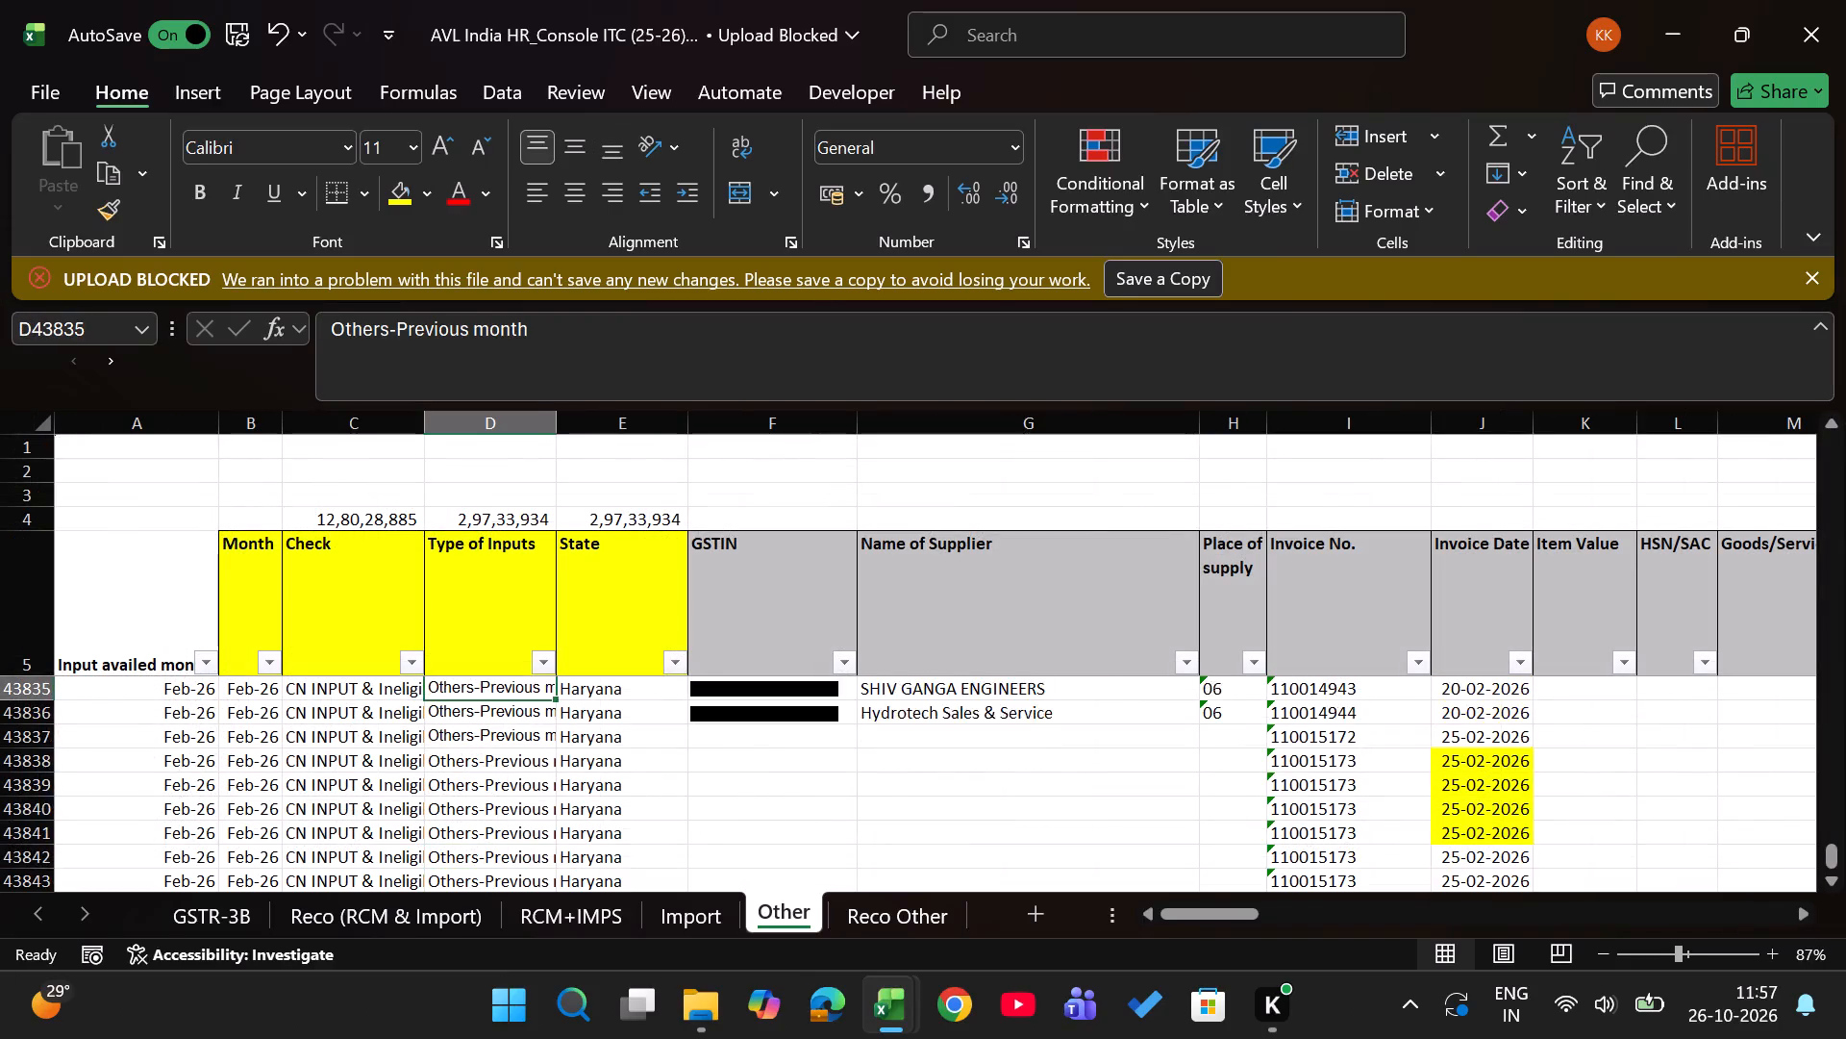
pyautogui.press('Right')
pyautogui.press('Down')
pyautogui.press('Down')
pyautogui.press('Down')
pyautogui.press('Up')
pyautogui.press('Up')
pyautogui.press('Up')
pyautogui.press('Up')
pyautogui.press('Up')
pyautogui.press('Up')
pyautogui.press('Up')
pyautogui.press('Up')
pyautogui.press('Up')
pyautogui.press('Up')
pyautogui.press('Up')
pyautogui.press('Up')
pyautogui.press('Up')
pyautogui.press('Up')
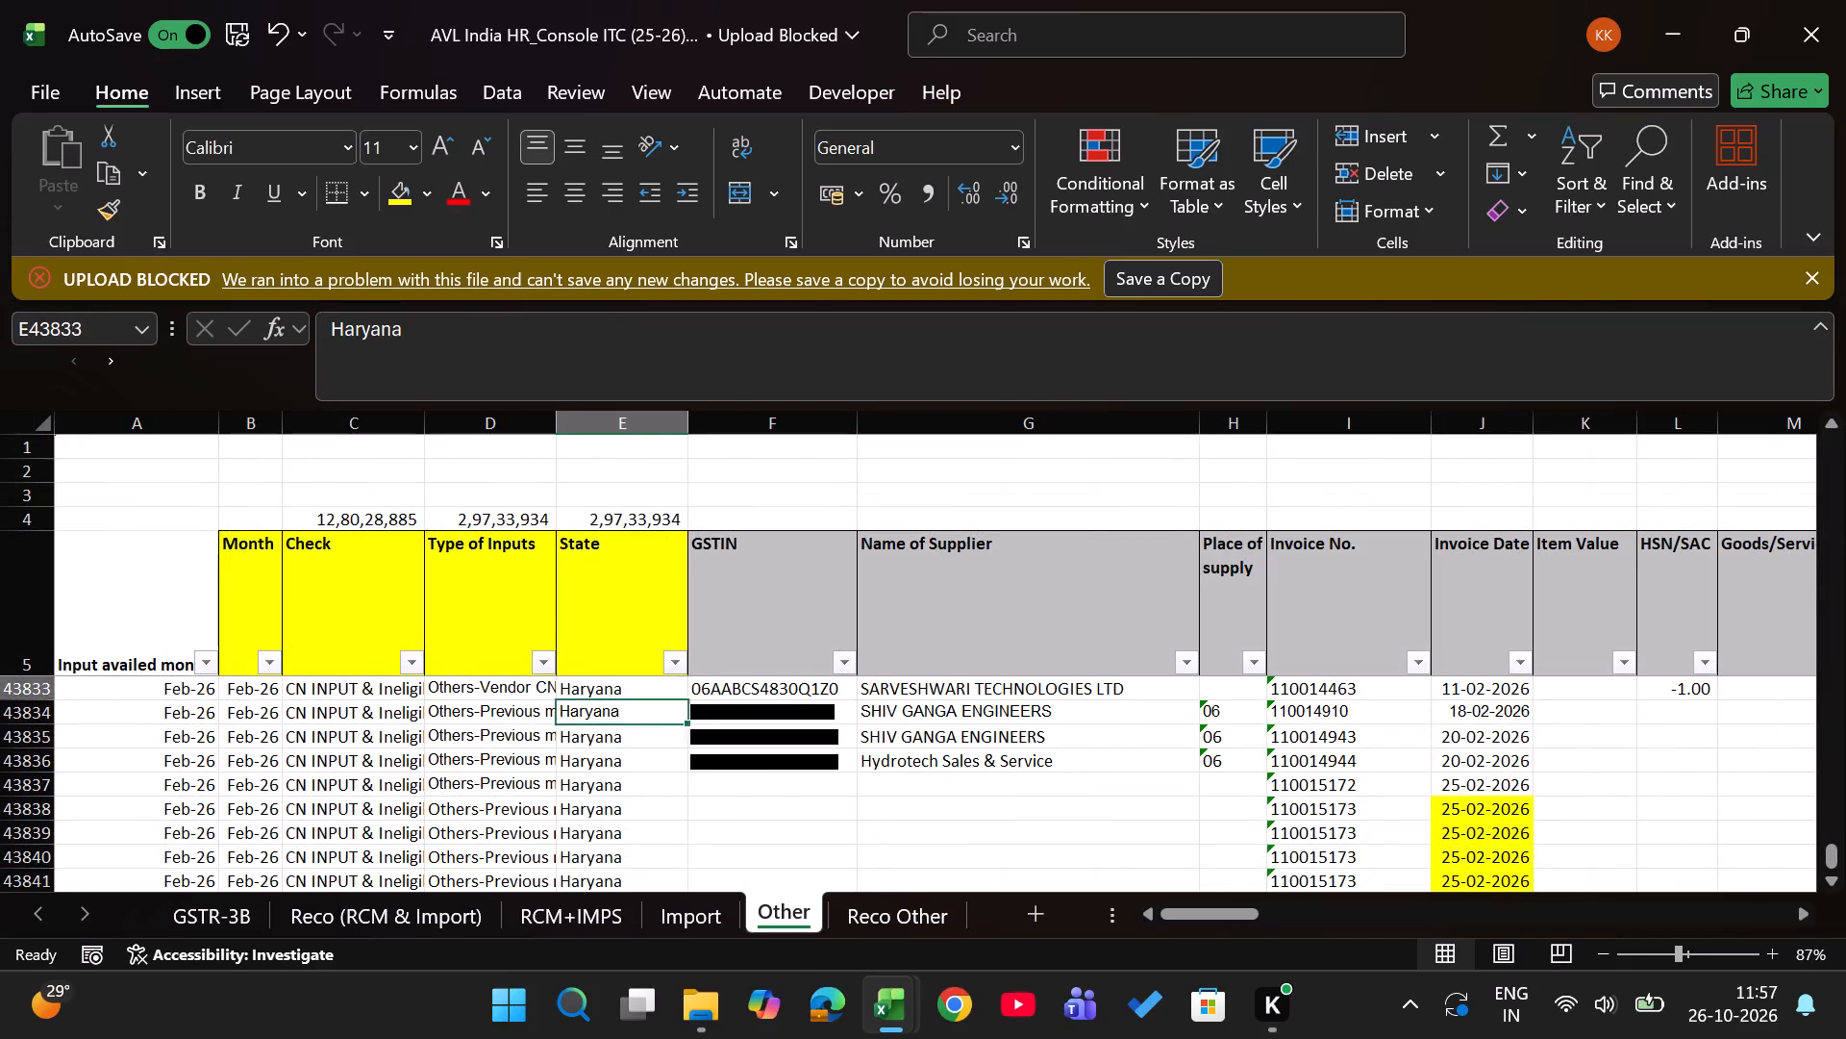
# Examine the first appended credit-note row, 43832, from its supplier and invoice details across to the IGST, CGST, SGST and Cess columns.
pyautogui.press('Down')
pyautogui.press('Down')
pyautogui.press('Down')
pyautogui.press('Down')
pyautogui.press('Down')
pyautogui.press('Down')
pyautogui.press('Down')
pyautogui.press('Right')
pyautogui.press('Right')
pyautogui.press('Right')
pyautogui.press('Right')
pyautogui.press('Right')
pyautogui.press('Right')
pyautogui.press('Right')
pyautogui.press('Right')
pyautogui.press('Right')
pyautogui.press('Right')
pyautogui.press('Right')
pyautogui.press('Right')
pyautogui.press('Right')
pyautogui.press('Right')
pyautogui.press('Right')
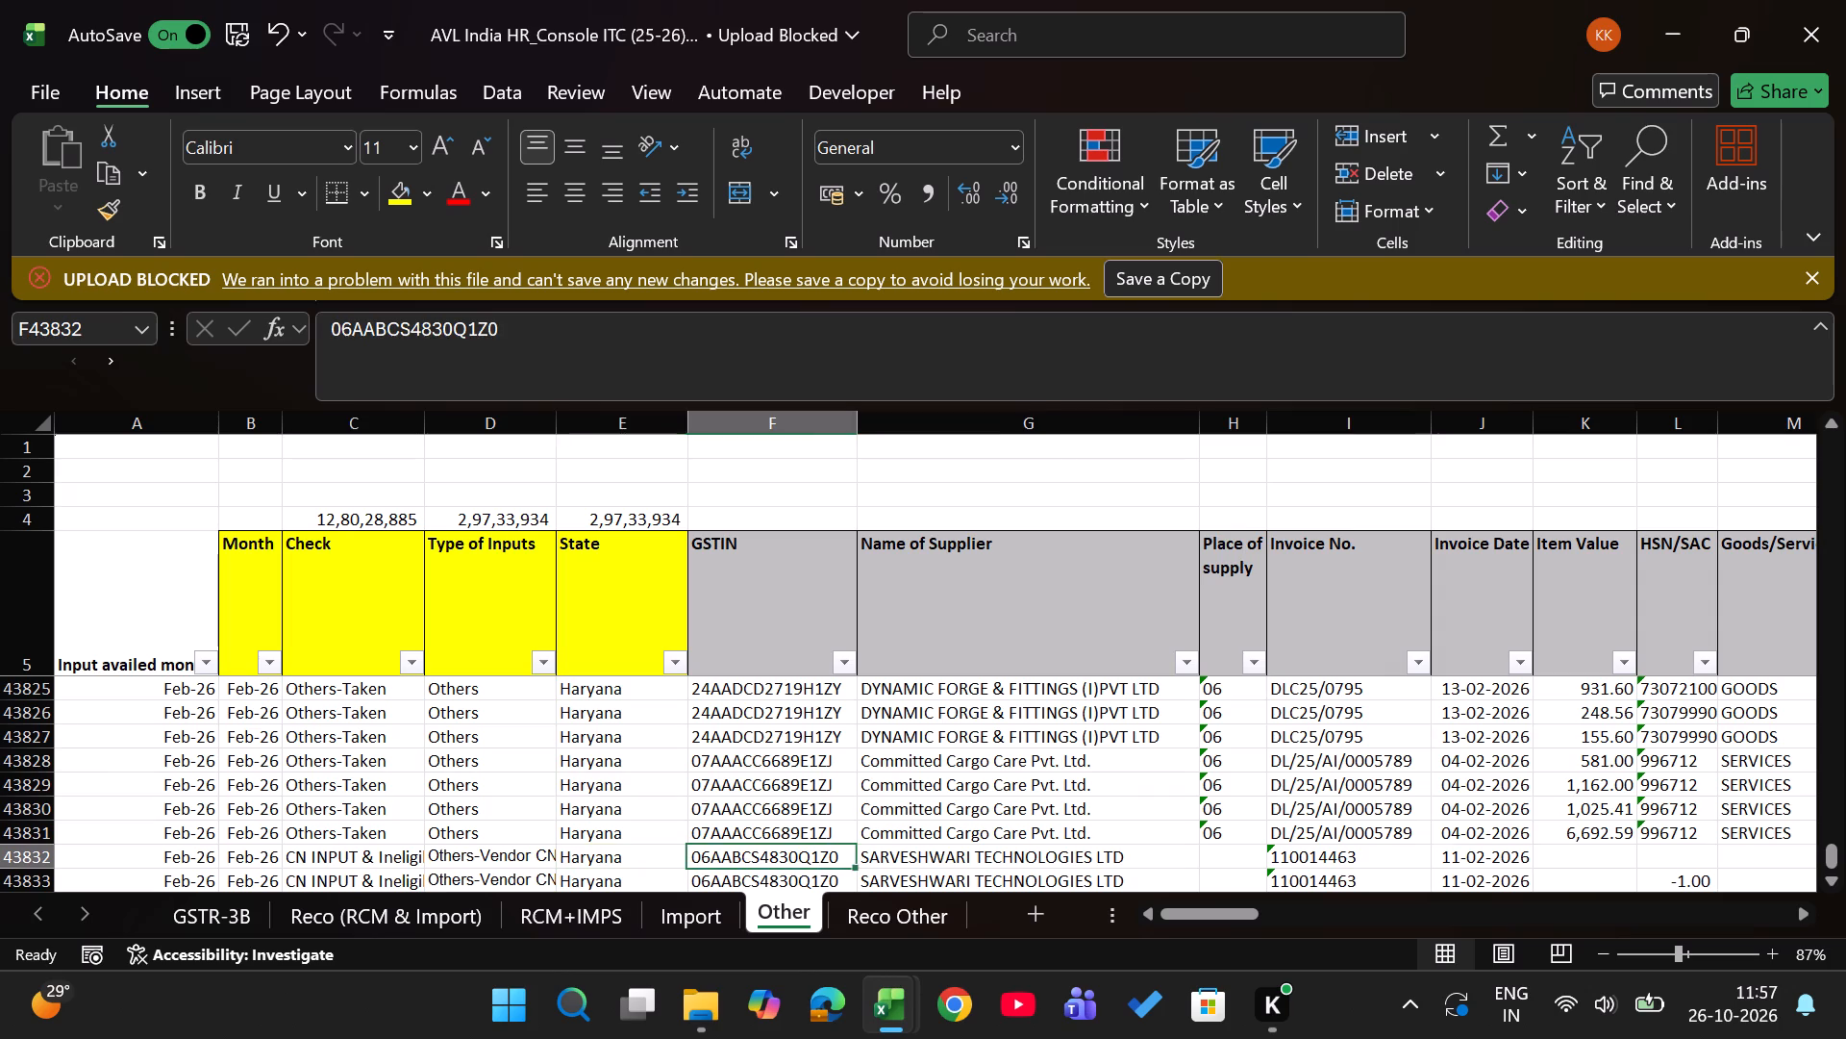
pyautogui.press('Right')
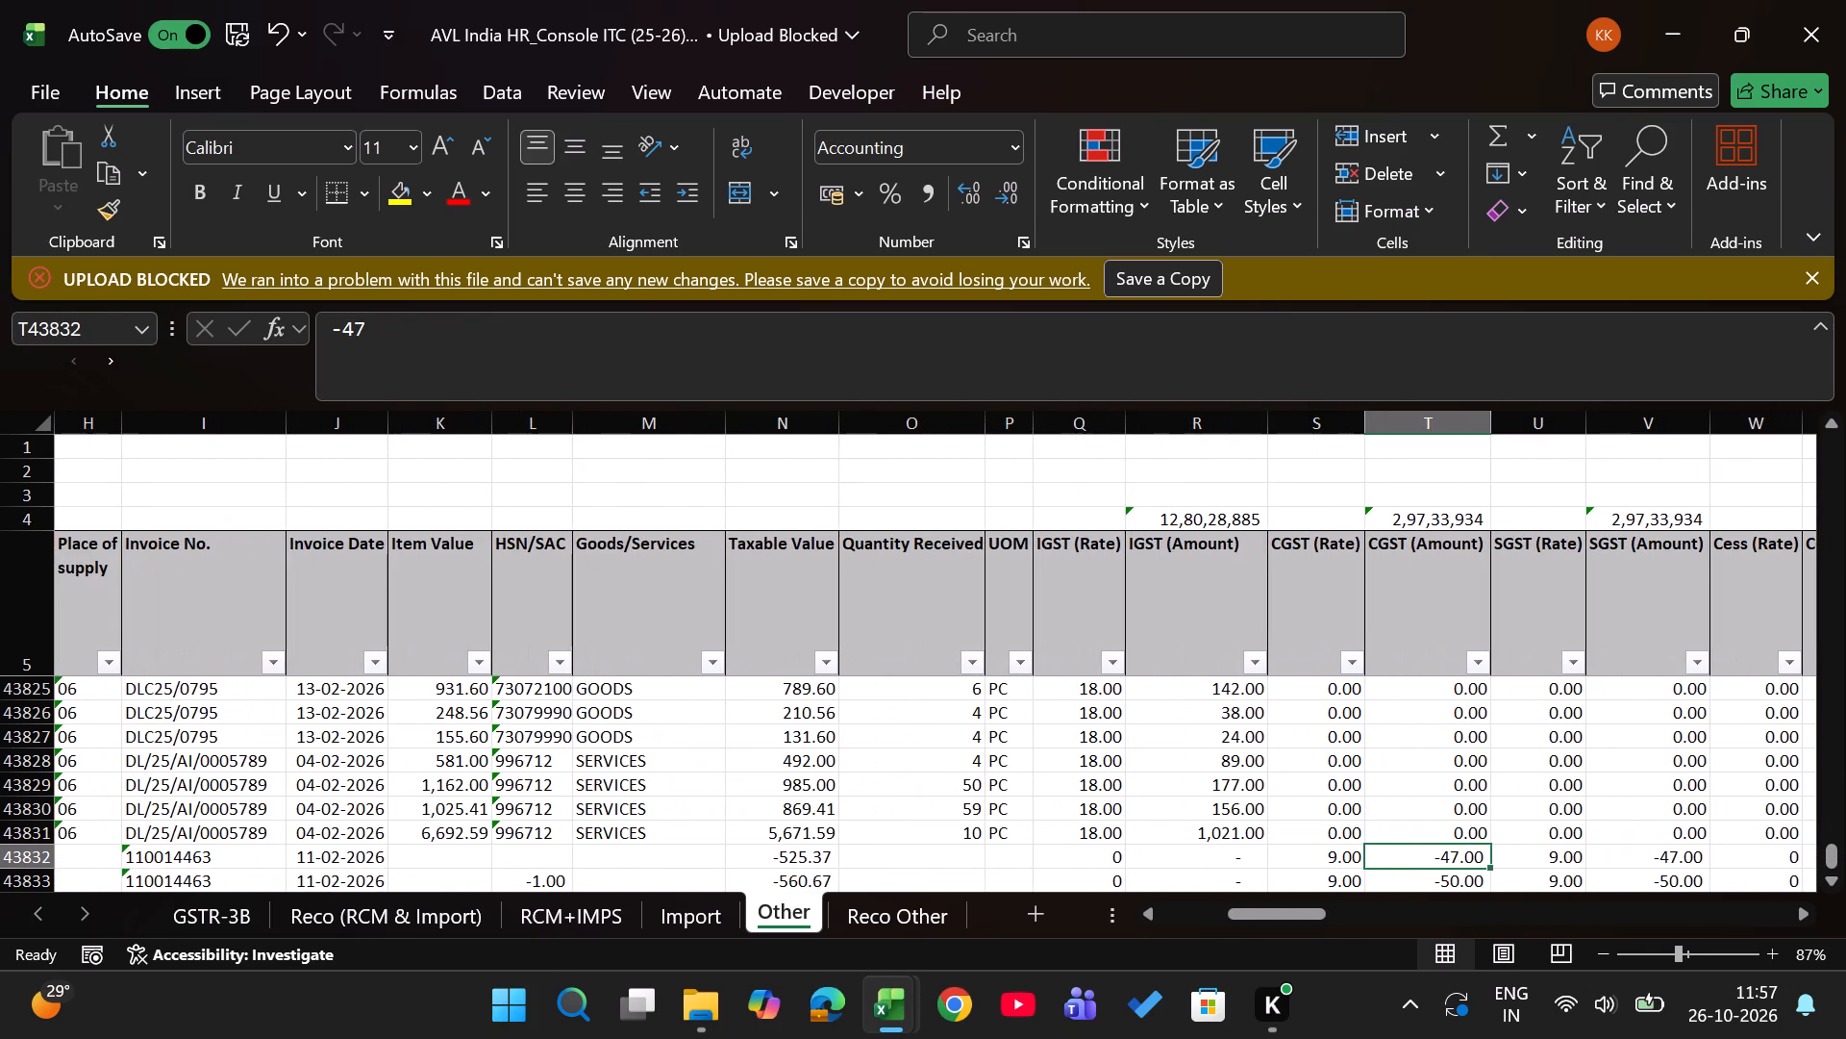
pyautogui.press('Right')
pyautogui.press('Right')
pyautogui.press('Right')
pyautogui.press('Right')
# Review the tax amounts, Total Tax, Eligibility of ITC and Total IGST available as ITC for credit-note rows 43833 to 43837.
pyautogui.press('Down')
pyautogui.press('Down')
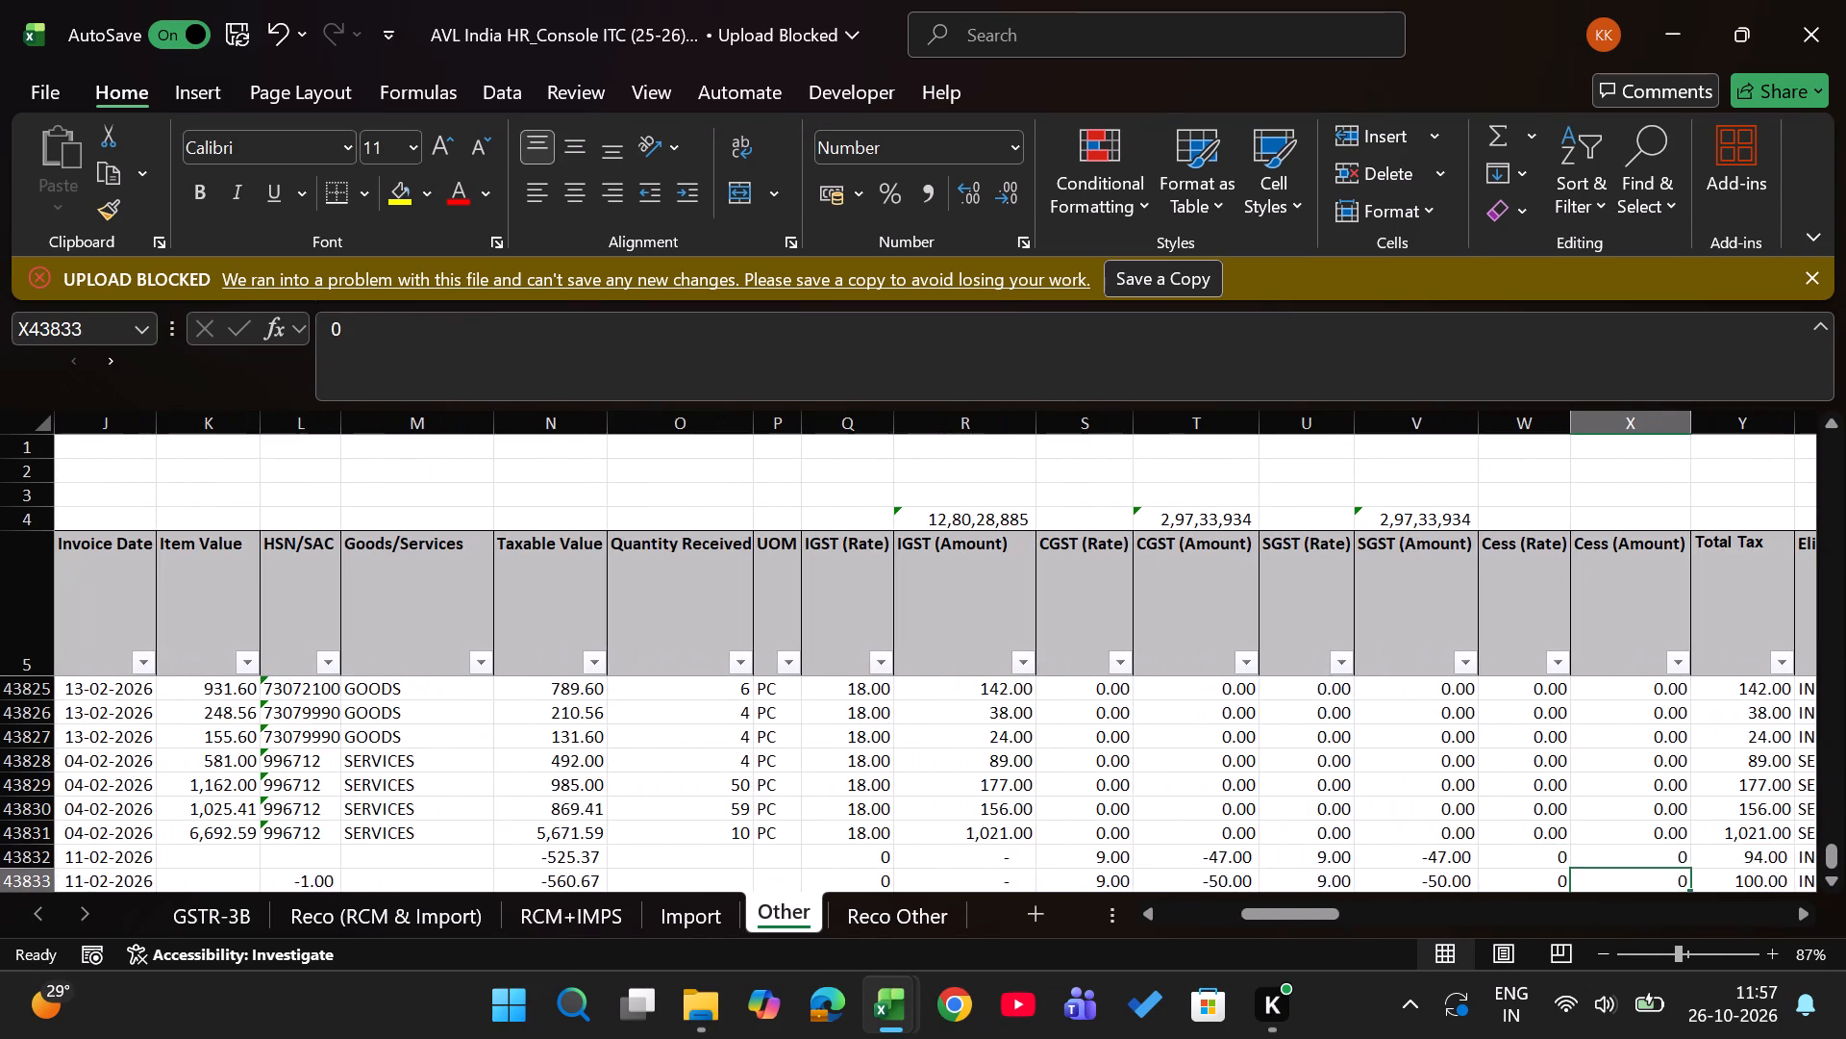
pyautogui.press('Down')
pyautogui.press('Down')
pyautogui.press('Down')
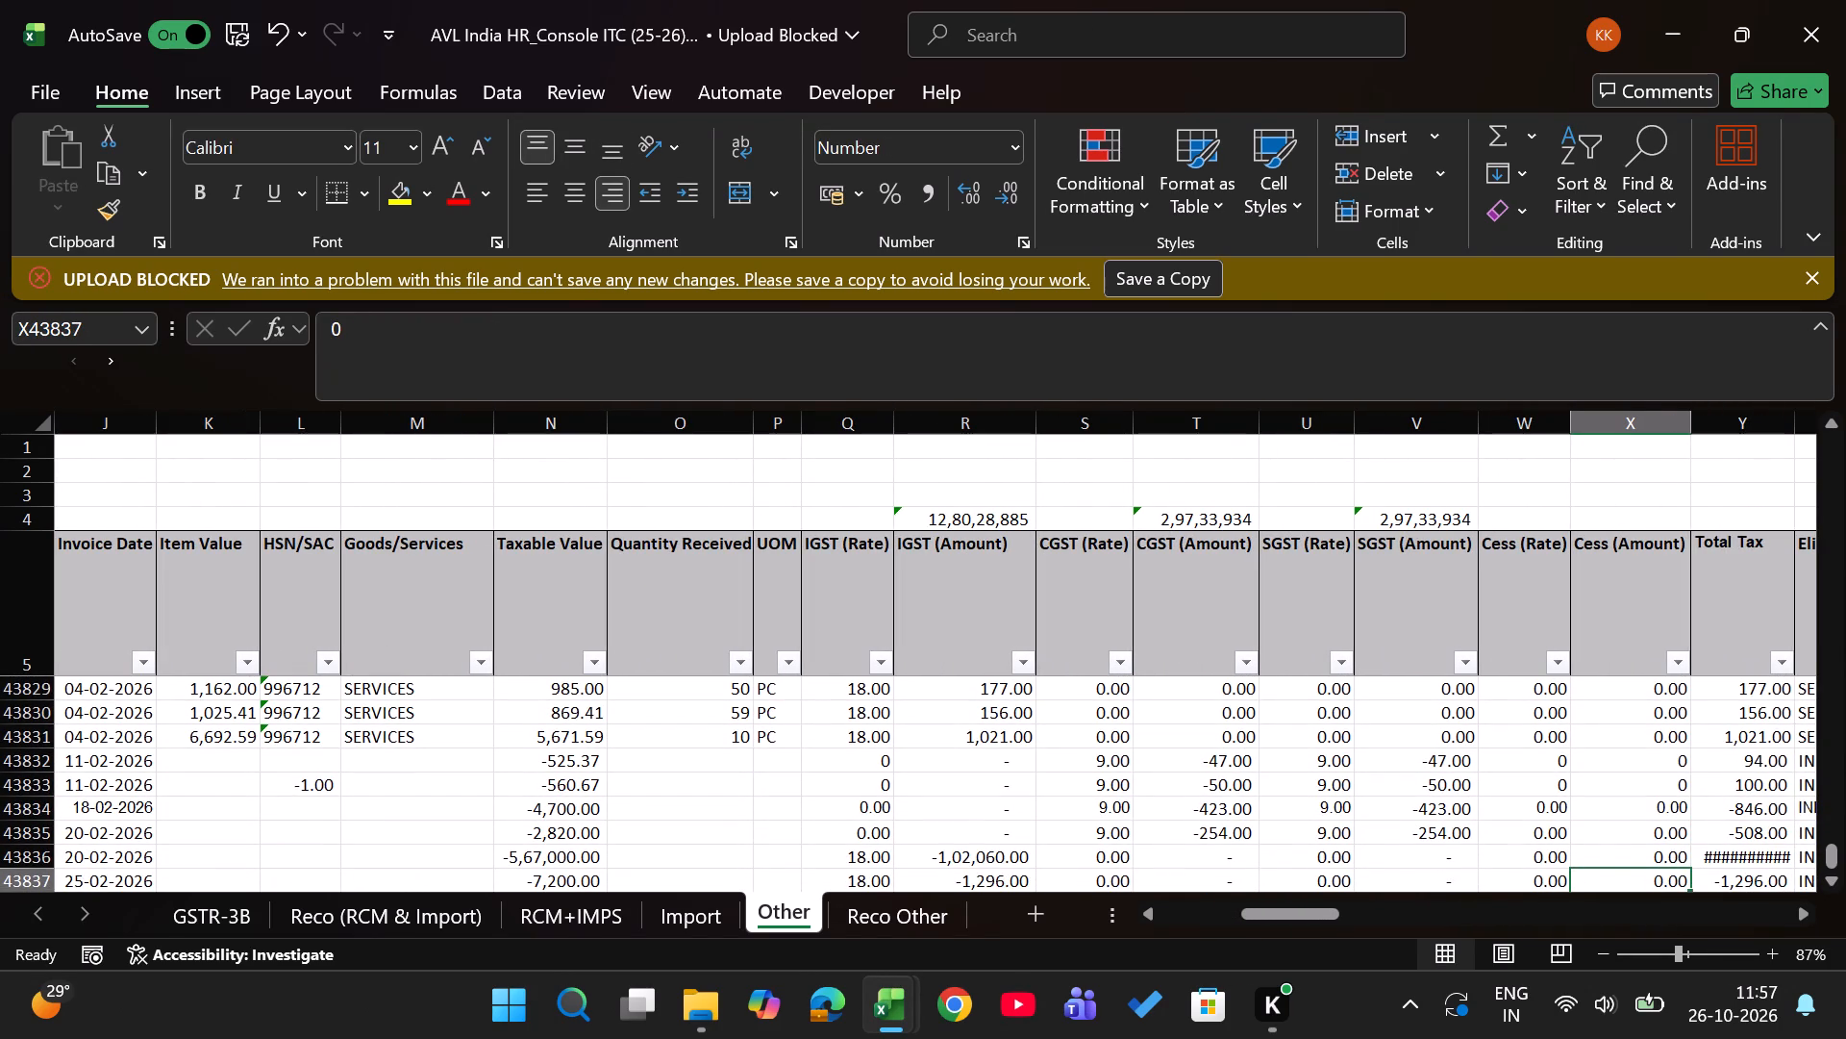
pyautogui.press('Left')
pyautogui.press('Left')
pyautogui.press('Up')
pyautogui.press('Up')
pyautogui.press('Right')
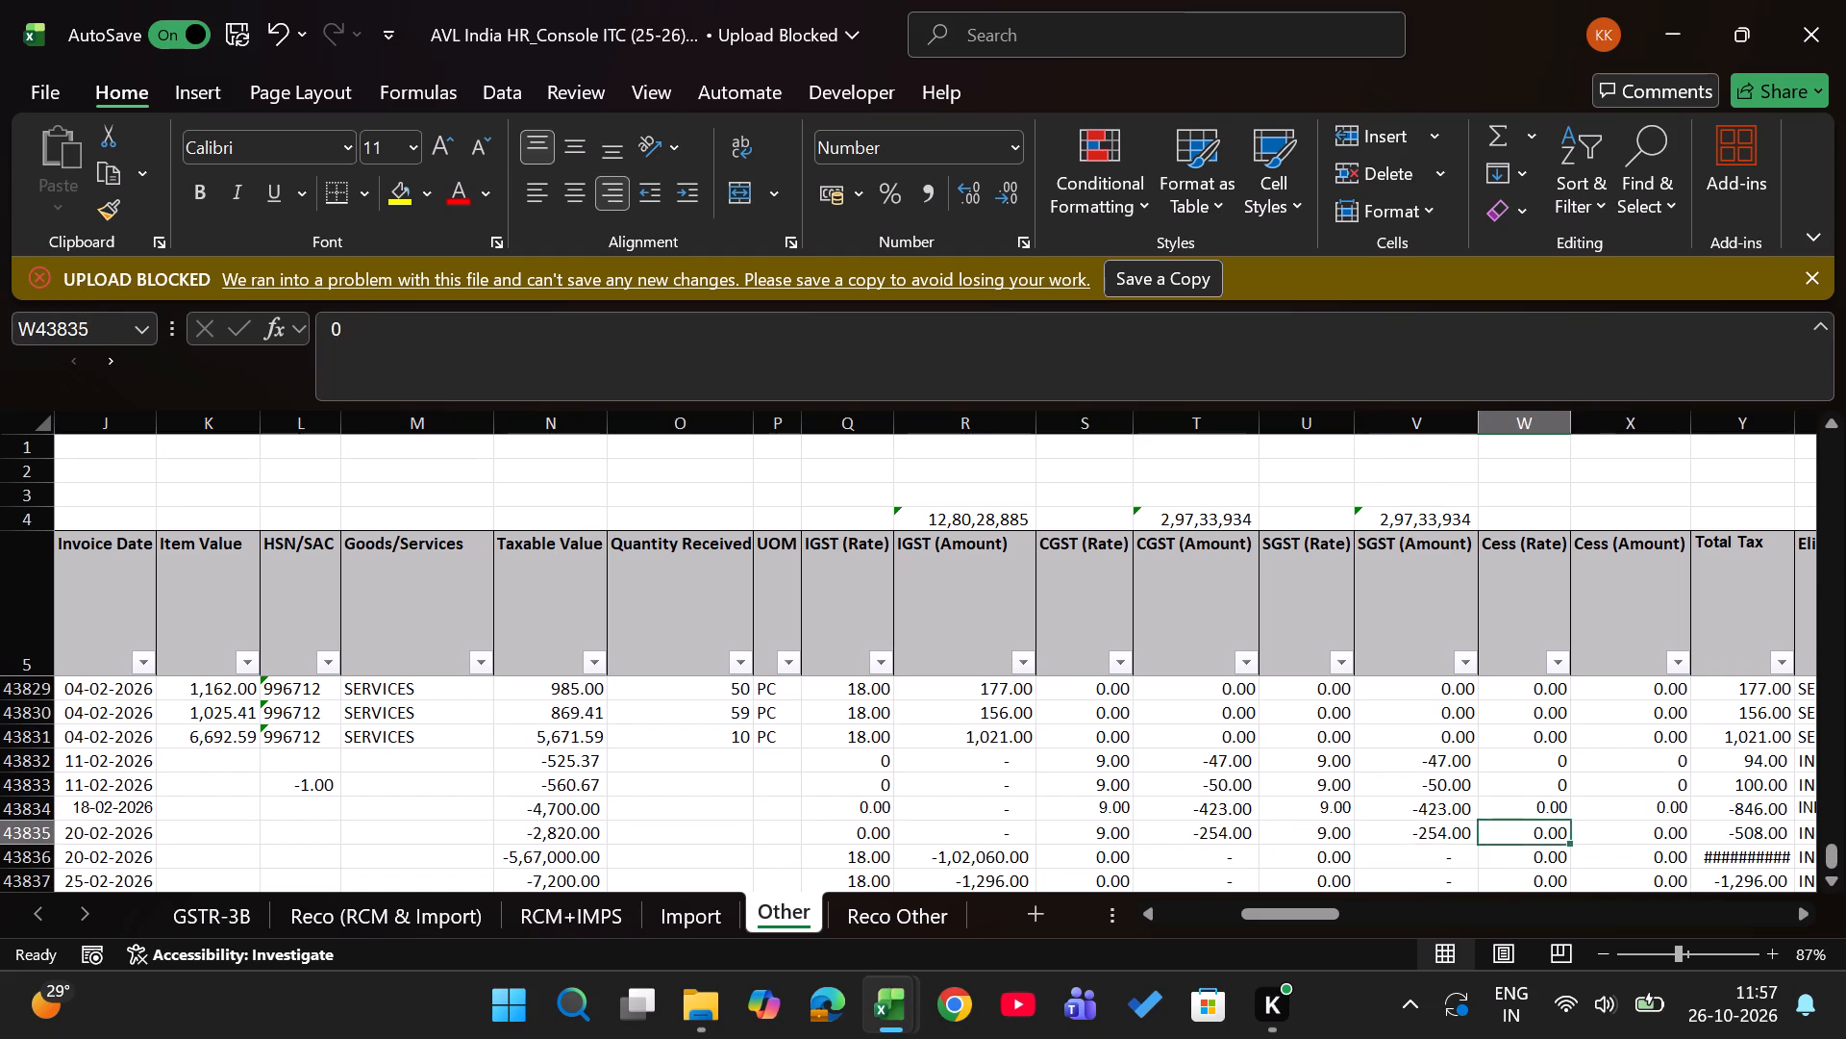
pyautogui.press('Right')
pyautogui.press('Right')
pyautogui.press('Right')
pyautogui.press('Right')
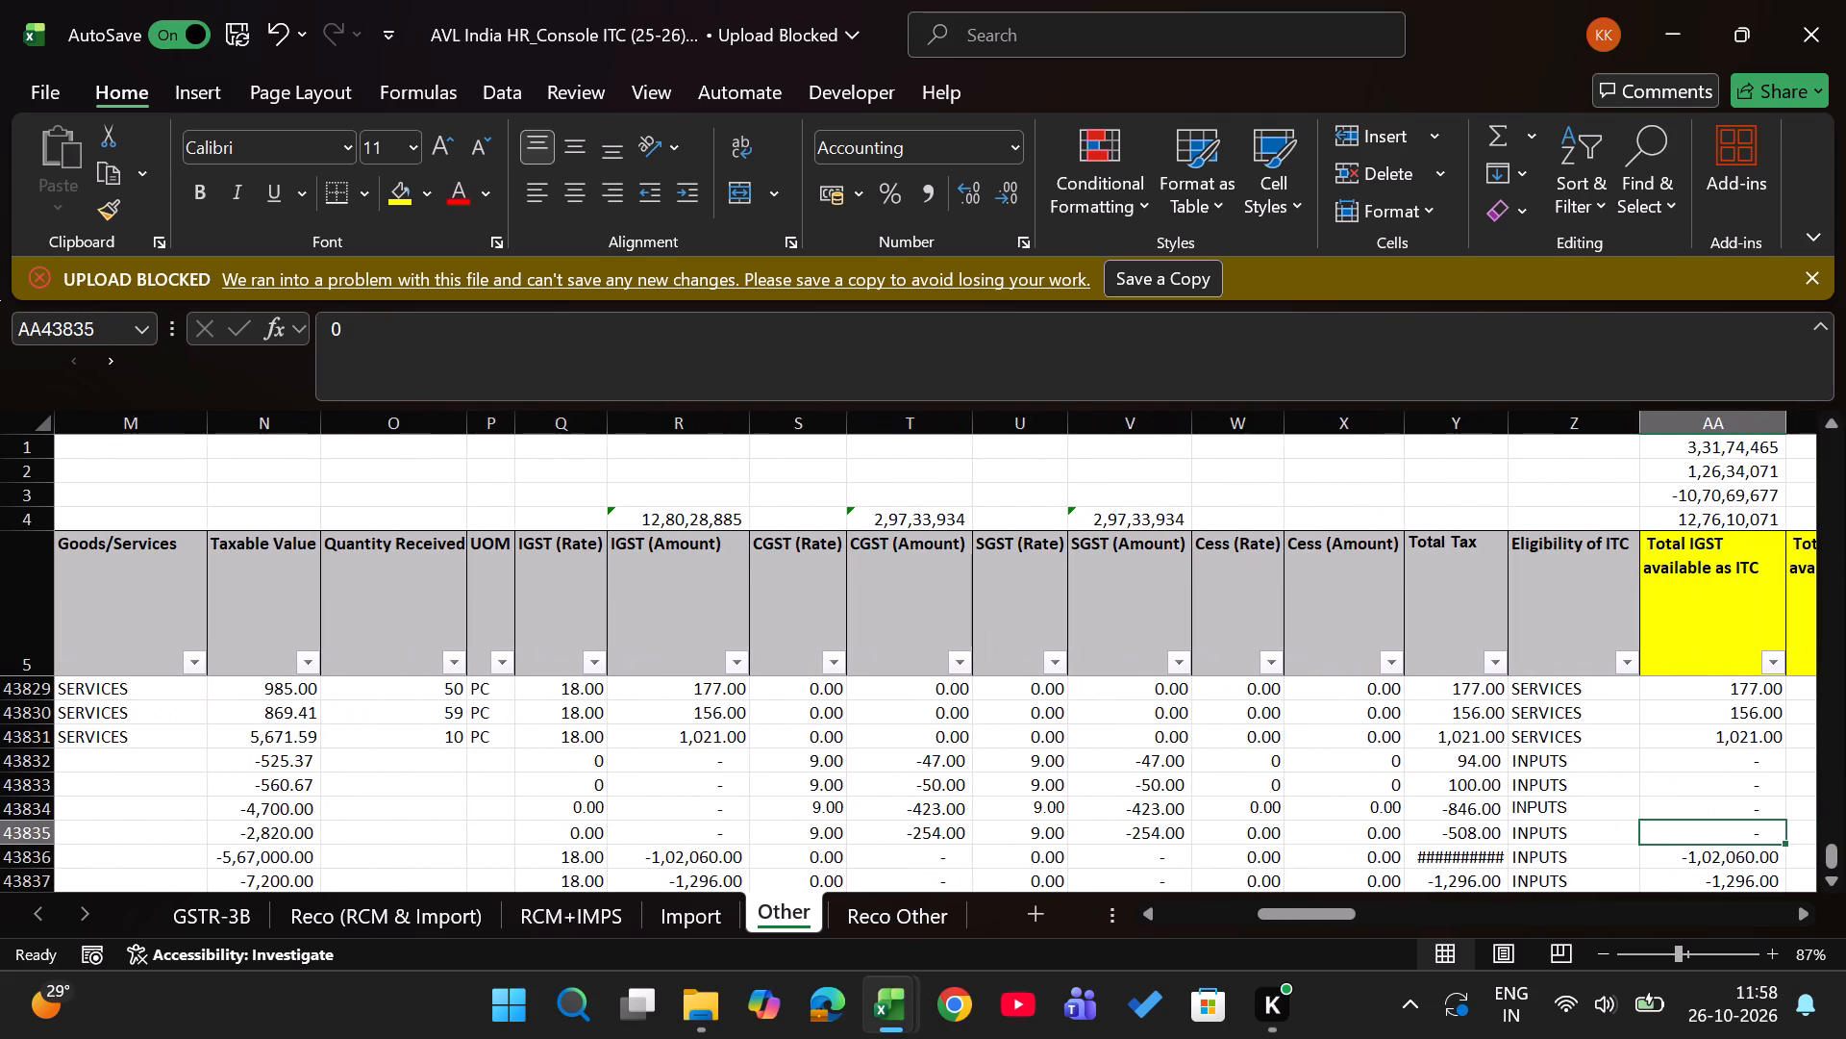
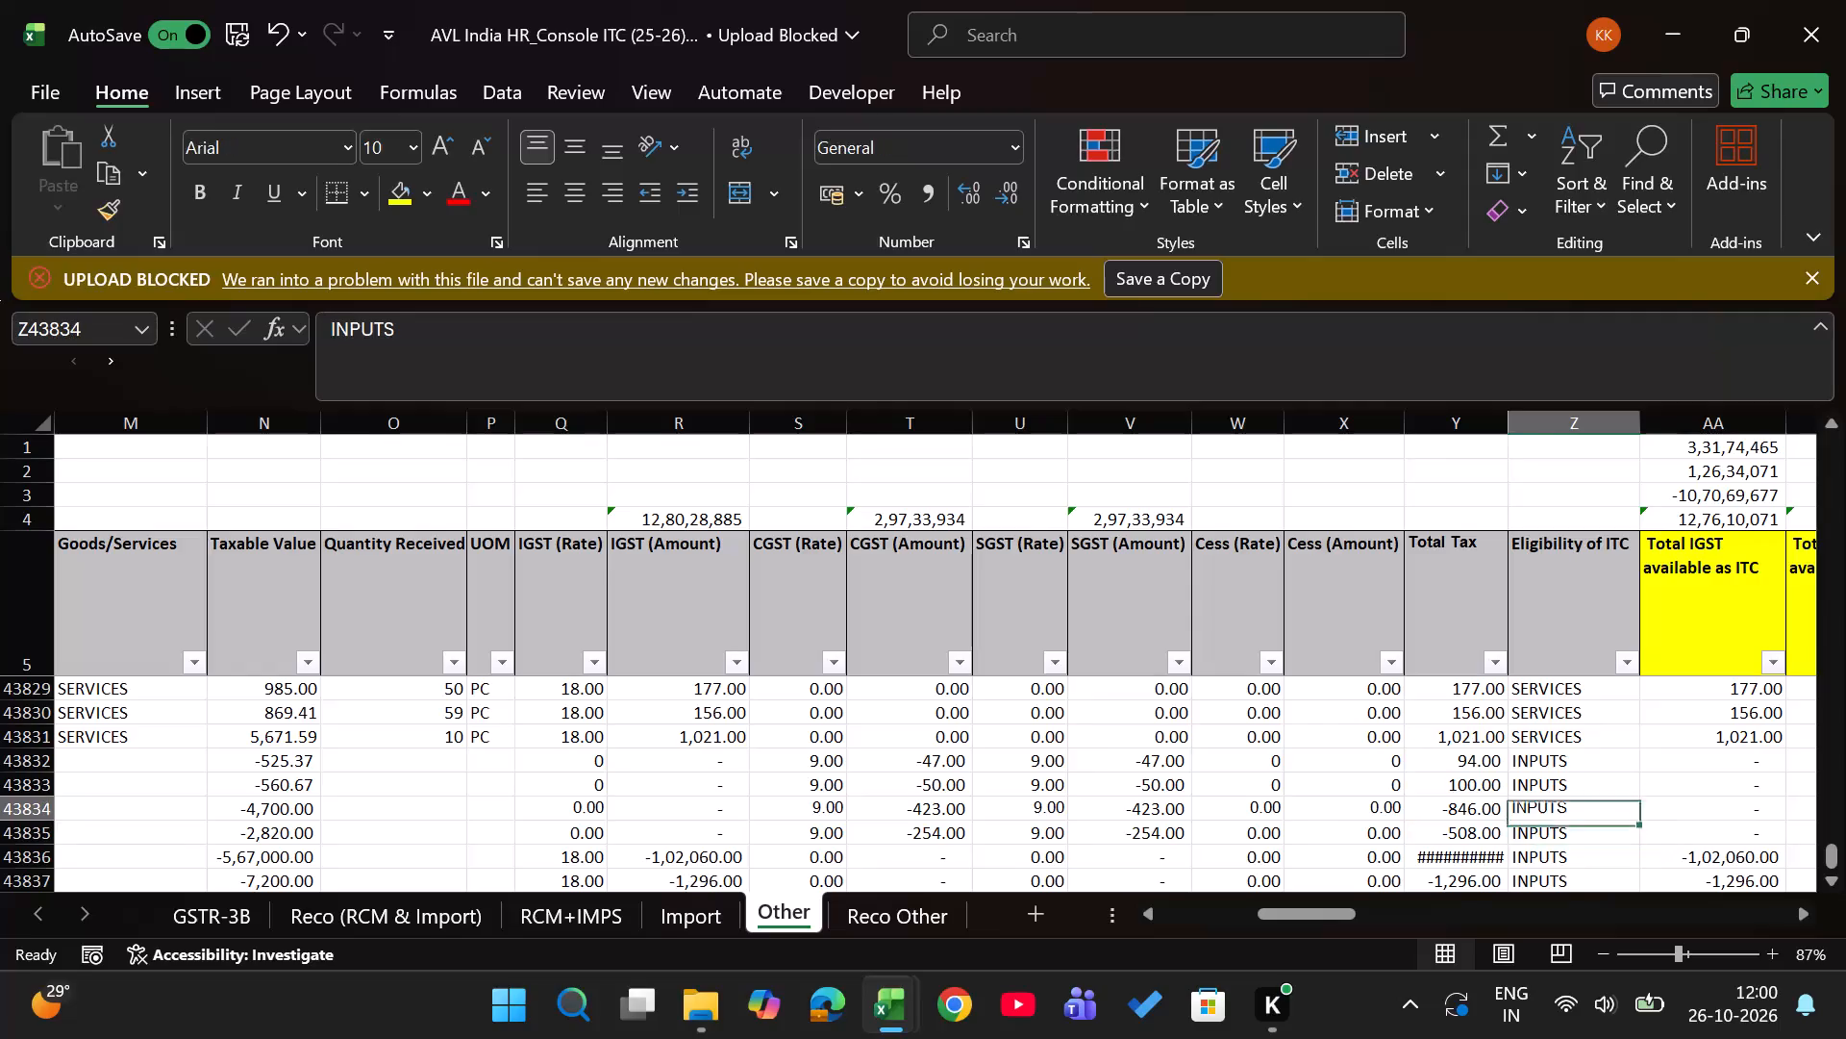
# Switch to the AVLI HR 3b Feb-26 workbook and go from CN INPUT & Ineligible to the Form 3B sheet.
pyautogui.press('Up')
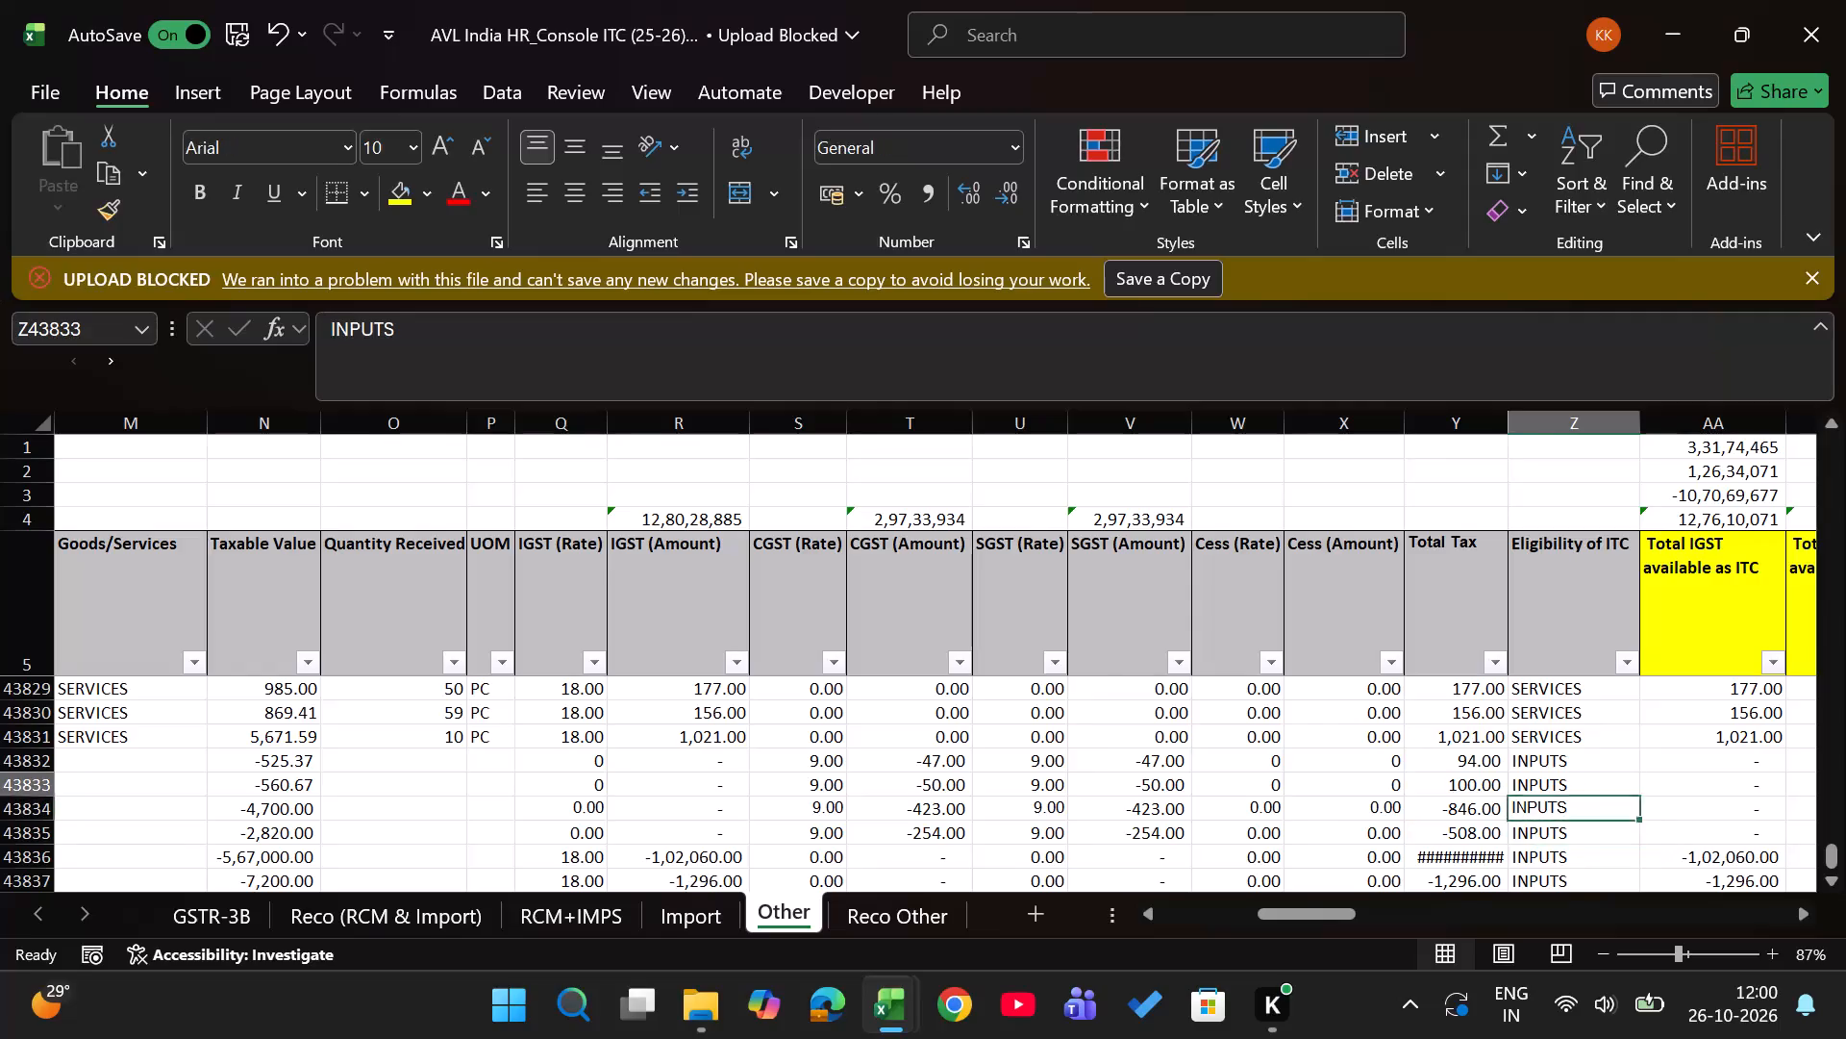
pyautogui.hotkey('alt', 'Tab')
pyautogui.press('Left')
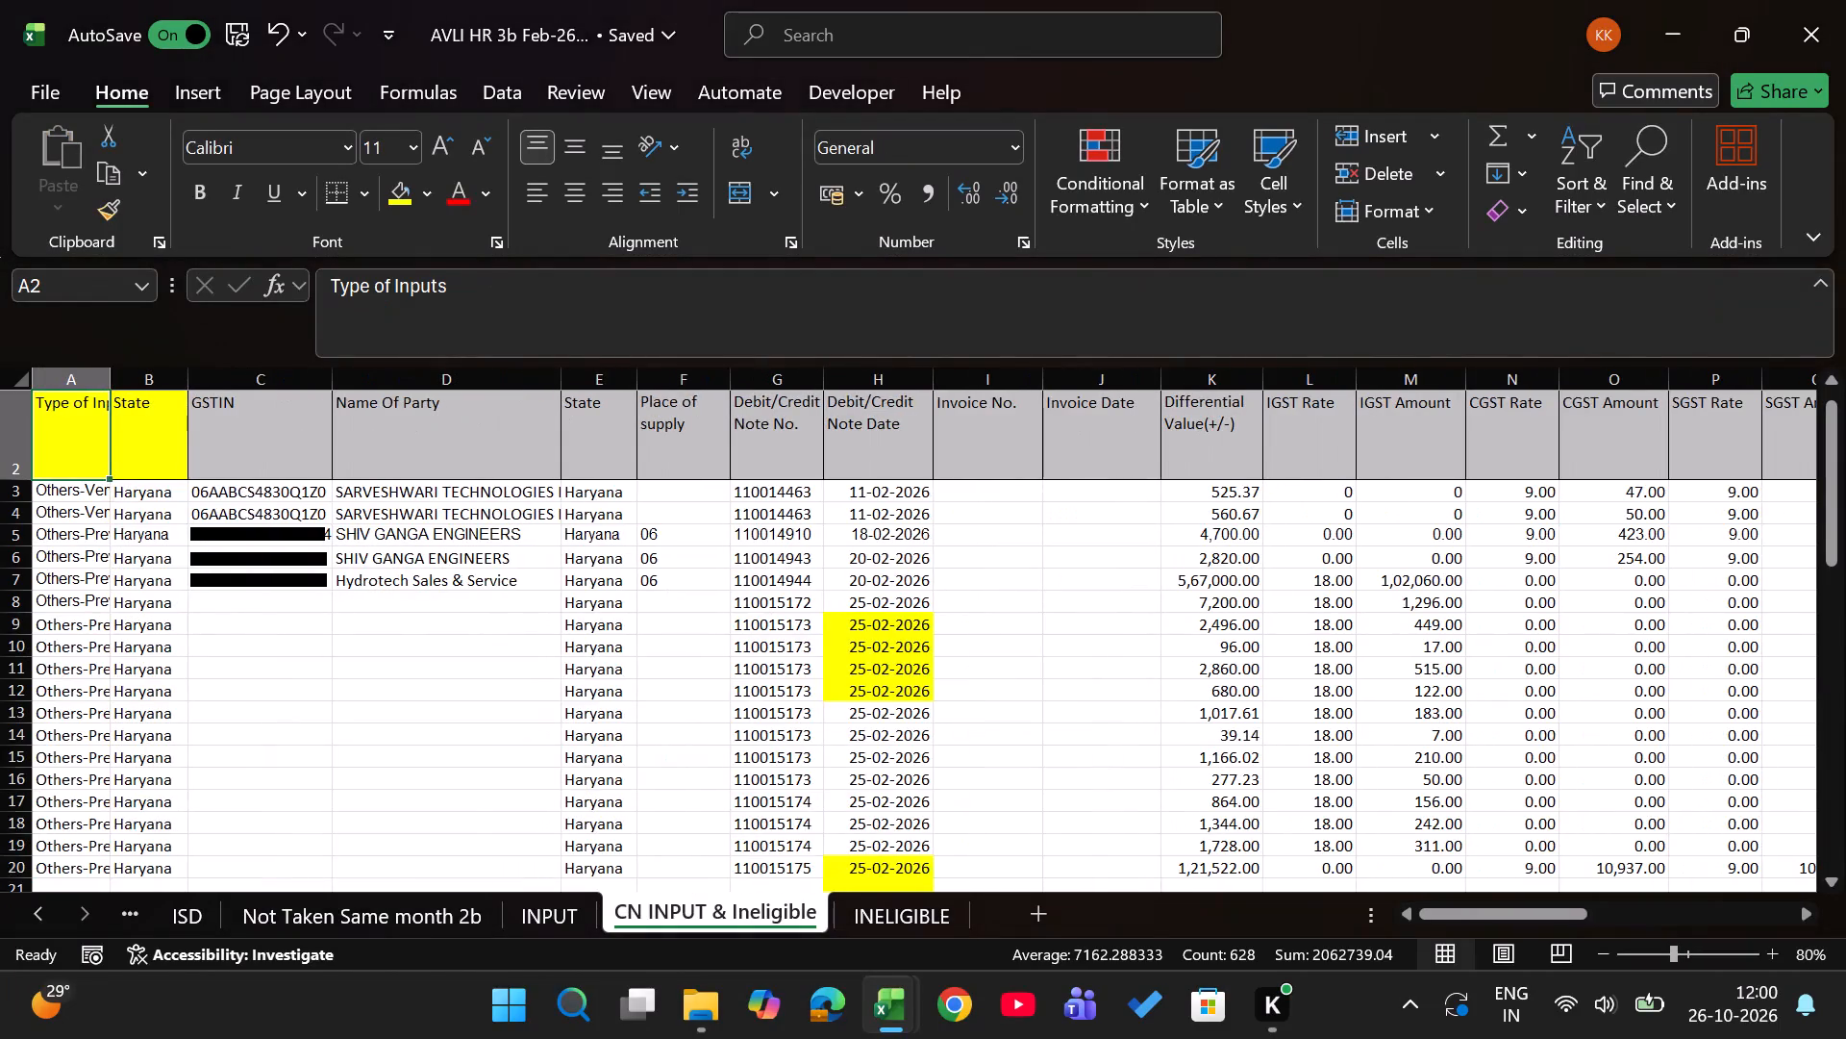
pyautogui.hotkey('ctrl', 'pageup')
pyautogui.hotkey('ctrl', 'pageup')
pyautogui.hotkey('ctrl', 'pageup')
pyautogui.hotkey('ctrl', 'pageup')
pyautogui.hotkey('ctrl', 'pageup')
pyautogui.hotkey('ctrl', 'pageup')
pyautogui.hotkey('ctrl', 'pageup')
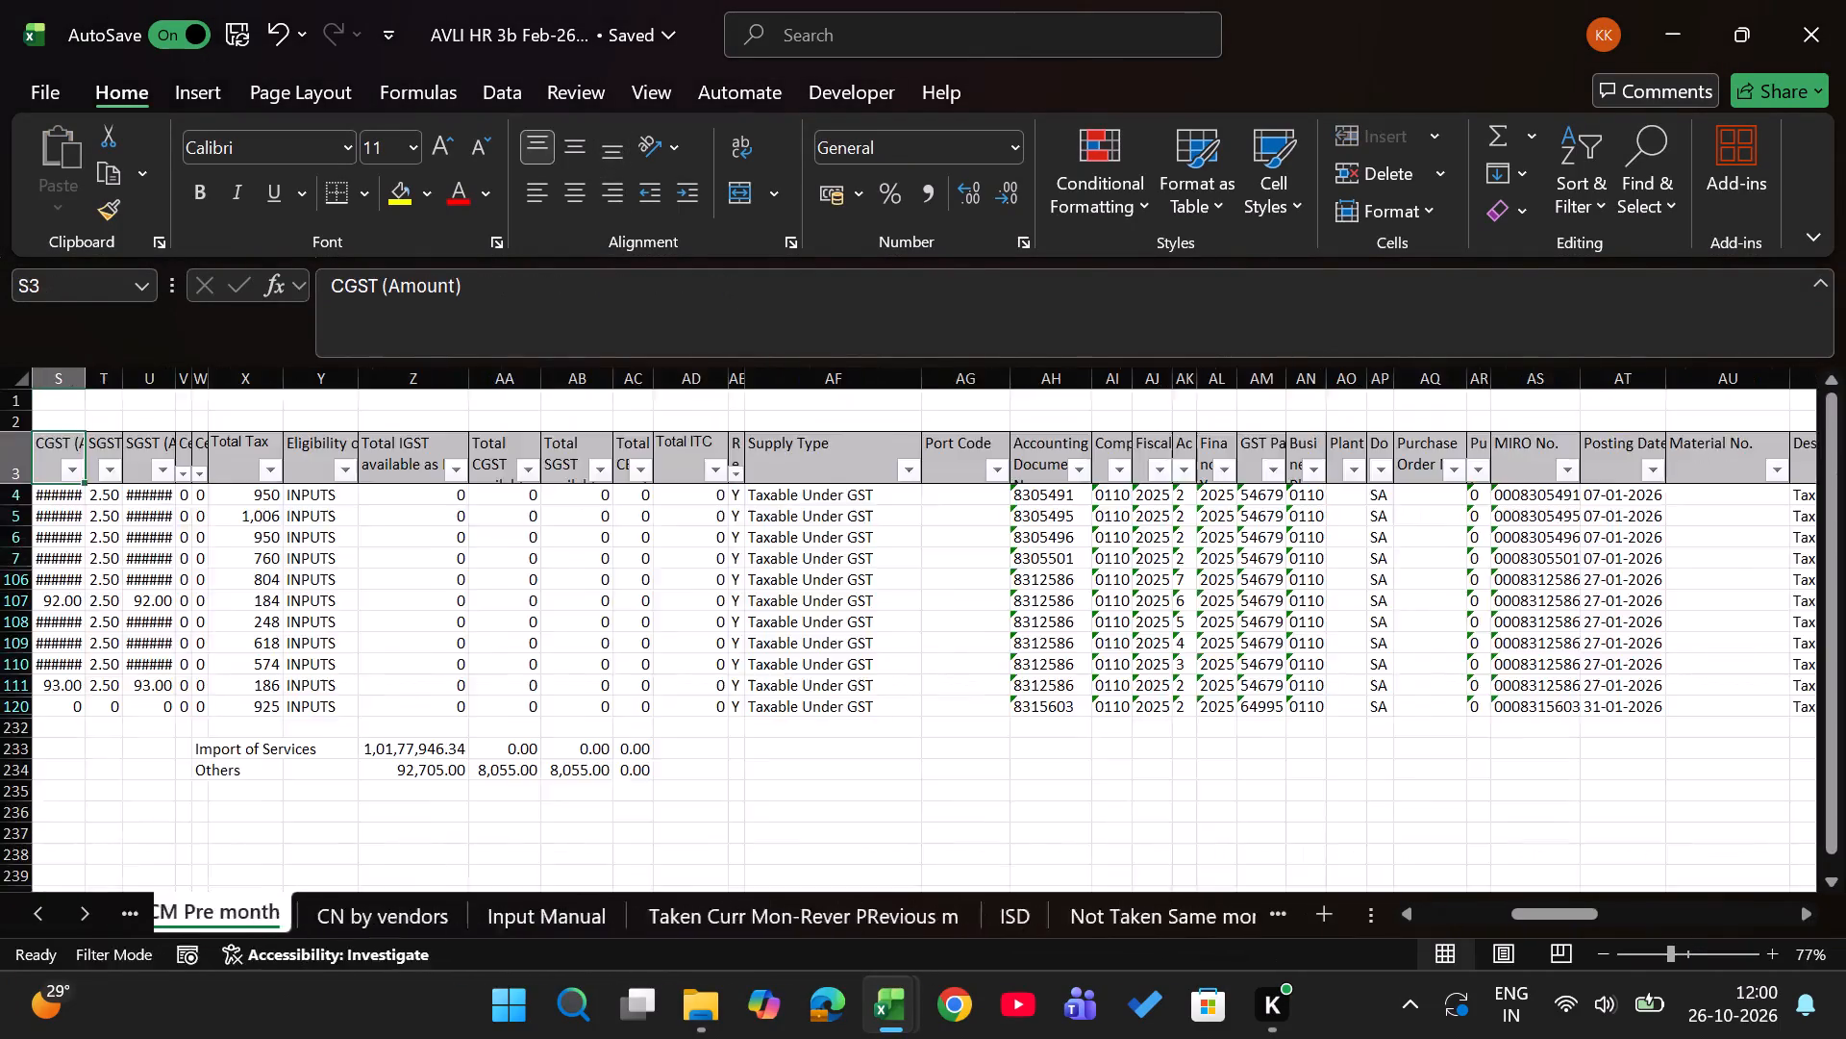
pyautogui.hotkey('ctrl', 'pageup')
pyautogui.hotkey('ctrl', 'pageup')
pyautogui.hotkey('ctrl', 'pageup')
pyautogui.hotkey('ctrl', 'pageup')
pyautogui.hotkey('ctrl', 'pageup')
pyautogui.hotkey('ctrl', 'pageup')
pyautogui.hotkey('ctrl', 'pageup')
pyautogui.hotkey('ctrl', 'pageup')
pyautogui.hotkey('ctrl', 'pageup')
pyautogui.hotkey('ctrl', 'pageup')
pyautogui.hotkey('ctrl', 'pageup')
pyautogui.hotkey('ctrl', 'pageup')
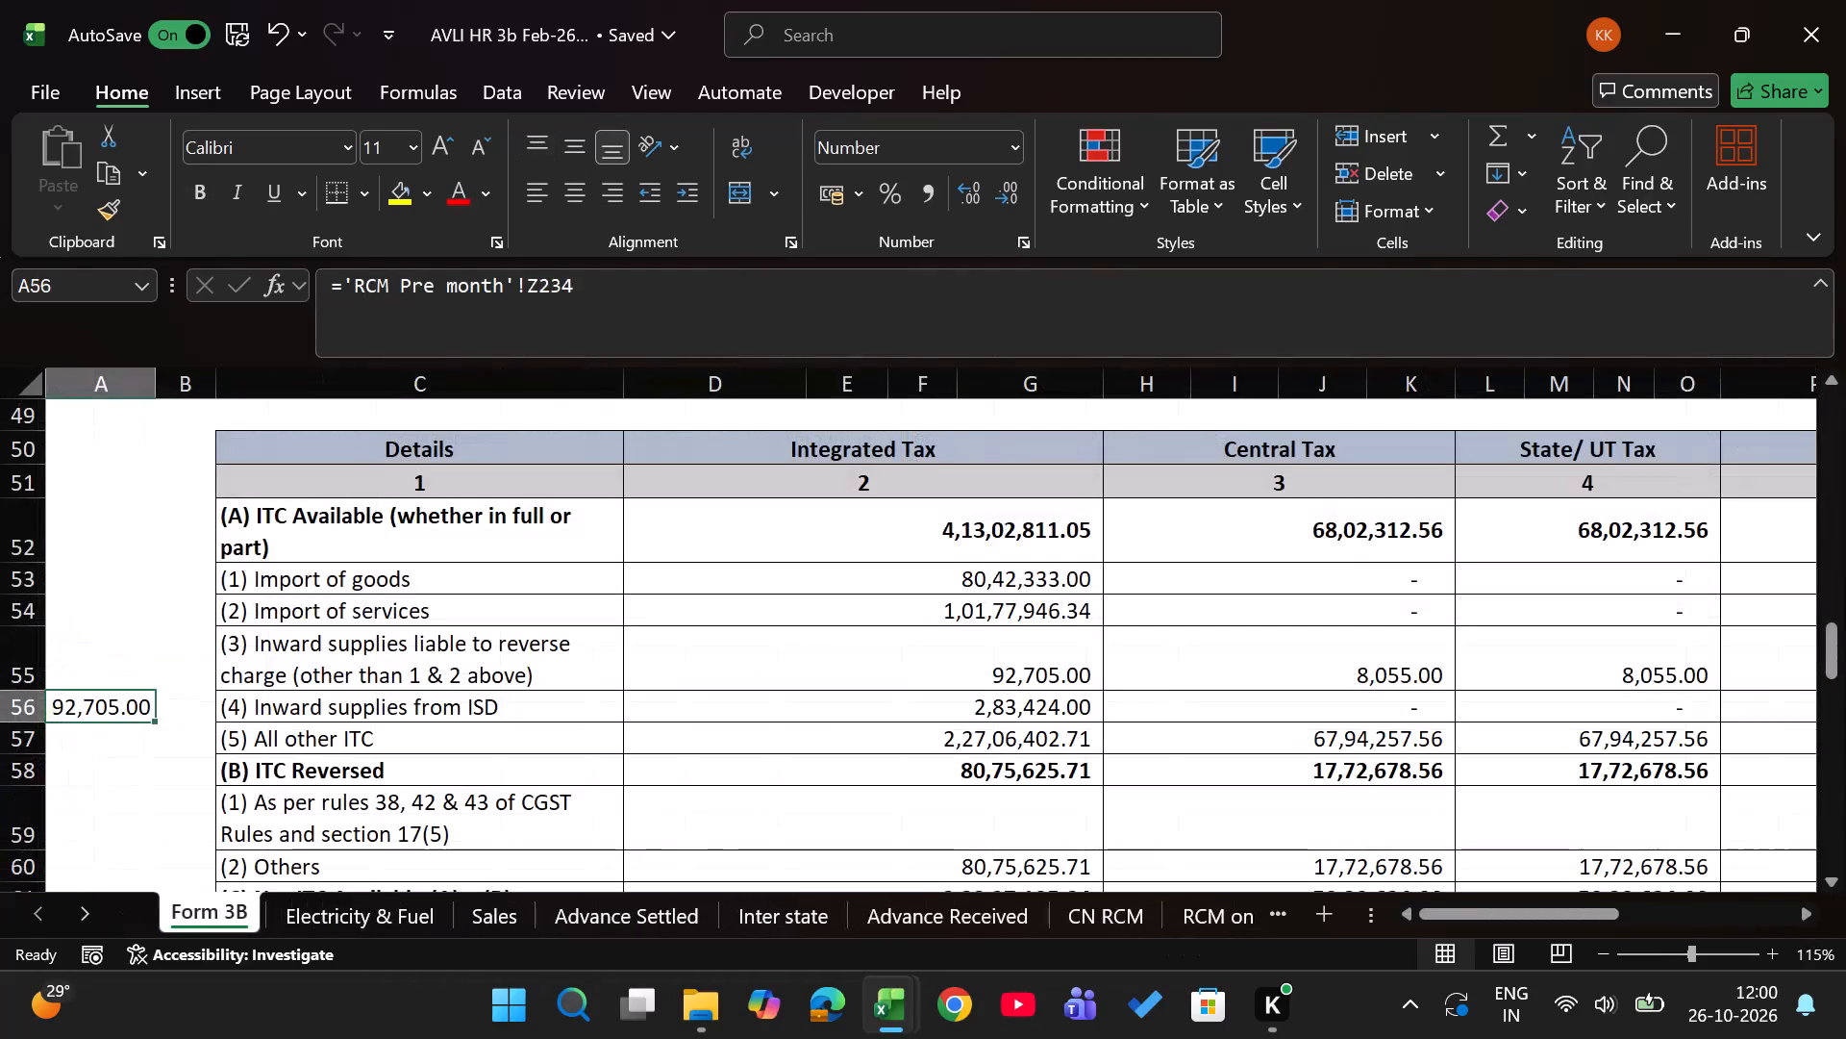
pyautogui.hotkey('ctrl', 'pageup')
# Examine the ITC table on Form 3B, ending at the Integrated Tax formula for ITC Reversed, (2) Others.
pyautogui.press('Right')
pyautogui.press('Right')
pyautogui.press('Right')
pyautogui.press('Right')
pyautogui.press('Right')
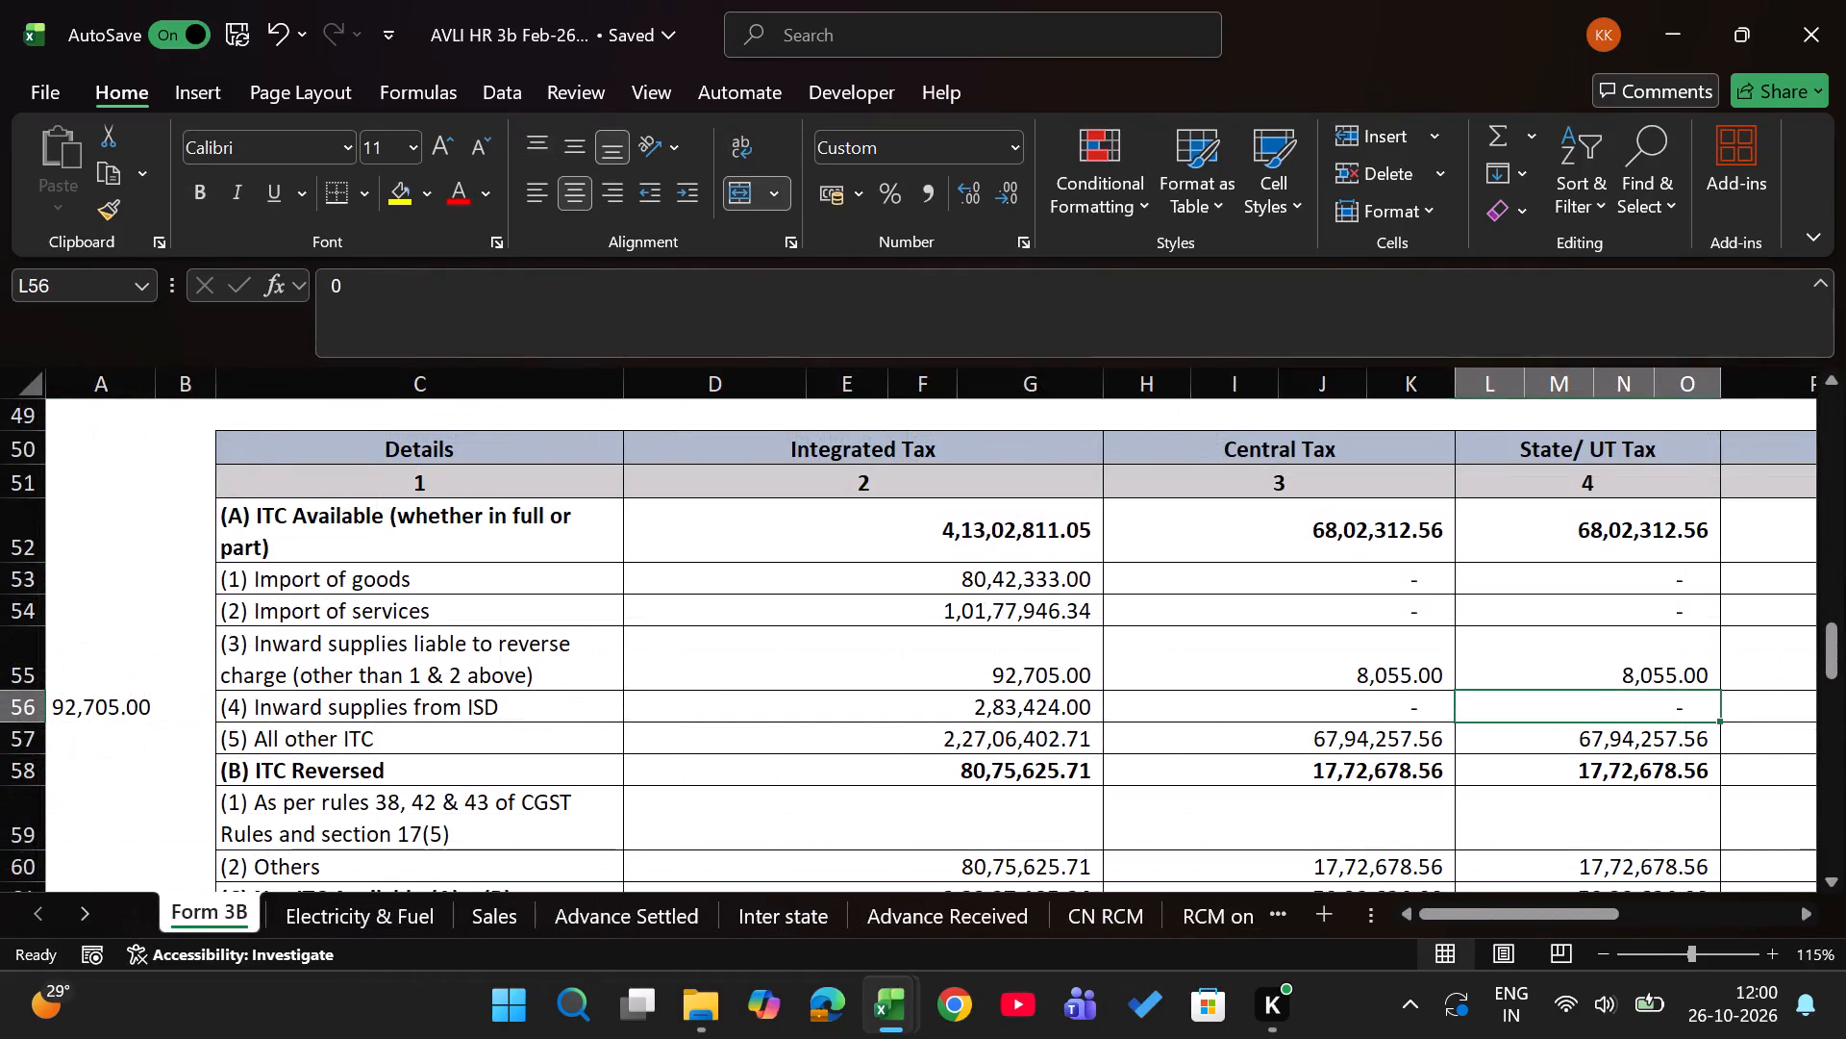
pyautogui.press('Left')
pyautogui.press('Left')
pyautogui.press('Left')
pyautogui.press('Down')
pyautogui.press('Right')
pyautogui.press('Down')
pyautogui.press('Down')
pyautogui.press('Down')
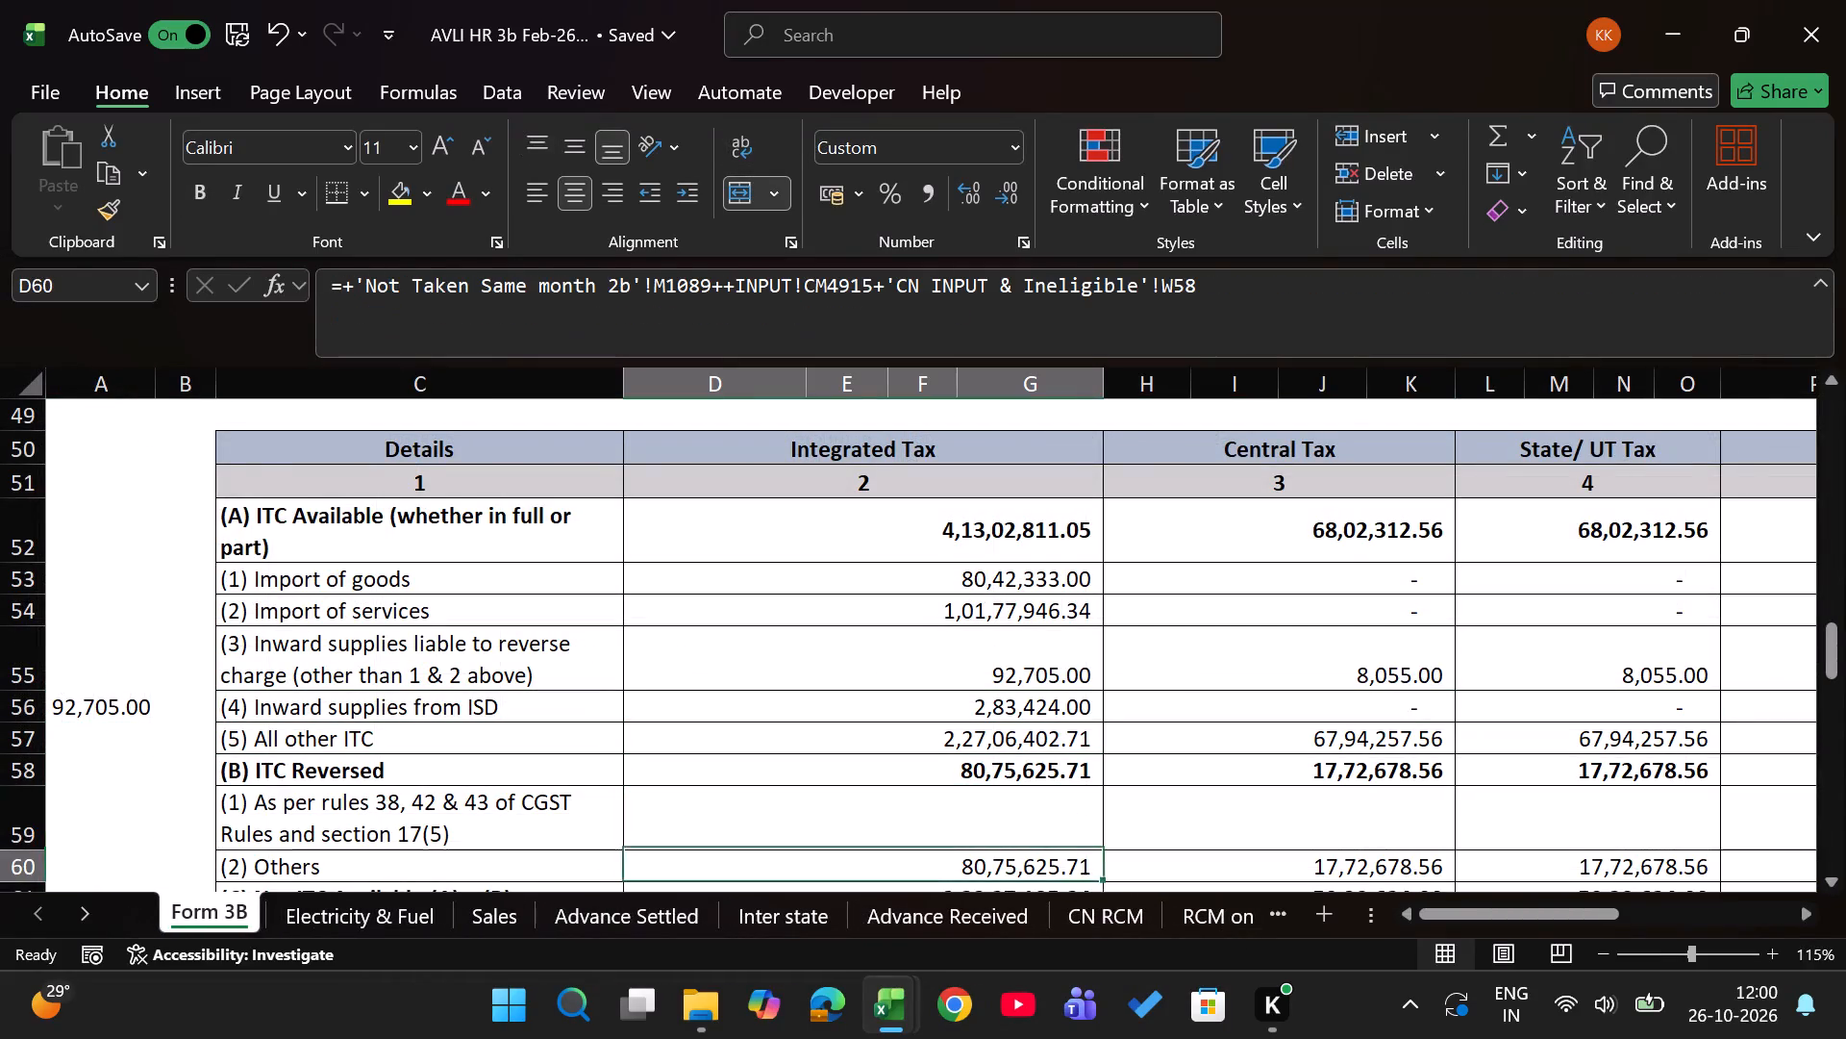
# Inspect the Integrated Tax formula for (5) All other ITC to see which sheets feed it.
pyautogui.press('Up')
pyautogui.press('Up')
pyautogui.press('Up')
pyautogui.press('Up')
pyautogui.press('Down')
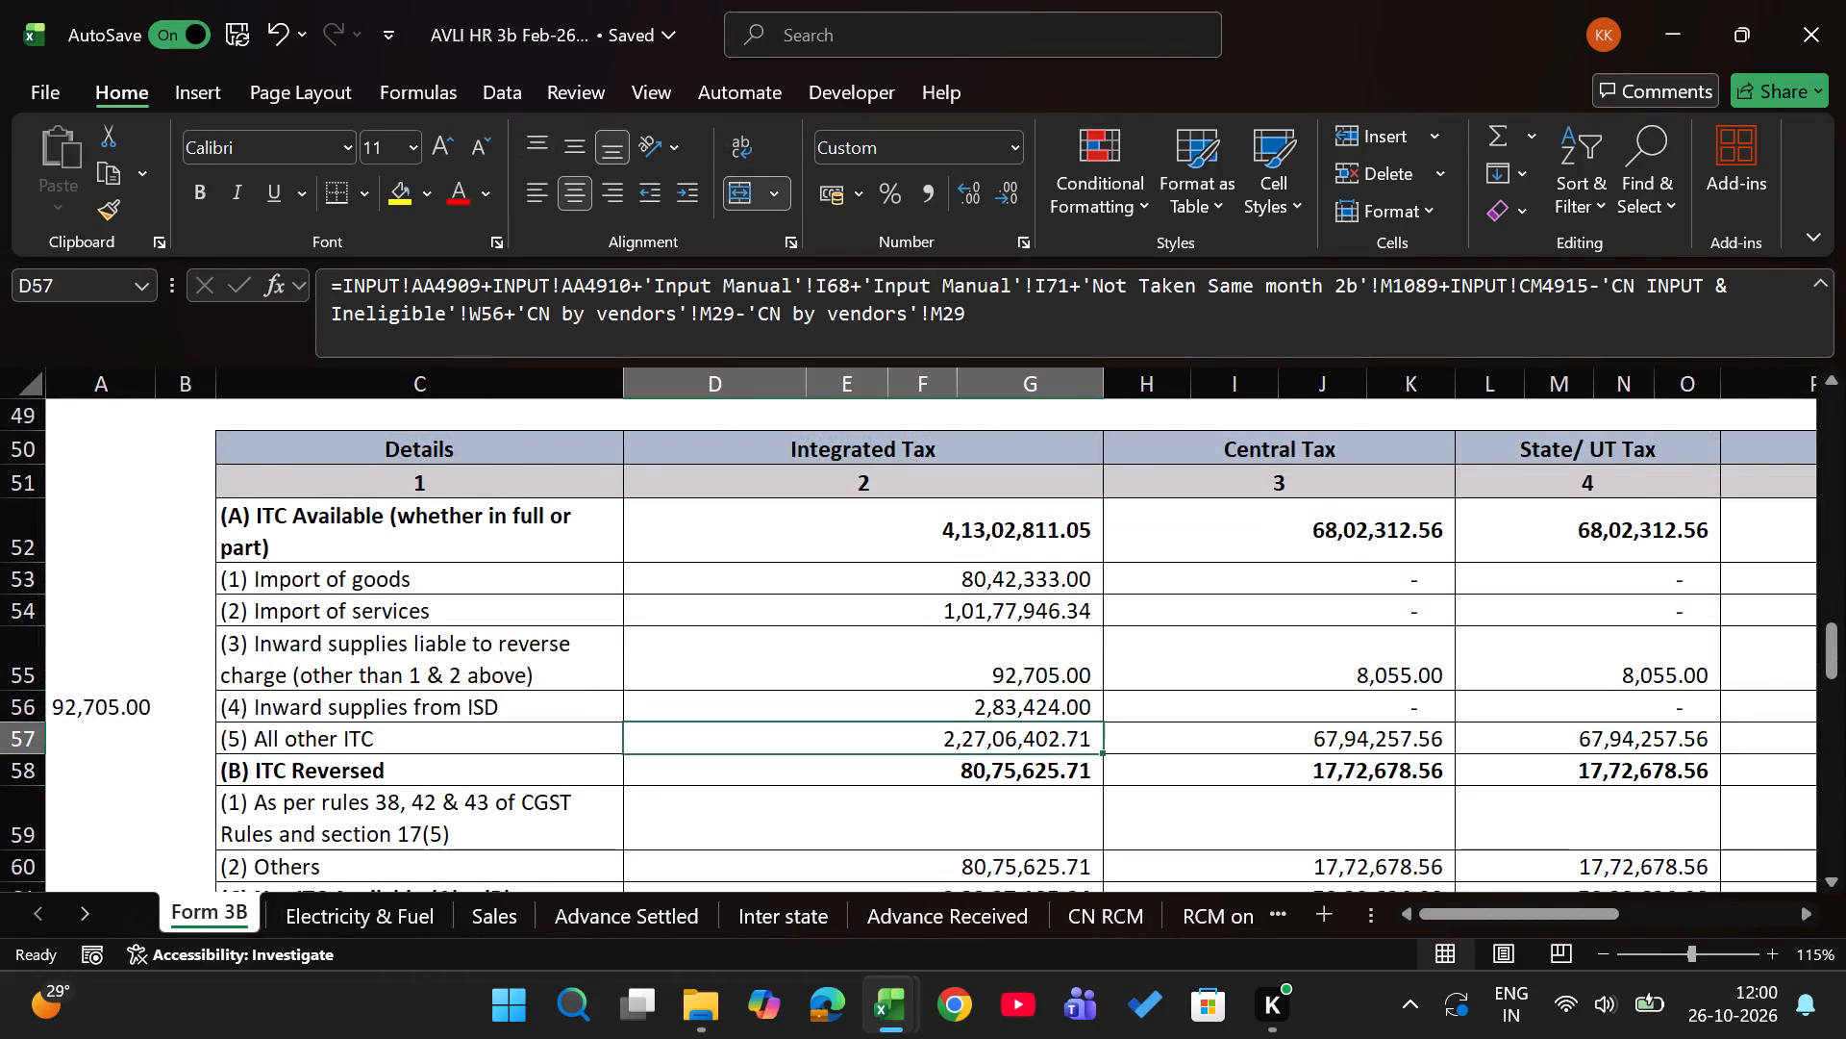
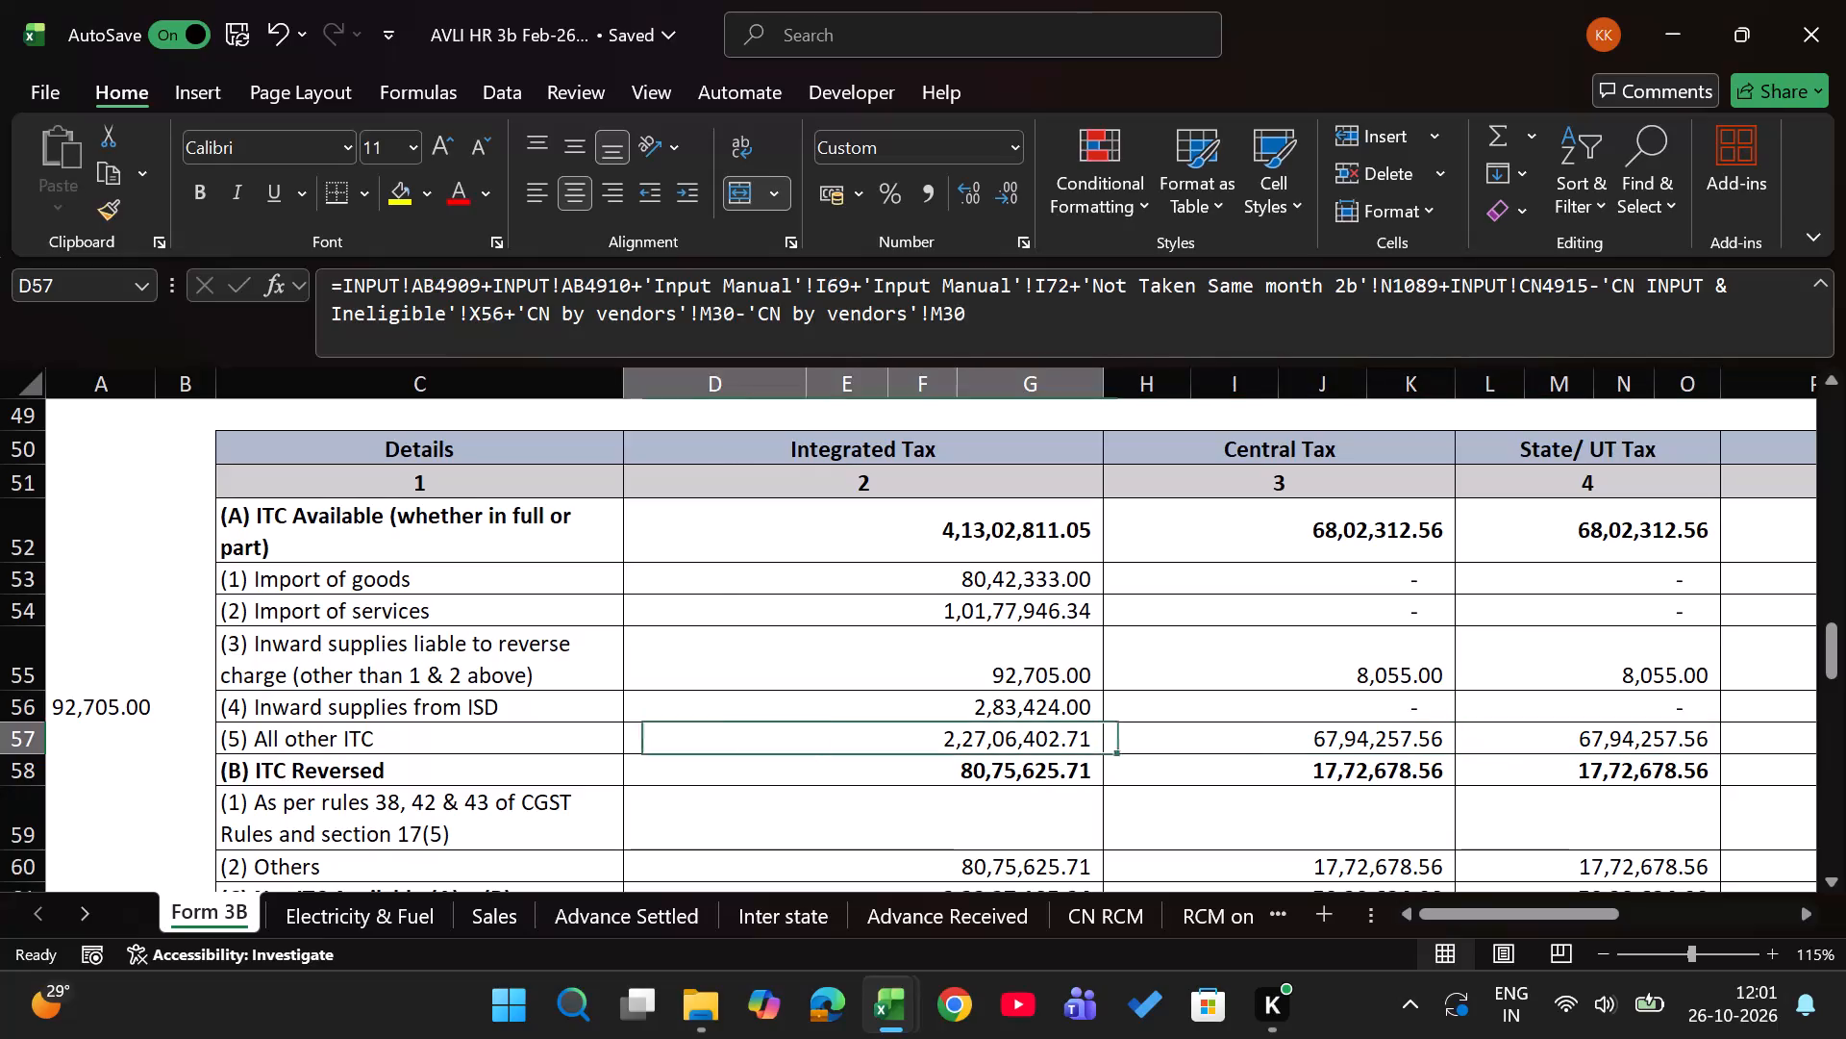
# Go from Form 3B to the CN INPUT & Ineligible sheet that feeds the (5) All other ITC formula.
pyautogui.press('Left')
pyautogui.press('Right')
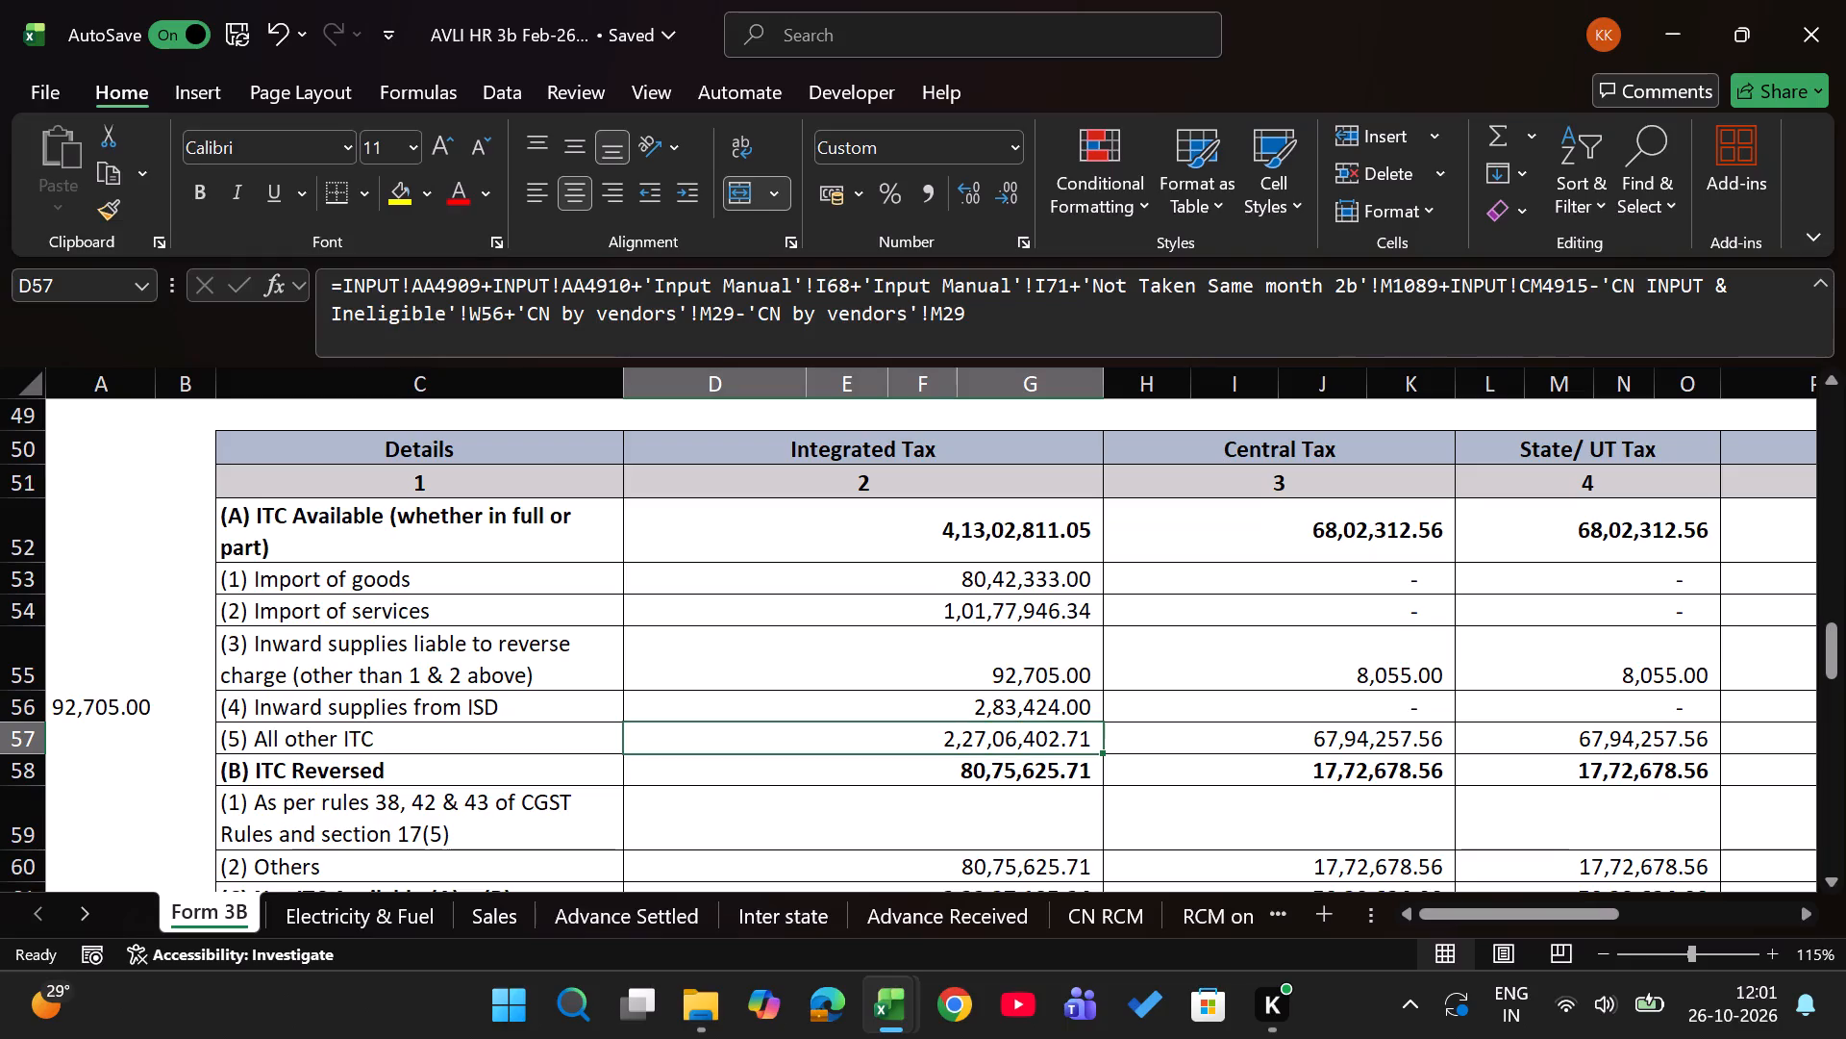
pyautogui.hotkey('ctrl', 'pagedown')
pyautogui.hotkey('ctrl', 'pagedown')
pyautogui.hotkey('ctrl', 'pagedown')
pyautogui.hotkey('ctrl', 'pagedown')
pyautogui.hotkey('ctrl', 'pagedown')
pyautogui.hotkey('ctrl', 'pagedown')
pyautogui.hotkey('ctrl', 'pagedown')
pyautogui.hotkey('ctrl', 'pagedown')
pyautogui.hotkey('ctrl', 'pagedown')
pyautogui.hotkey('ctrl', 'pagedown')
pyautogui.hotkey('ctrl', 'pagedown')
pyautogui.hotkey('ctrl', 'pagedown')
pyautogui.hotkey('ctrl', 'pagedown')
pyautogui.hotkey('ctrl', 'pagedown')
pyautogui.hotkey('ctrl', 'pagedown')
pyautogui.hotkey('ctrl', 'pagedown')
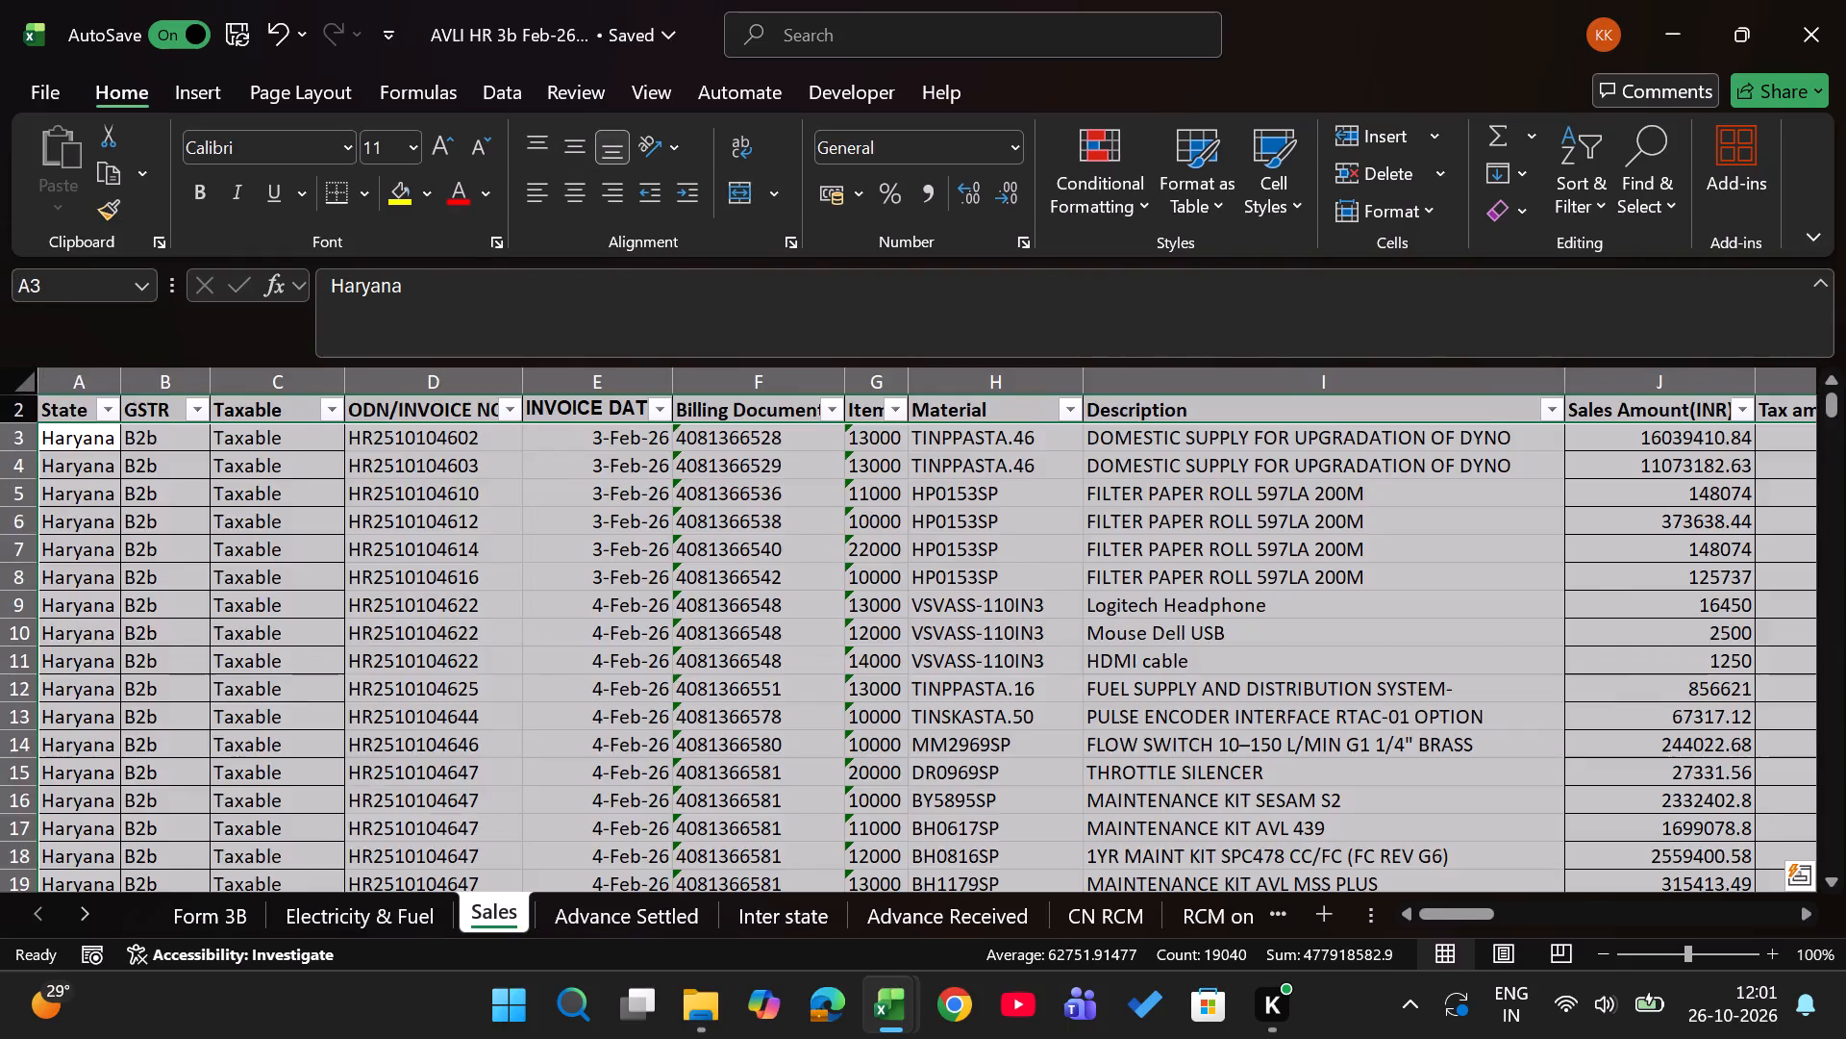
pyautogui.hotkey('ctrl', 'pagedown')
pyautogui.hotkey('ctrl', 'pagedown')
pyautogui.hotkey('ctrl', 'pagedown')
pyautogui.hotkey('ctrl', 'pagedown')
pyautogui.hotkey('ctrl', 'pagedown')
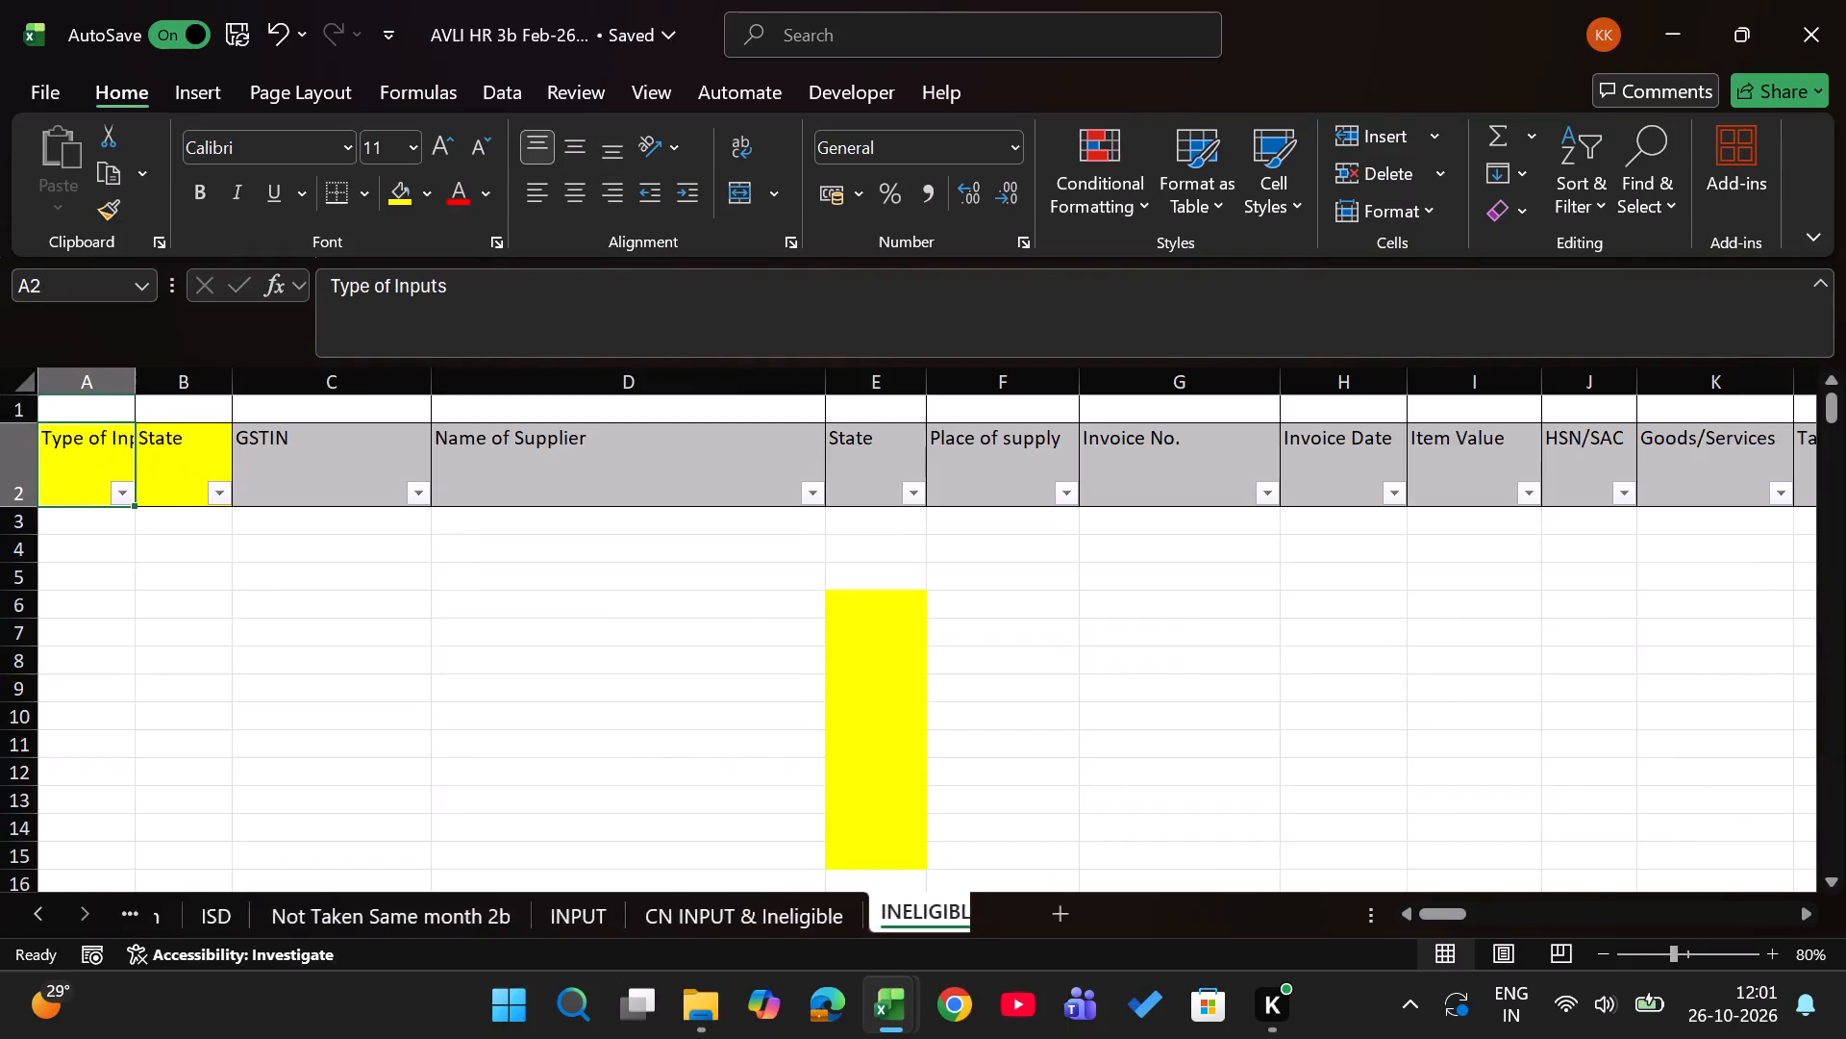
pyautogui.hotkey('ctrl', 'pagedown')
pyautogui.hotkey('ctrl', 'pageup')
# Inspect the ITC IGST summary formulas for Others-Vendor CN Current Month and Others-Previous month, below the credit-note rows.
pyautogui.press('Down')
pyautogui.press('Down')
pyautogui.press('Down')
pyautogui.press('Down')
pyautogui.press('Down')
pyautogui.press('Down')
pyautogui.press('Down')
pyautogui.press('Down')
pyautogui.press('Down')
pyautogui.press('Down')
pyautogui.press('Down')
pyautogui.press('Down')
pyautogui.press('Down')
pyautogui.press('Down')
pyautogui.press('Down')
pyautogui.press('Down')
pyautogui.press('Down')
pyautogui.press('Down')
pyautogui.press('Down')
pyautogui.press('Down')
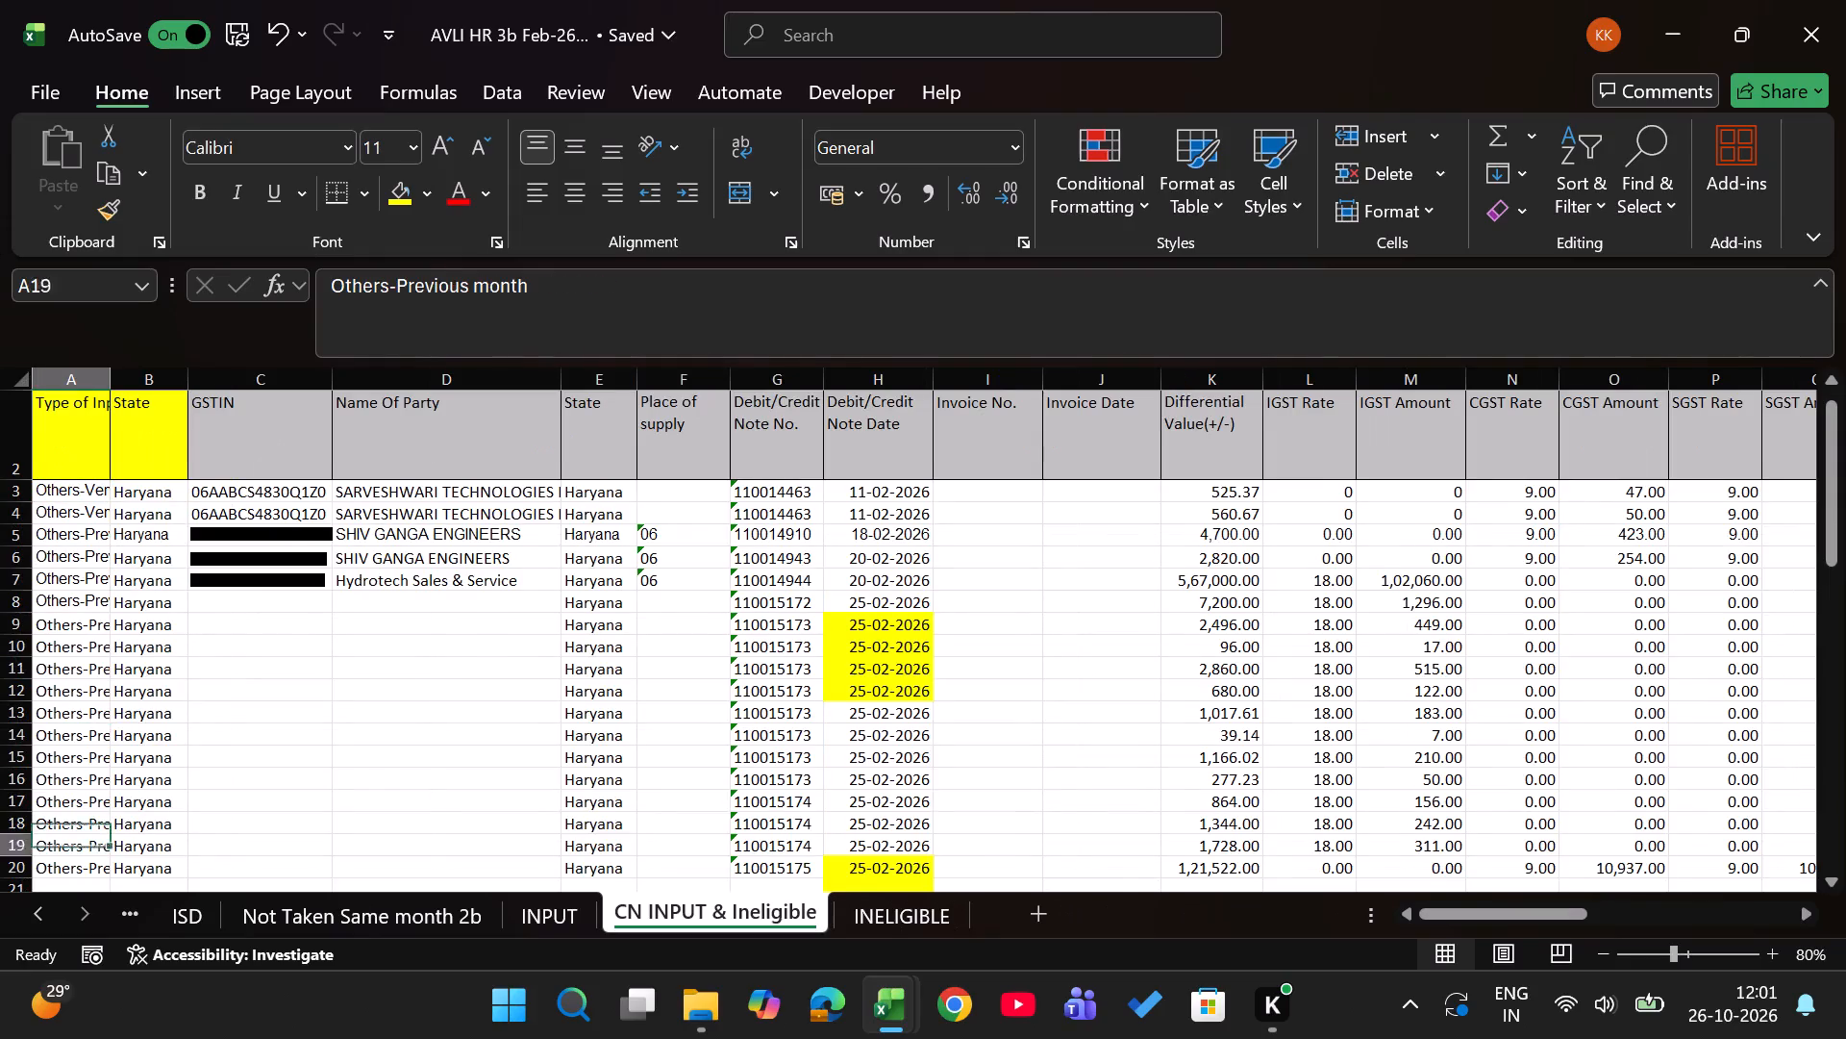
pyautogui.press('Right')
pyautogui.press('Right')
pyautogui.press('Right')
pyautogui.press('Right')
pyautogui.press('Right')
pyautogui.press('Right')
pyautogui.press('Right')
pyautogui.press('Right')
pyautogui.press('Right')
pyautogui.press('Right')
pyautogui.press('Right')
pyautogui.press('Right')
pyautogui.press('Right')
pyautogui.press('Right')
pyautogui.press('Right')
pyautogui.press('Right')
pyautogui.press('Right')
pyautogui.press('Down')
pyautogui.press('Down')
pyautogui.press('Down')
pyautogui.press('Down')
pyautogui.press('Down')
pyautogui.press('Down')
pyautogui.press('Down')
pyautogui.press('Down')
pyautogui.press('Down')
pyautogui.press('Down')
pyautogui.press('Down')
pyautogui.press('Down')
pyautogui.press('Down')
pyautogui.press('Down')
pyautogui.press('Down')
pyautogui.press('Down')
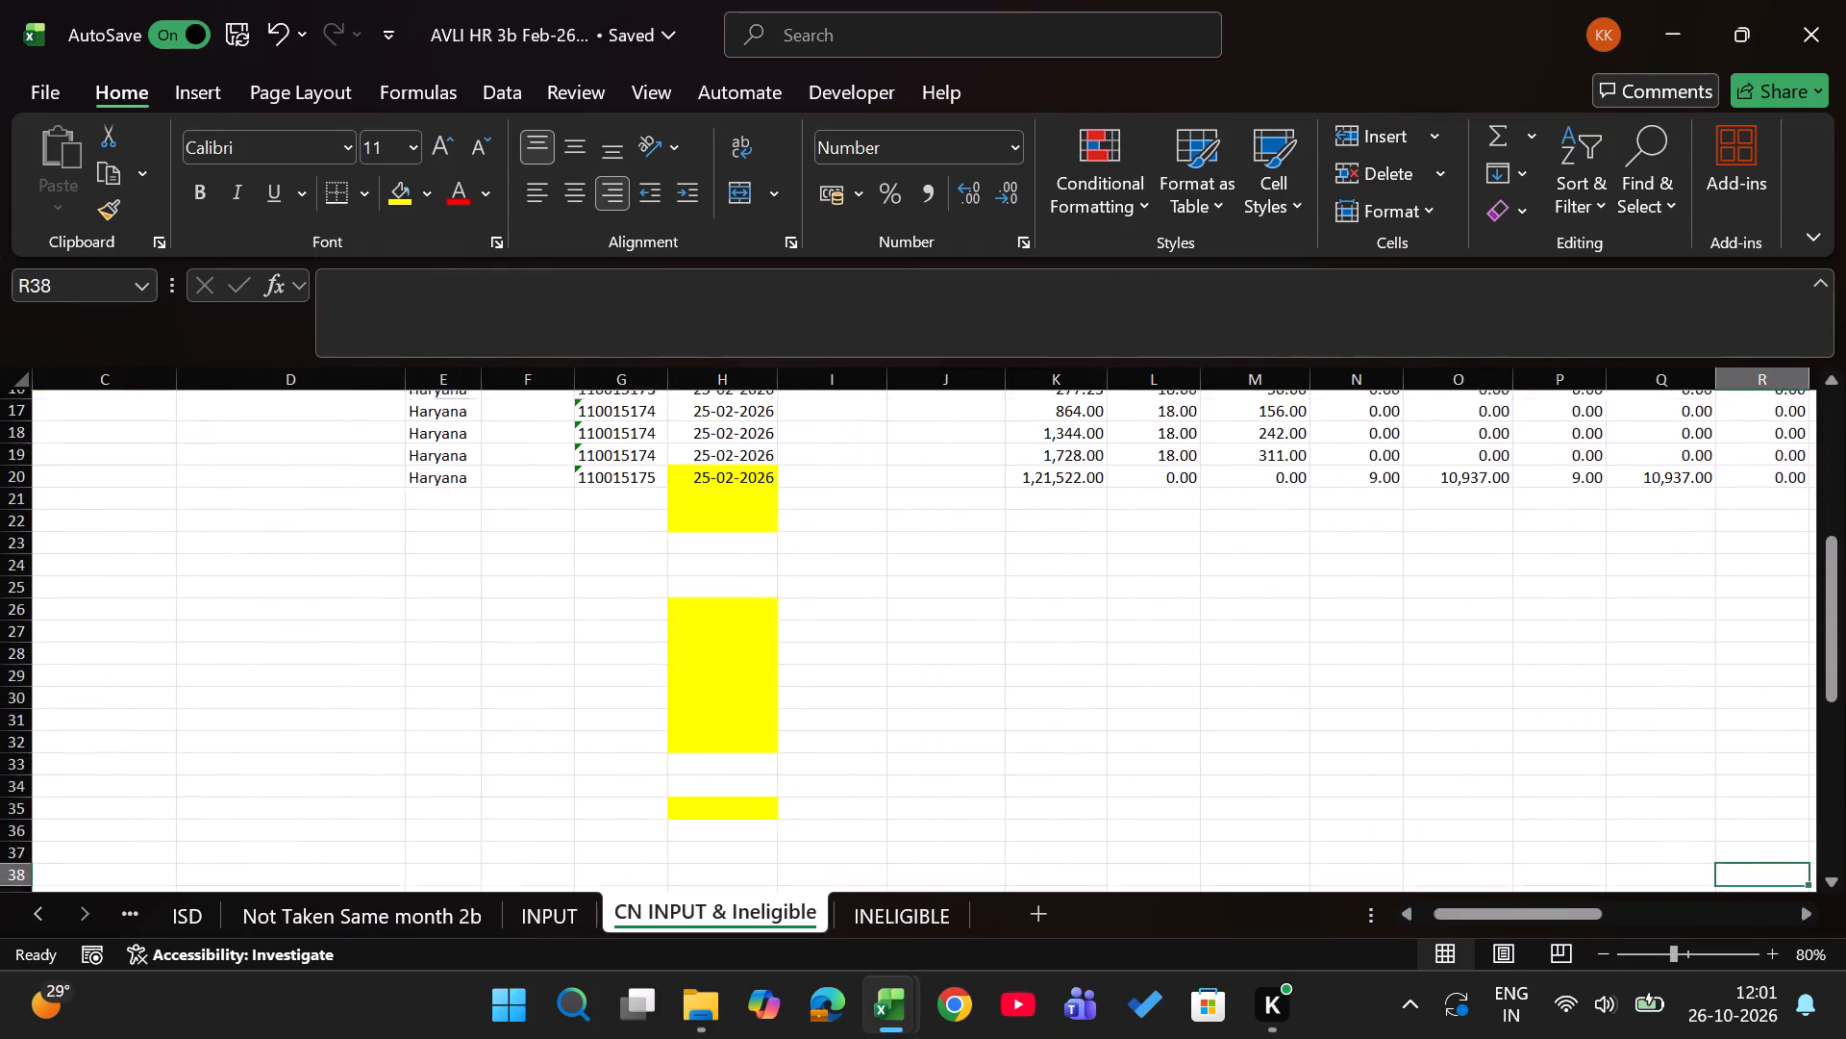
pyautogui.press('Right')
pyautogui.press('Right')
pyautogui.press('Right')
pyautogui.press('Right')
pyautogui.press('Right')
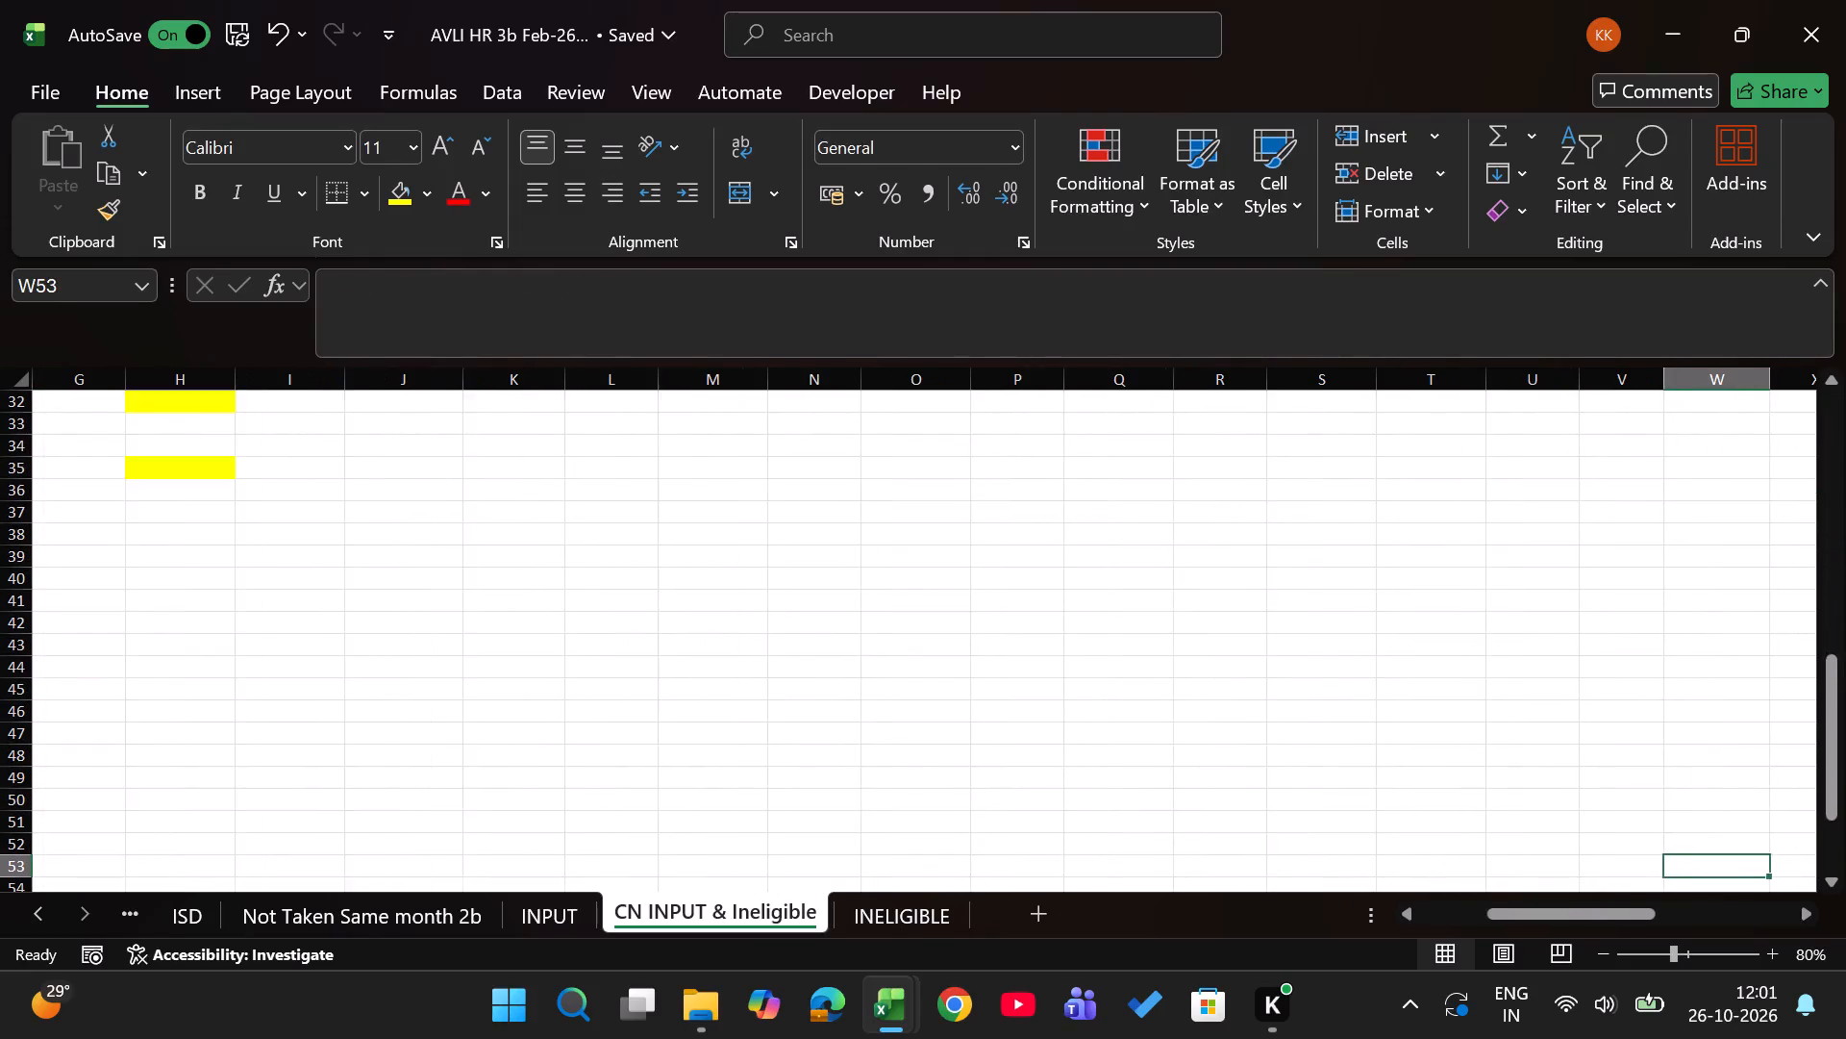
pyautogui.press('Down')
pyautogui.press('Down')
pyautogui.press('Down')
pyautogui.press('Right')
pyautogui.press('Down')
pyautogui.press('Down')
pyautogui.press('Down')
pyautogui.press('Down')
pyautogui.press('Up')
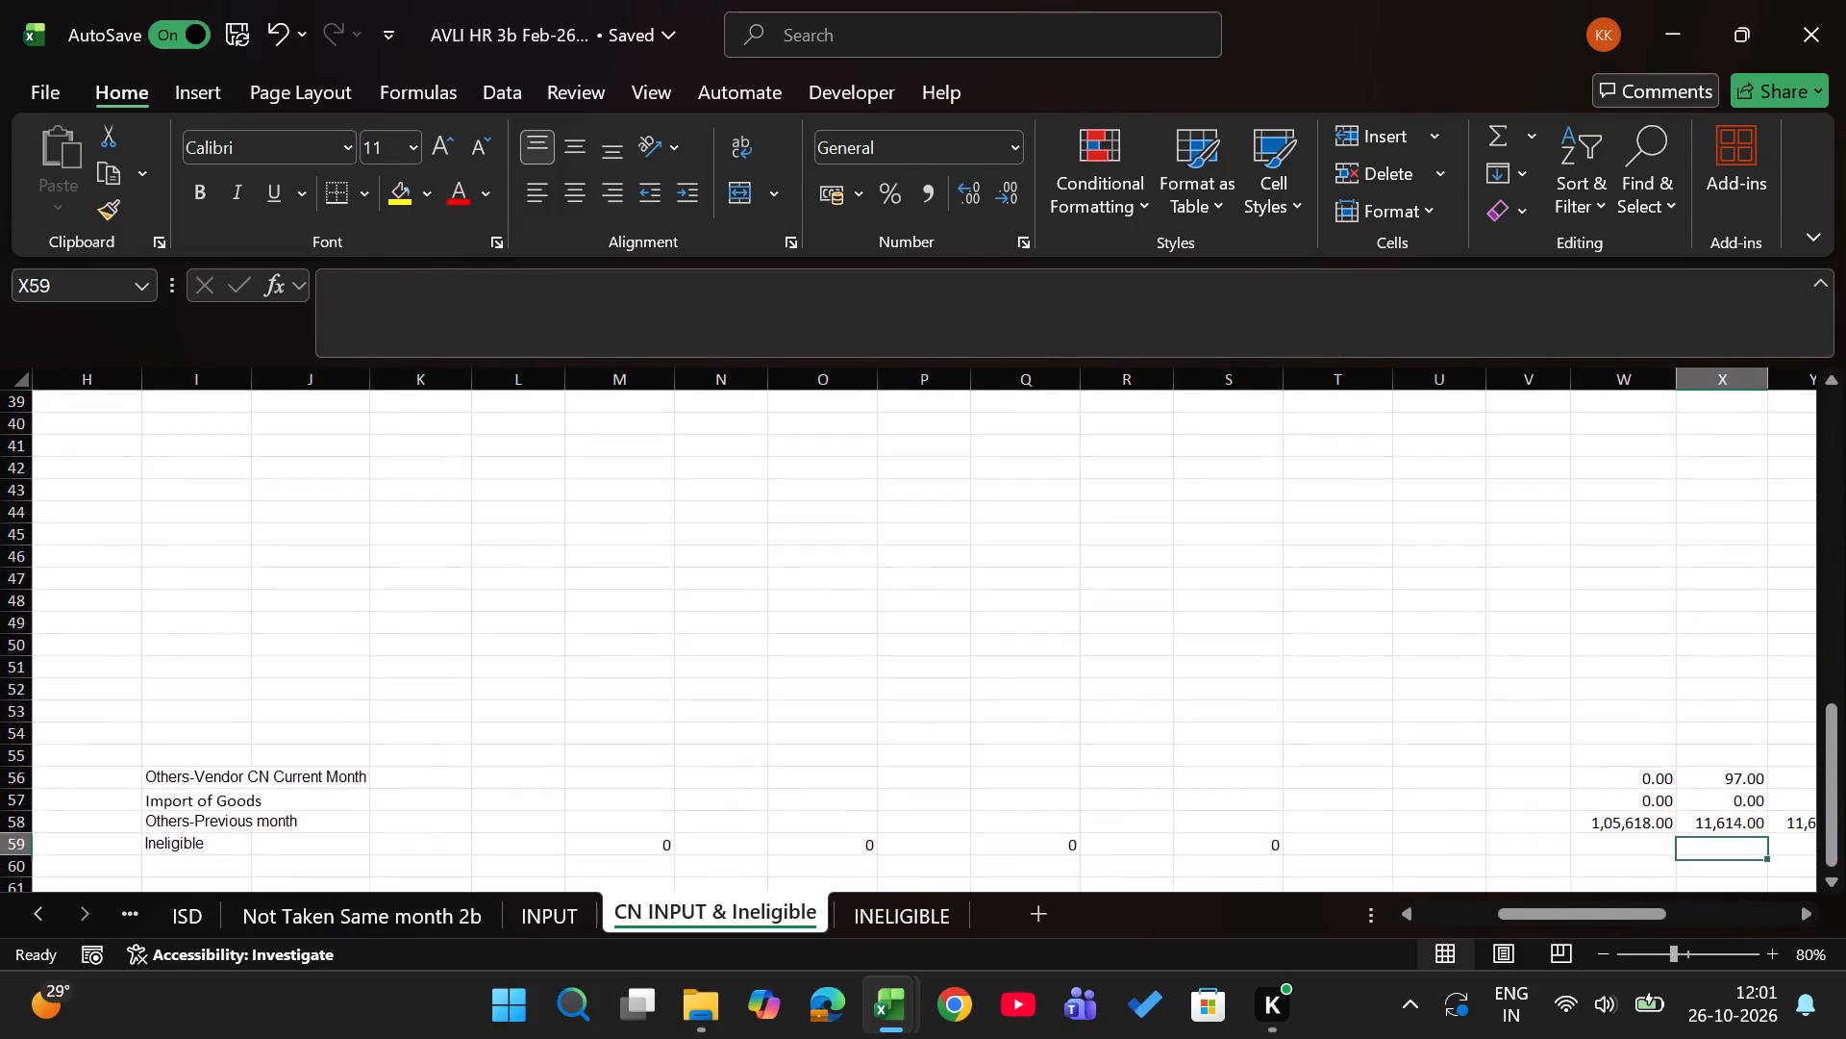
pyautogui.press('Up')
pyautogui.press('Up')
pyautogui.press('Right')
pyautogui.press('Right')
pyautogui.press('Right')
pyautogui.press('Up')
pyautogui.press('Left')
pyautogui.press('Left')
pyautogui.press('Left')
pyautogui.press('Left')
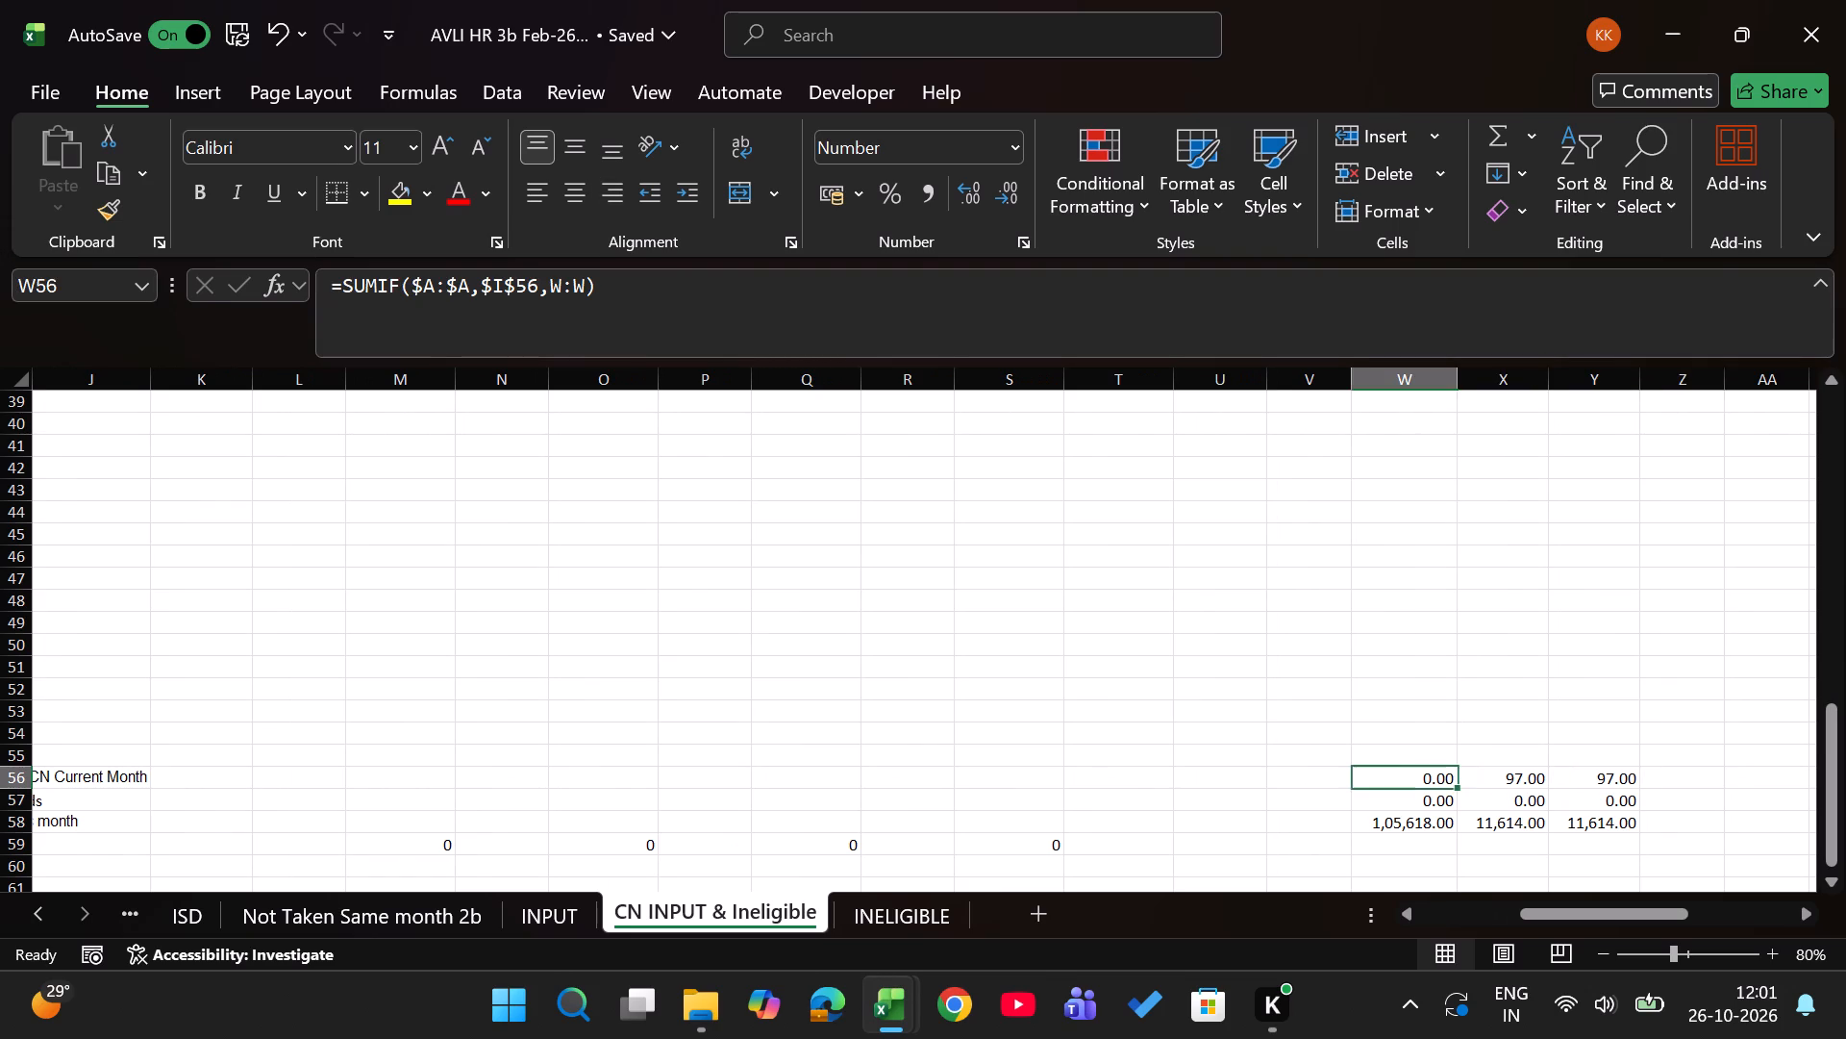
pyautogui.press('Down')
pyautogui.press('Down')
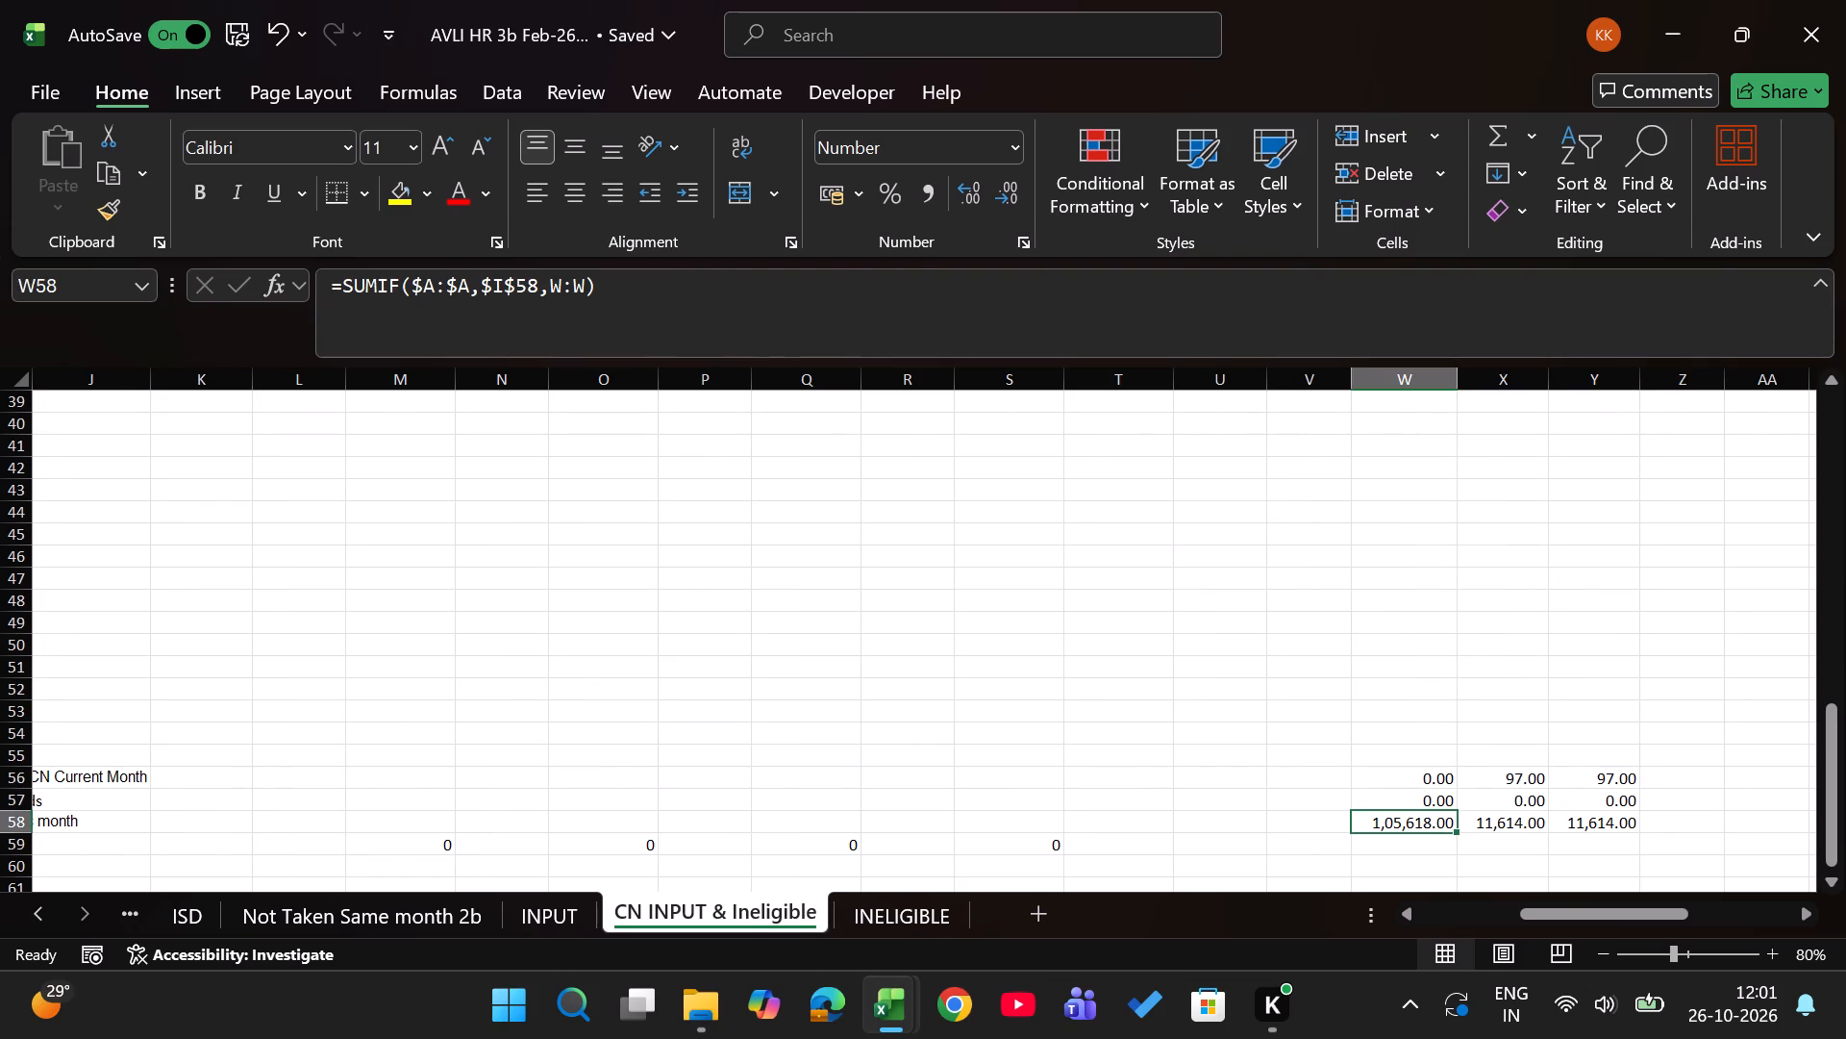
# In the AVL India HR_Console ITC workbook's Other sheet, select Total IGST available as ITC from row 43833 to the end to check its sum.
pyautogui.hotkey('alt', 'Tab')
pyautogui.press('Right')
pyautogui.press('Right')
pyautogui.press('Right')
pyautogui.press('Right')
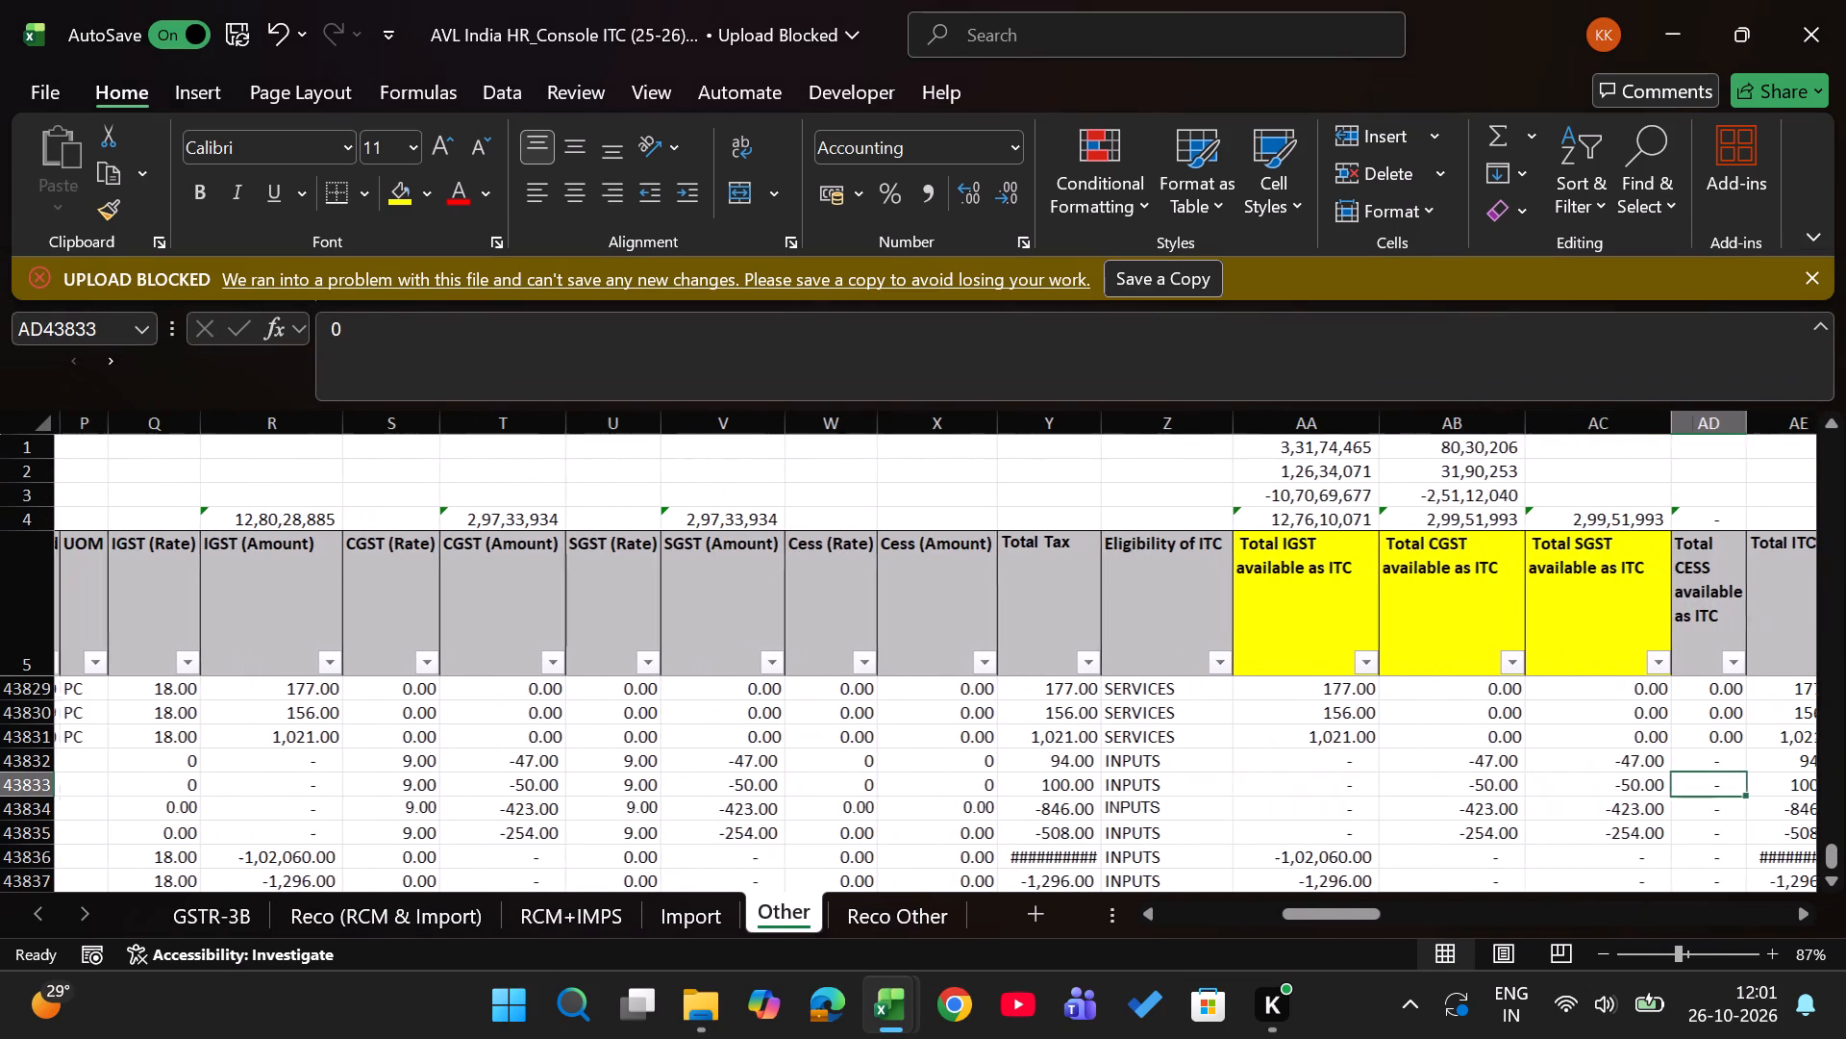
pyautogui.press('Left')
pyautogui.press('Left')
pyautogui.press('Left')
pyautogui.hotkey('ctrl', 'shift', 'Down')
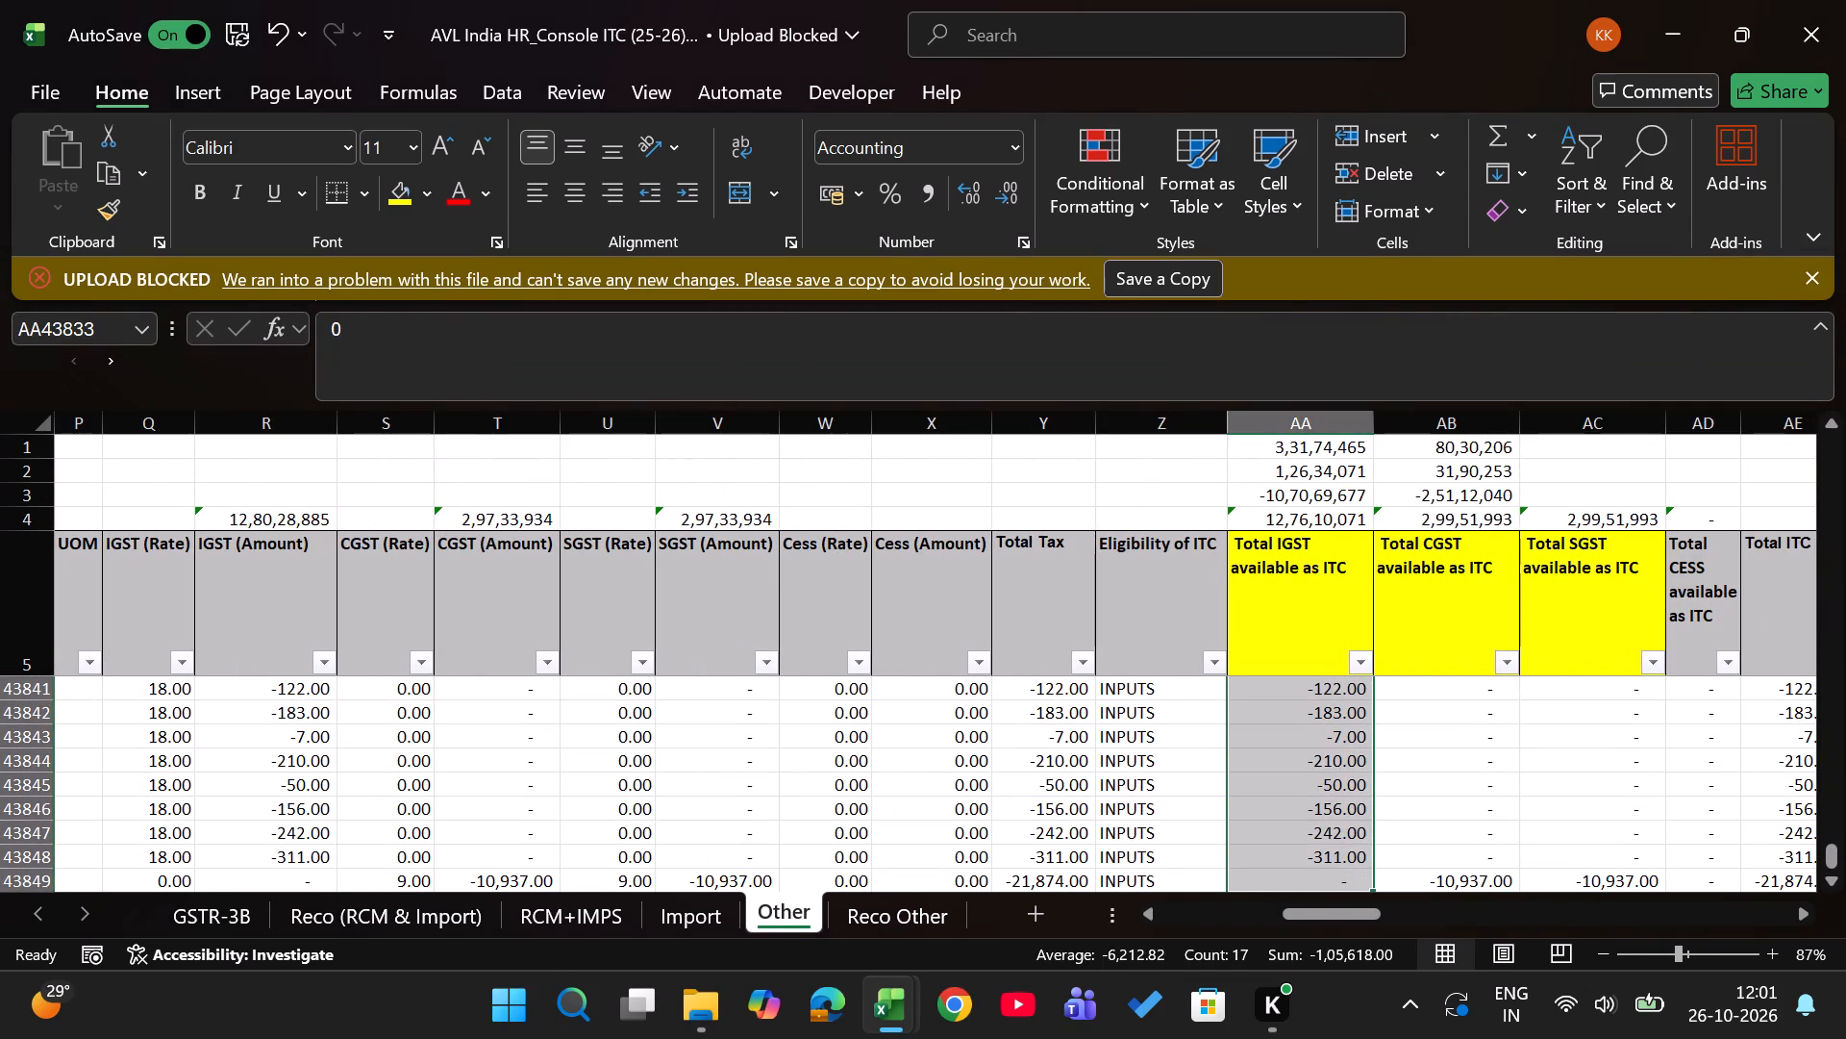
# Return to CN INPUT & Ineligible in the 3b Feb-26 workbook and examine the credit-note rows' ITC IGST, CGST and SGST amounts.
pyautogui.hotkey('alt', 'Tab')
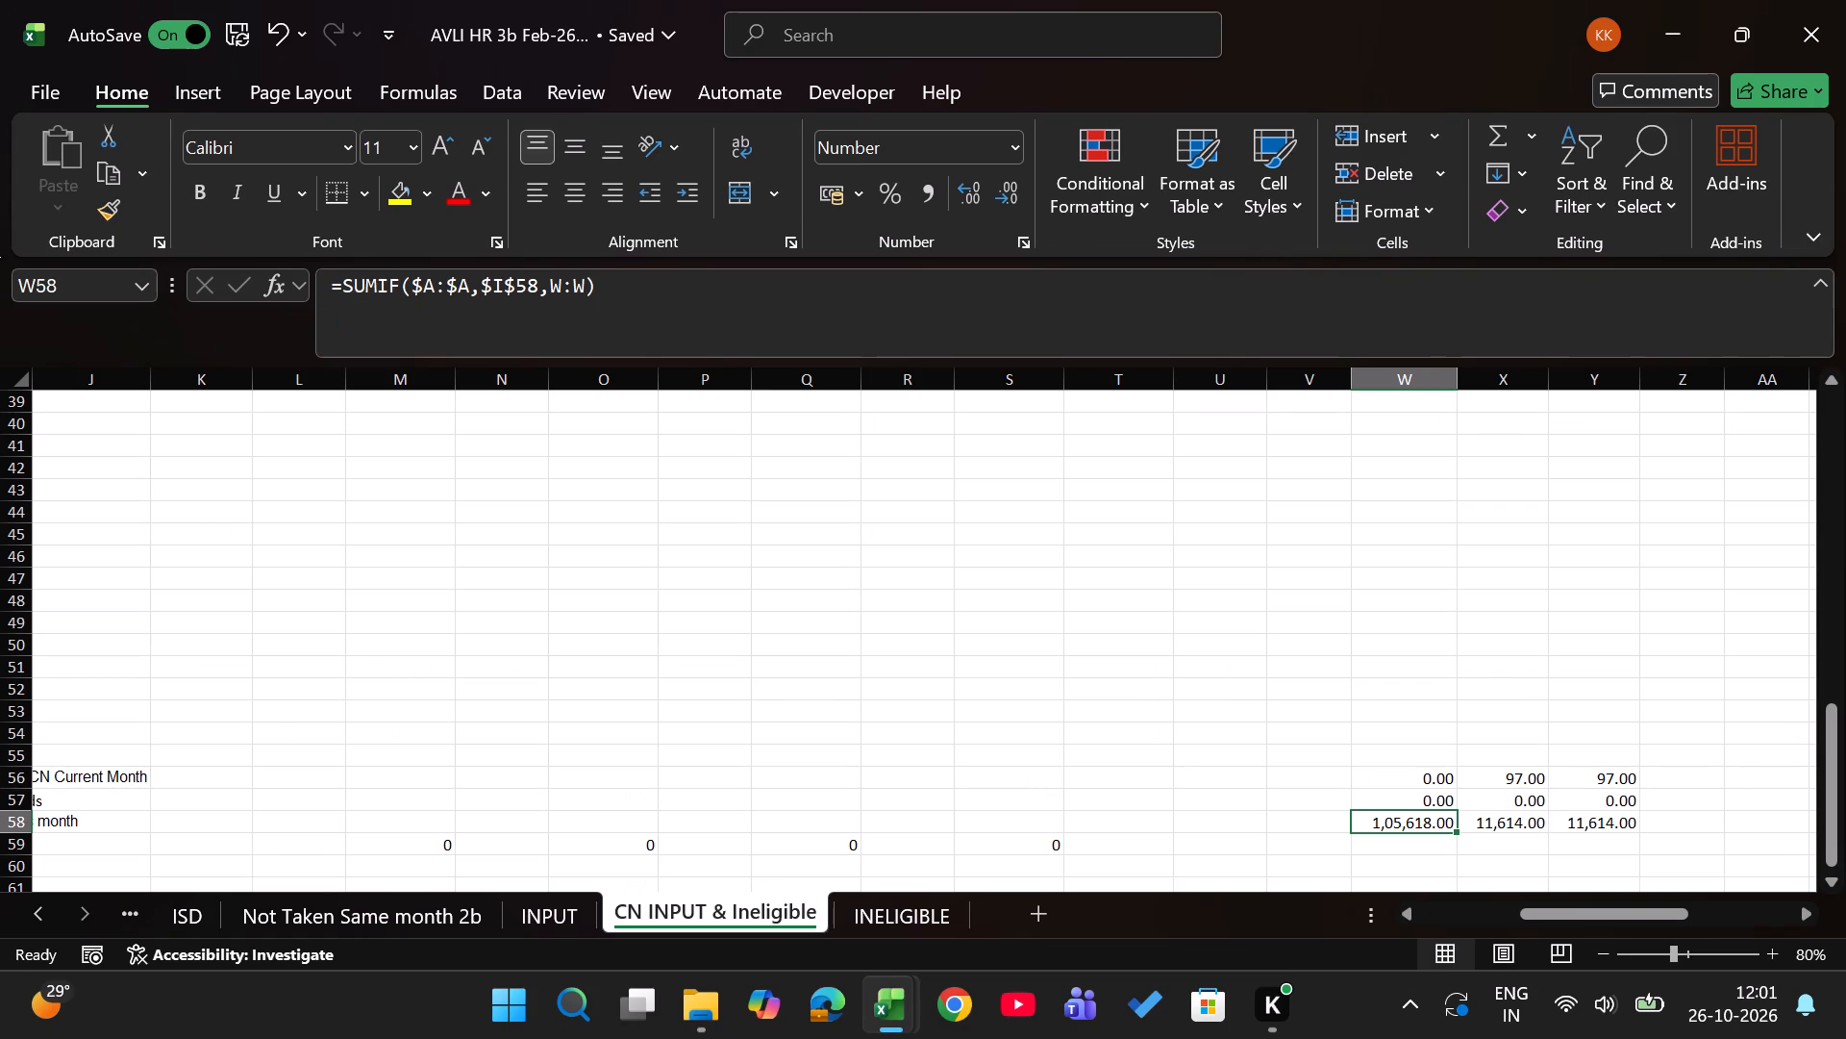
pyautogui.scroll(-2, 1223, 783)
pyautogui.hscroll(1, 1223, 783)
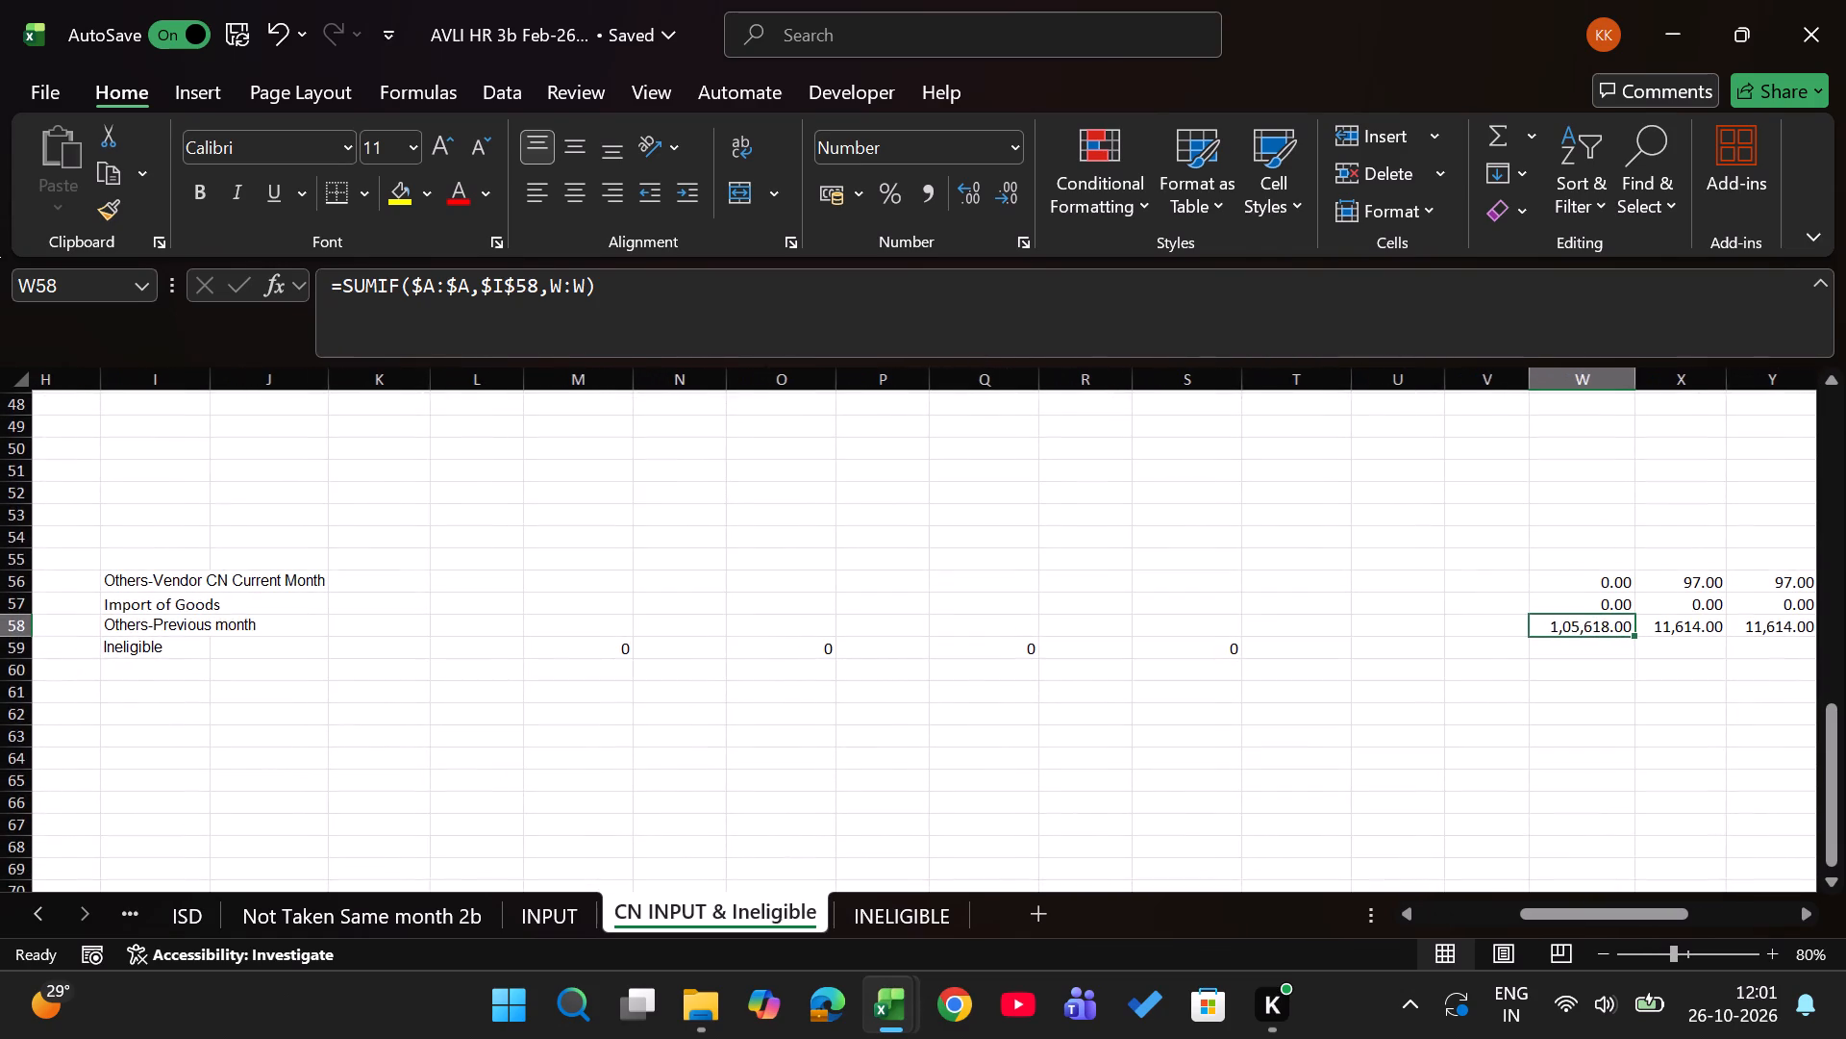
pyautogui.hscroll(1, 1223, 783)
pyautogui.hscroll(-3, 1223, 783)
pyautogui.scroll(2, 1223, 783)
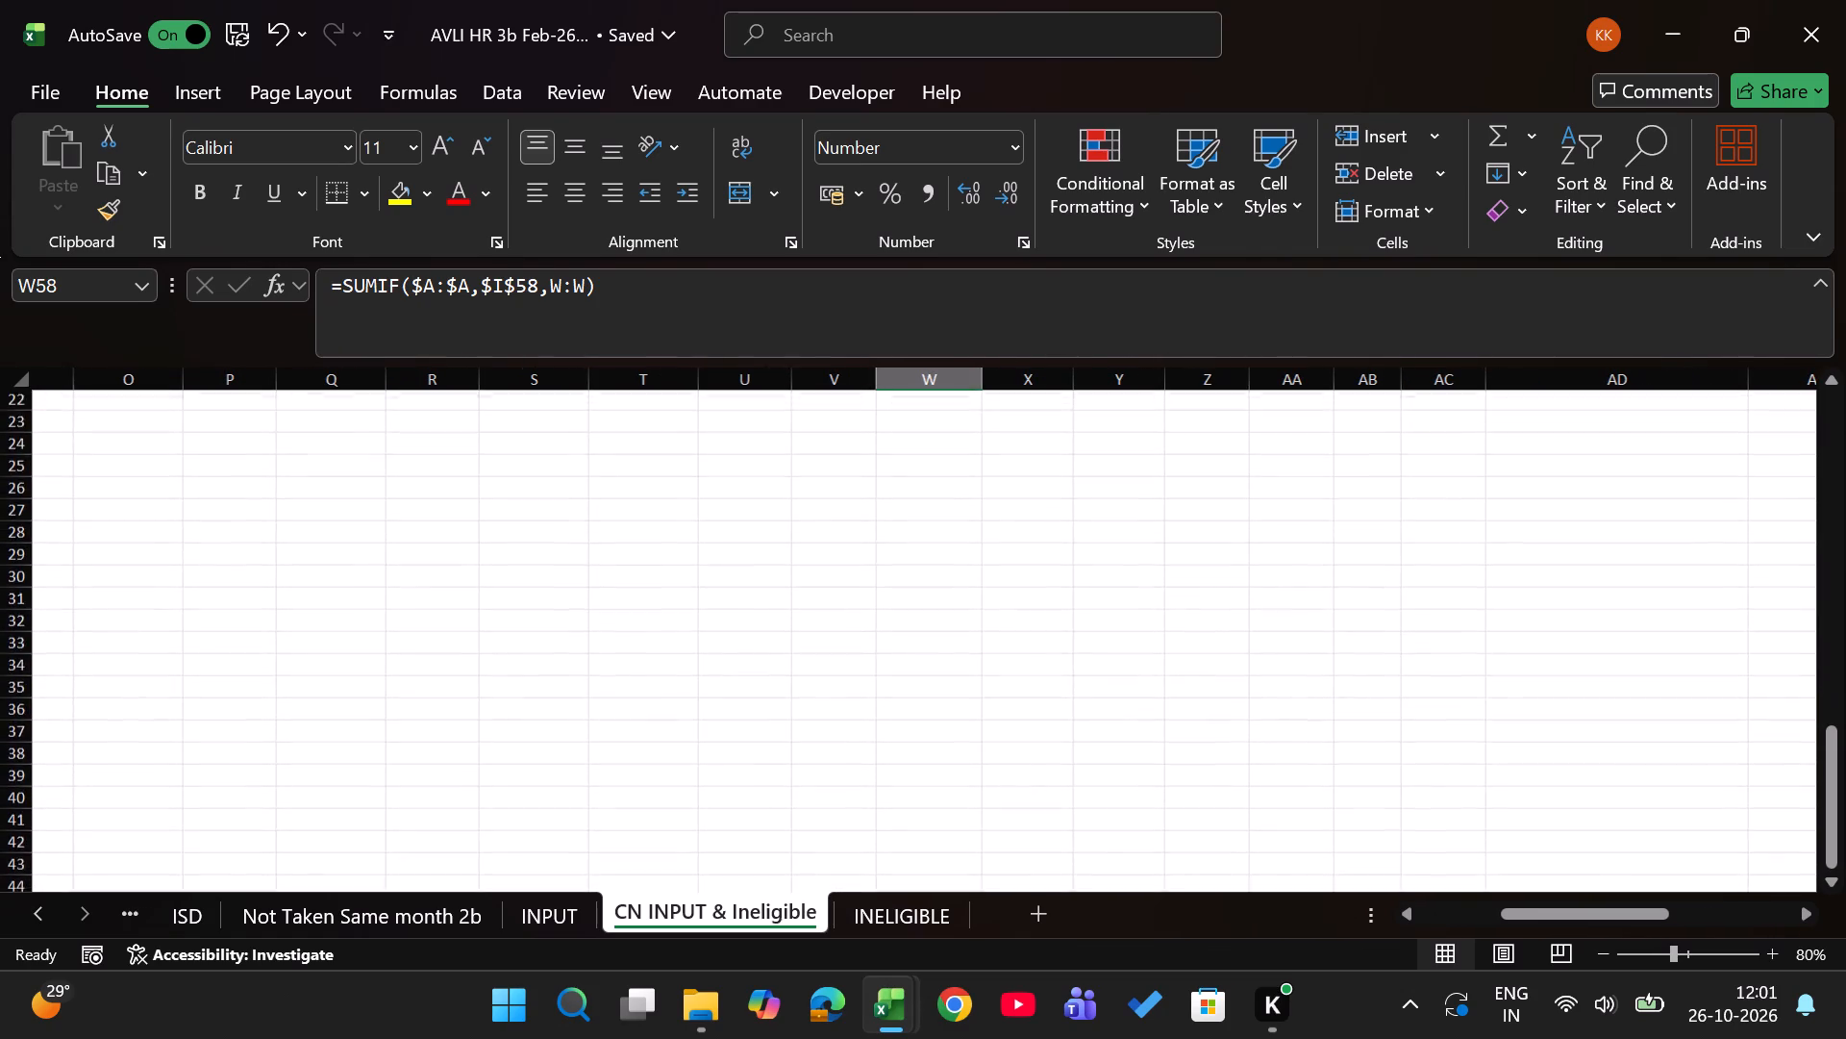
pyautogui.scroll(6, 1223, 783)
pyautogui.hscroll(-2, 1223, 783)
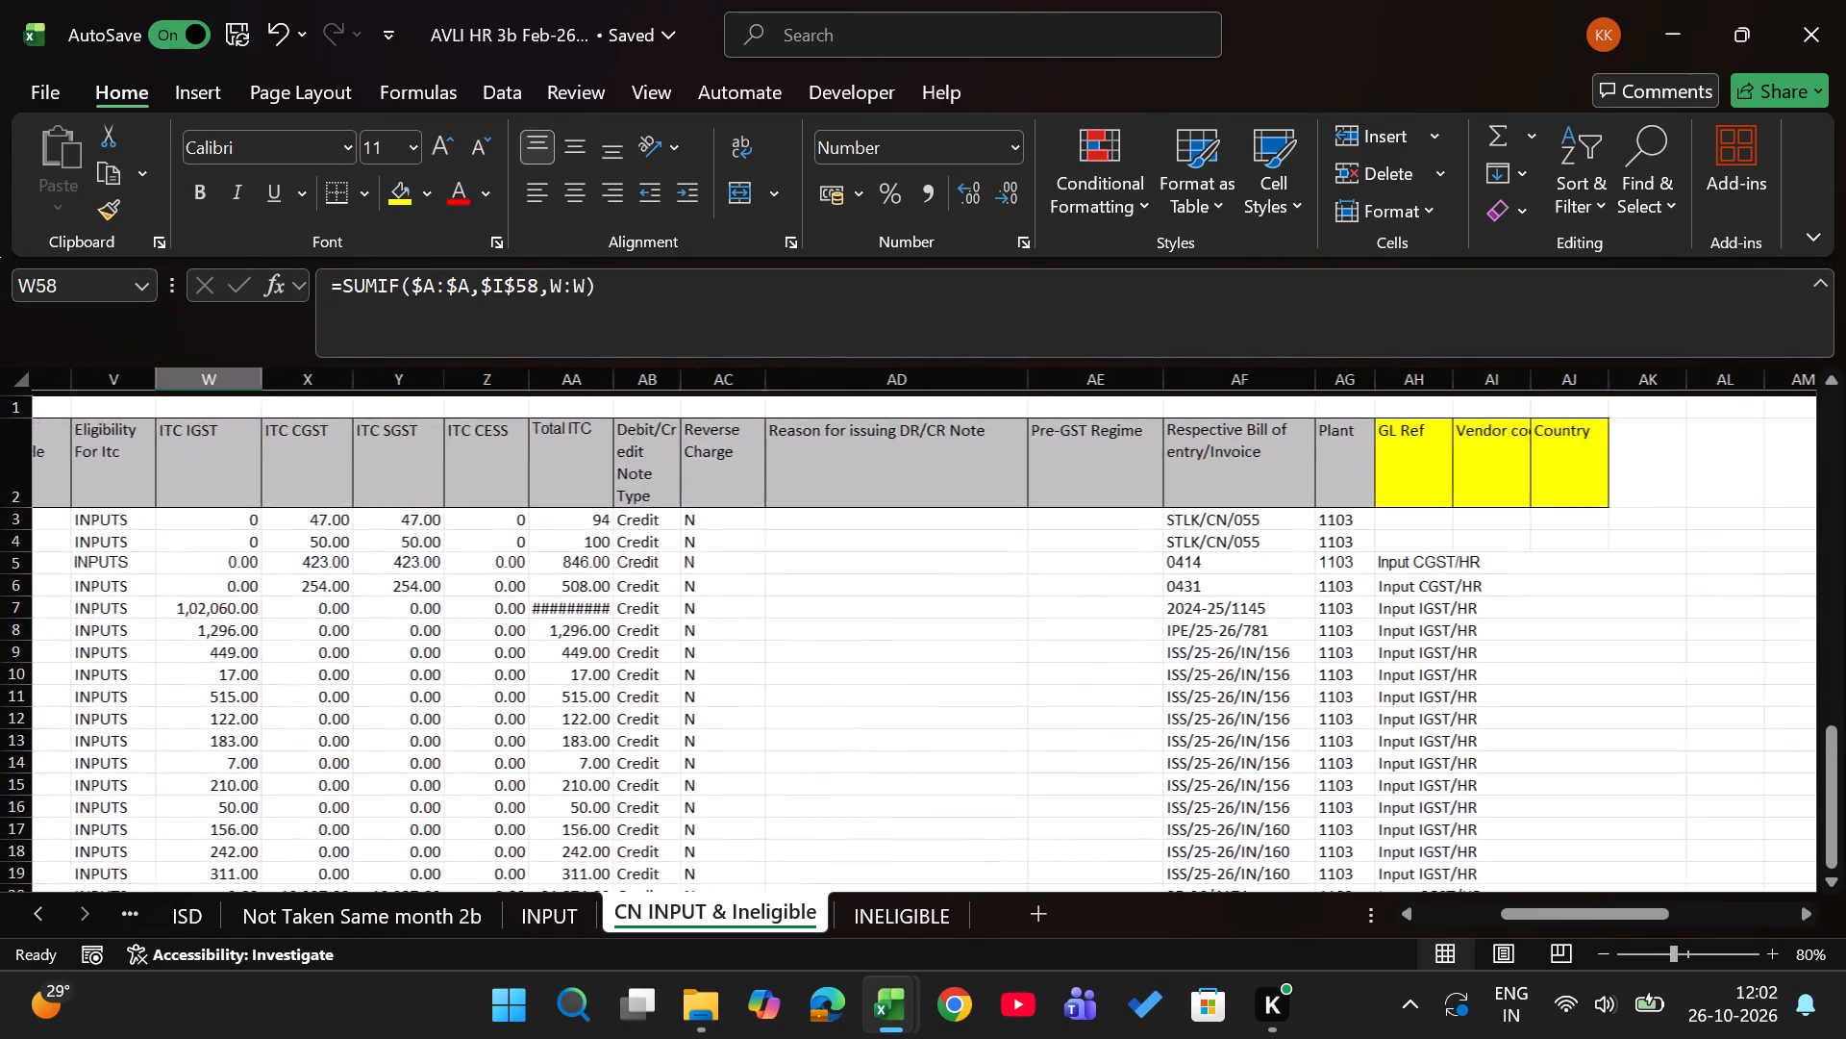
pyautogui.hscroll(-4, 1223, 783)
pyautogui.hscroll(2, 1223, 783)
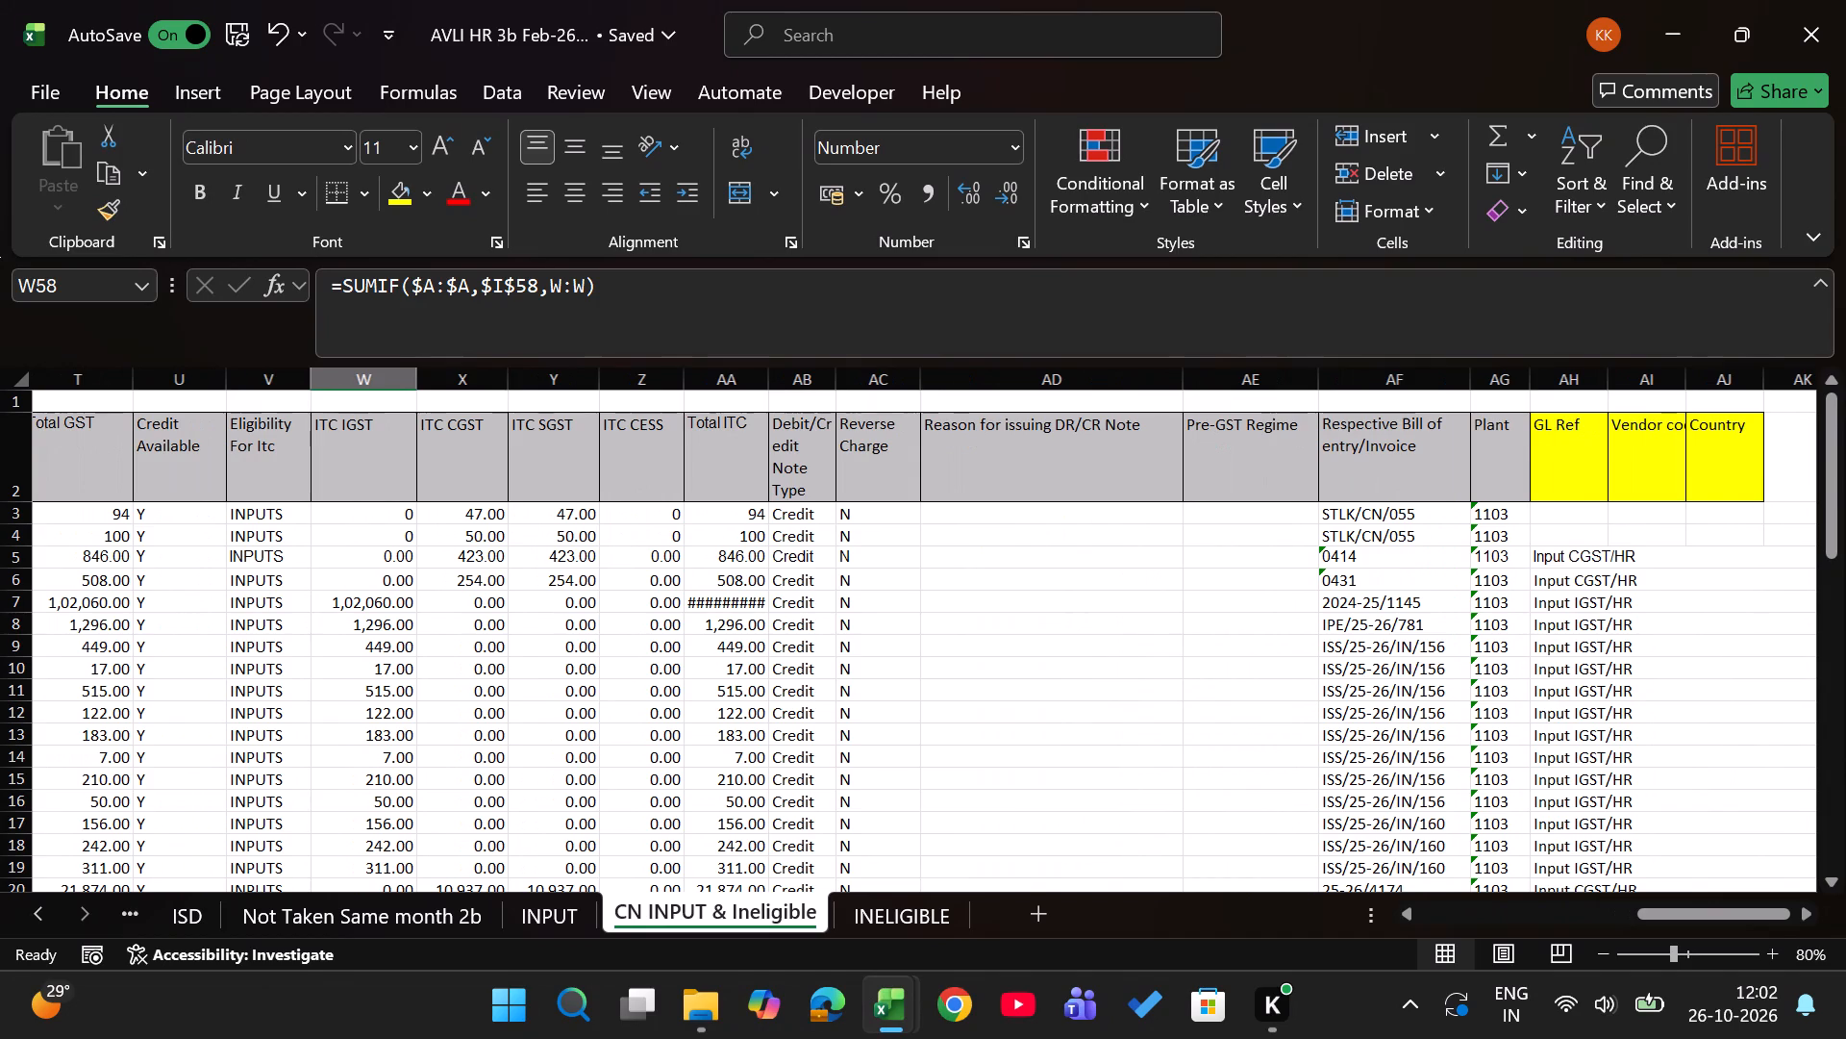
pyautogui.hscroll(2, 1223, 783)
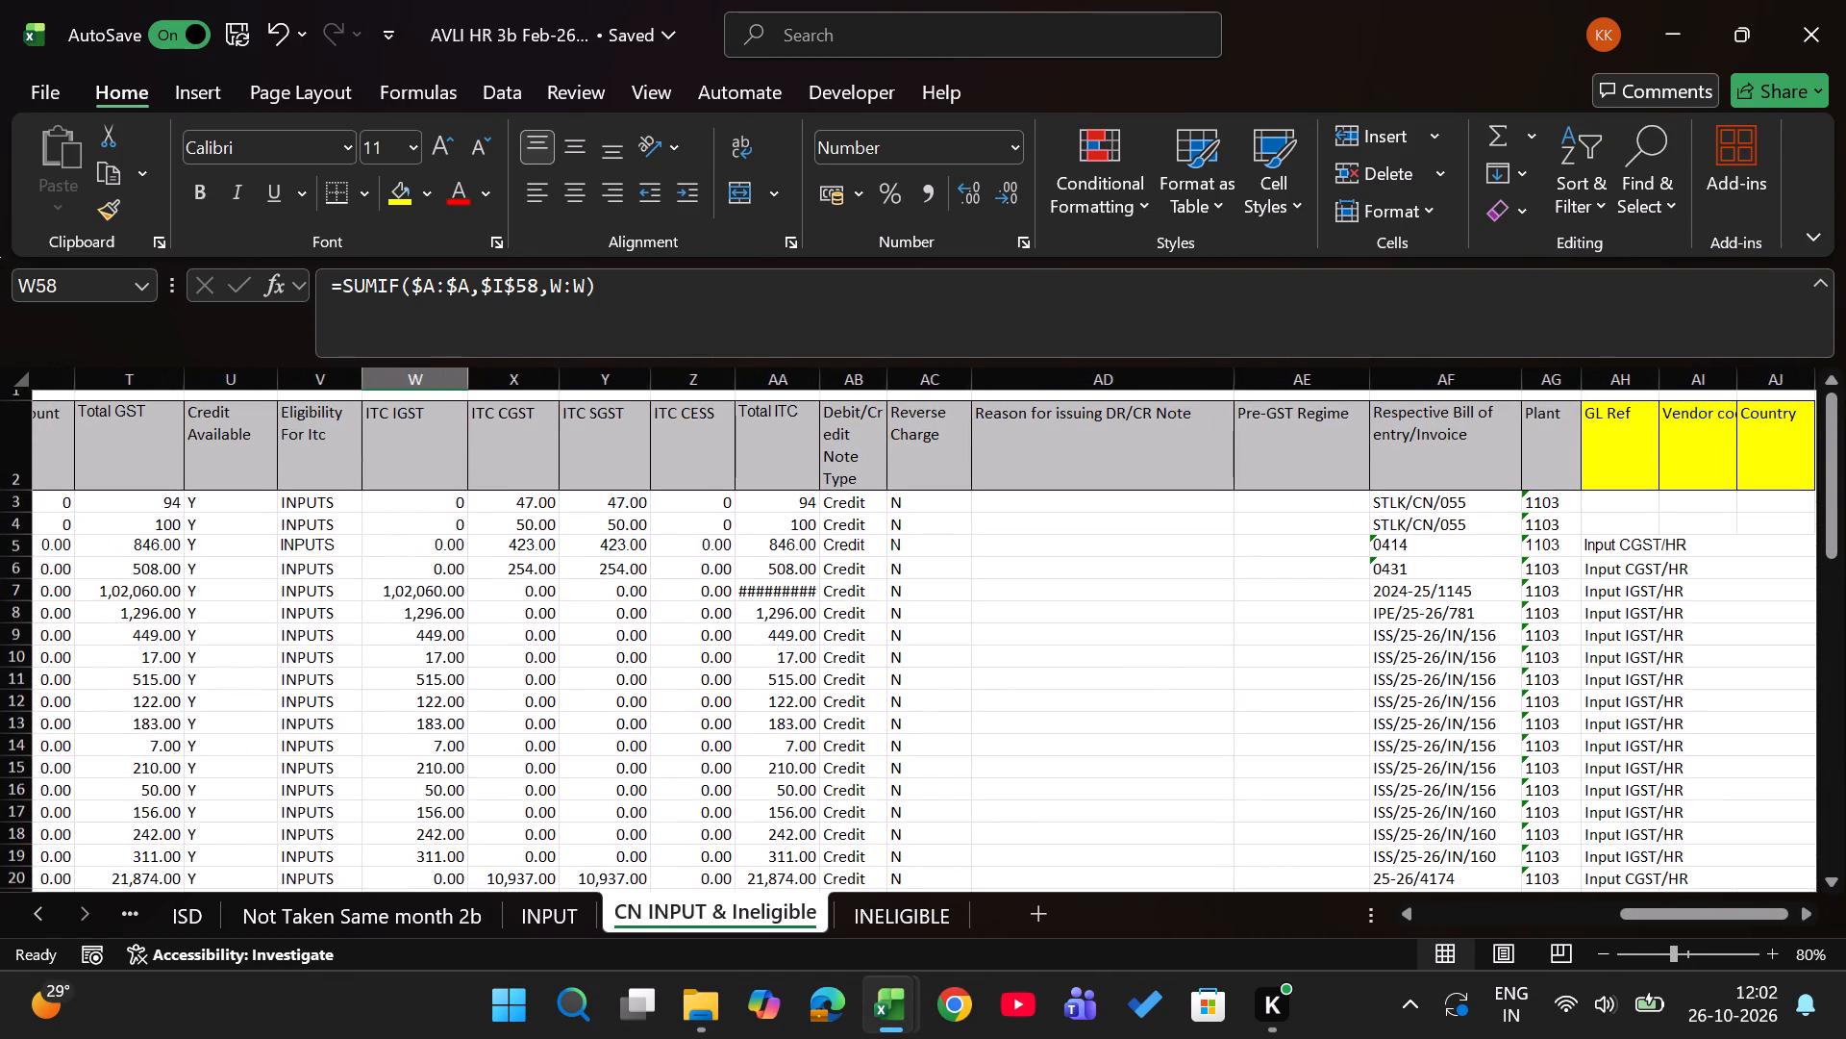
pyautogui.hscroll(4, 1223, 783)
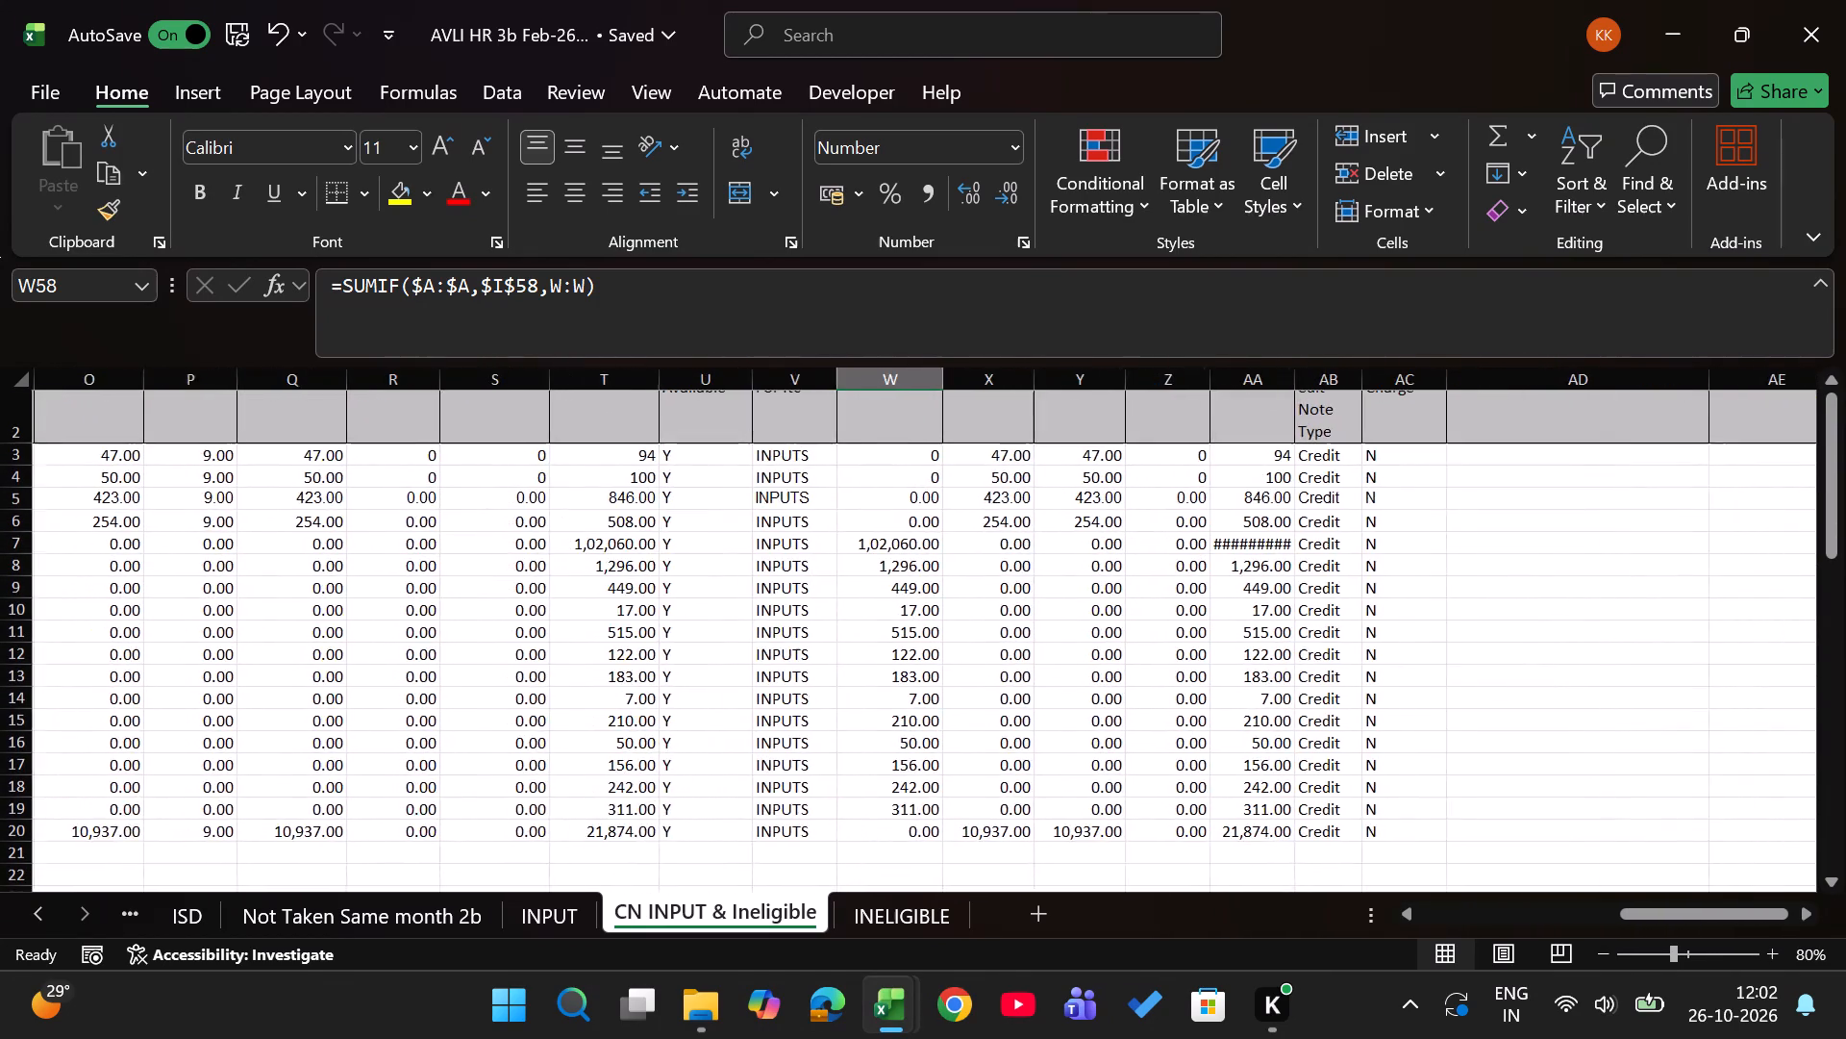
pyautogui.hscroll(1, 1223, 783)
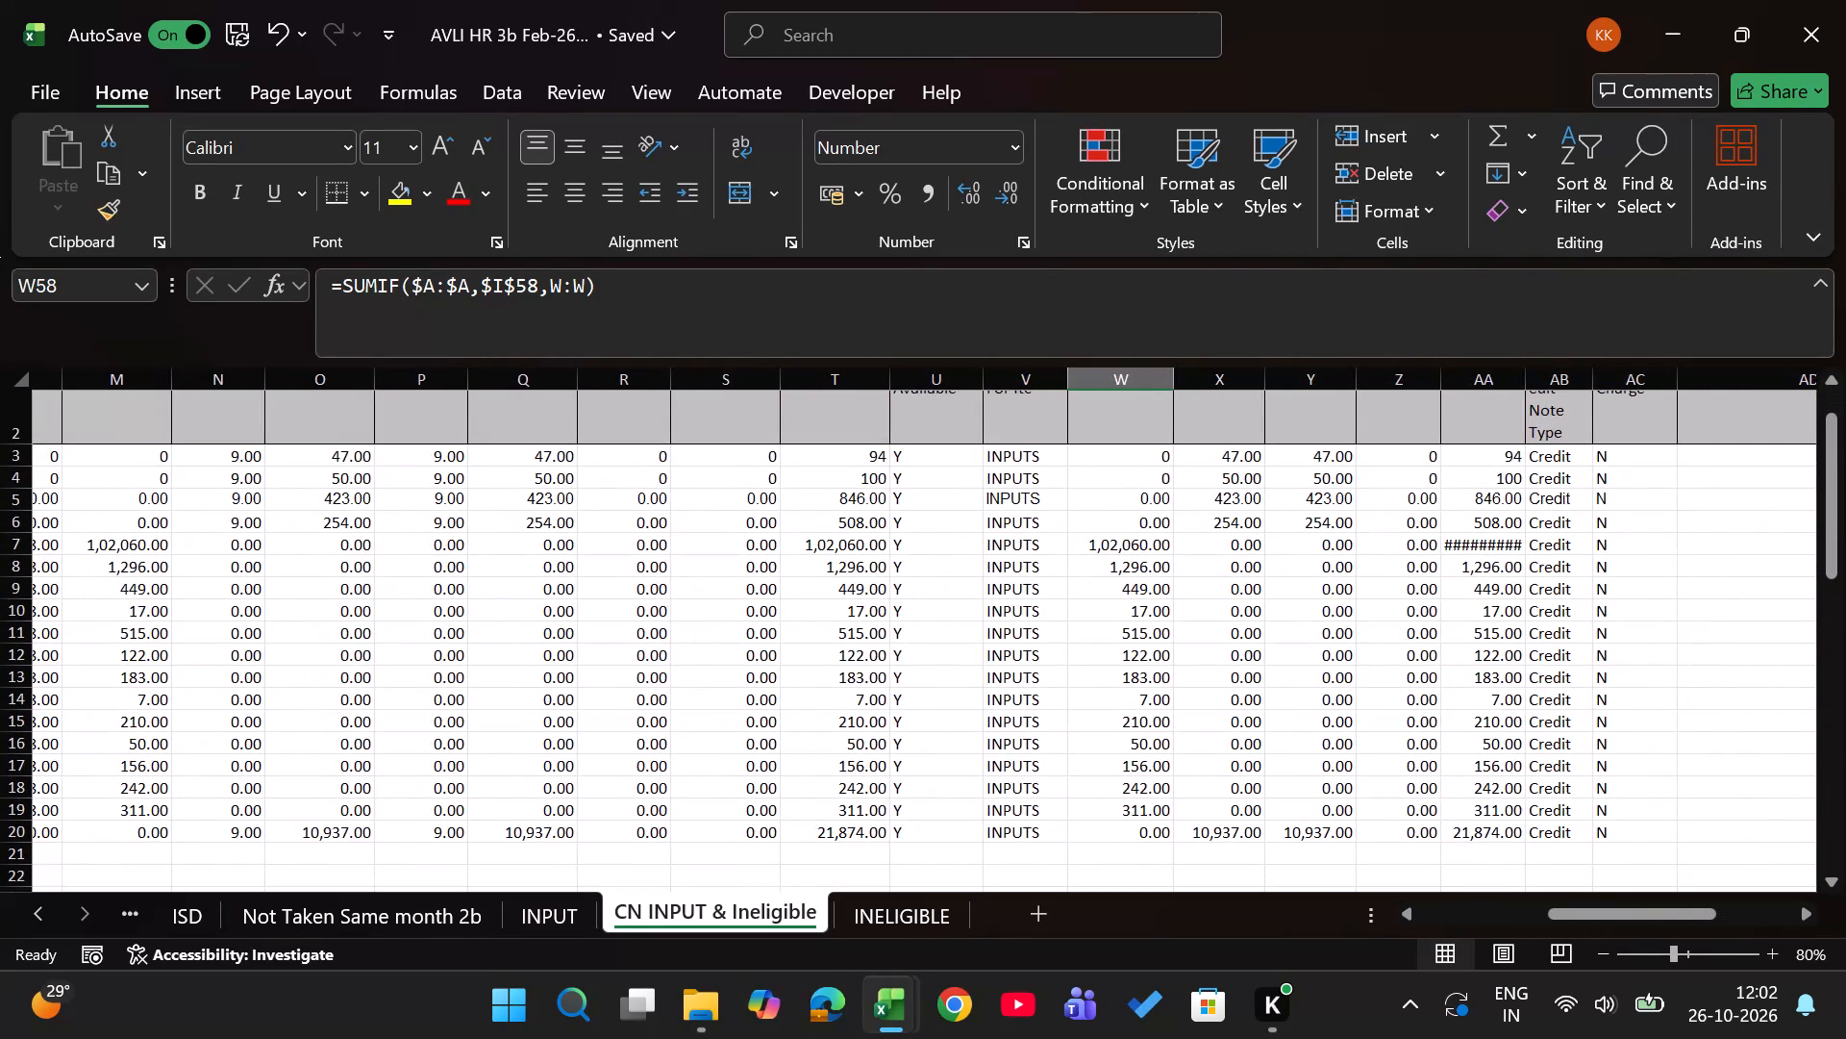
# Back in the Console ITC workbook's Other sheet, select Total CGST available as ITC from row 43832 to the end to check its sum.
pyautogui.hotkey('alt', 'Tab')
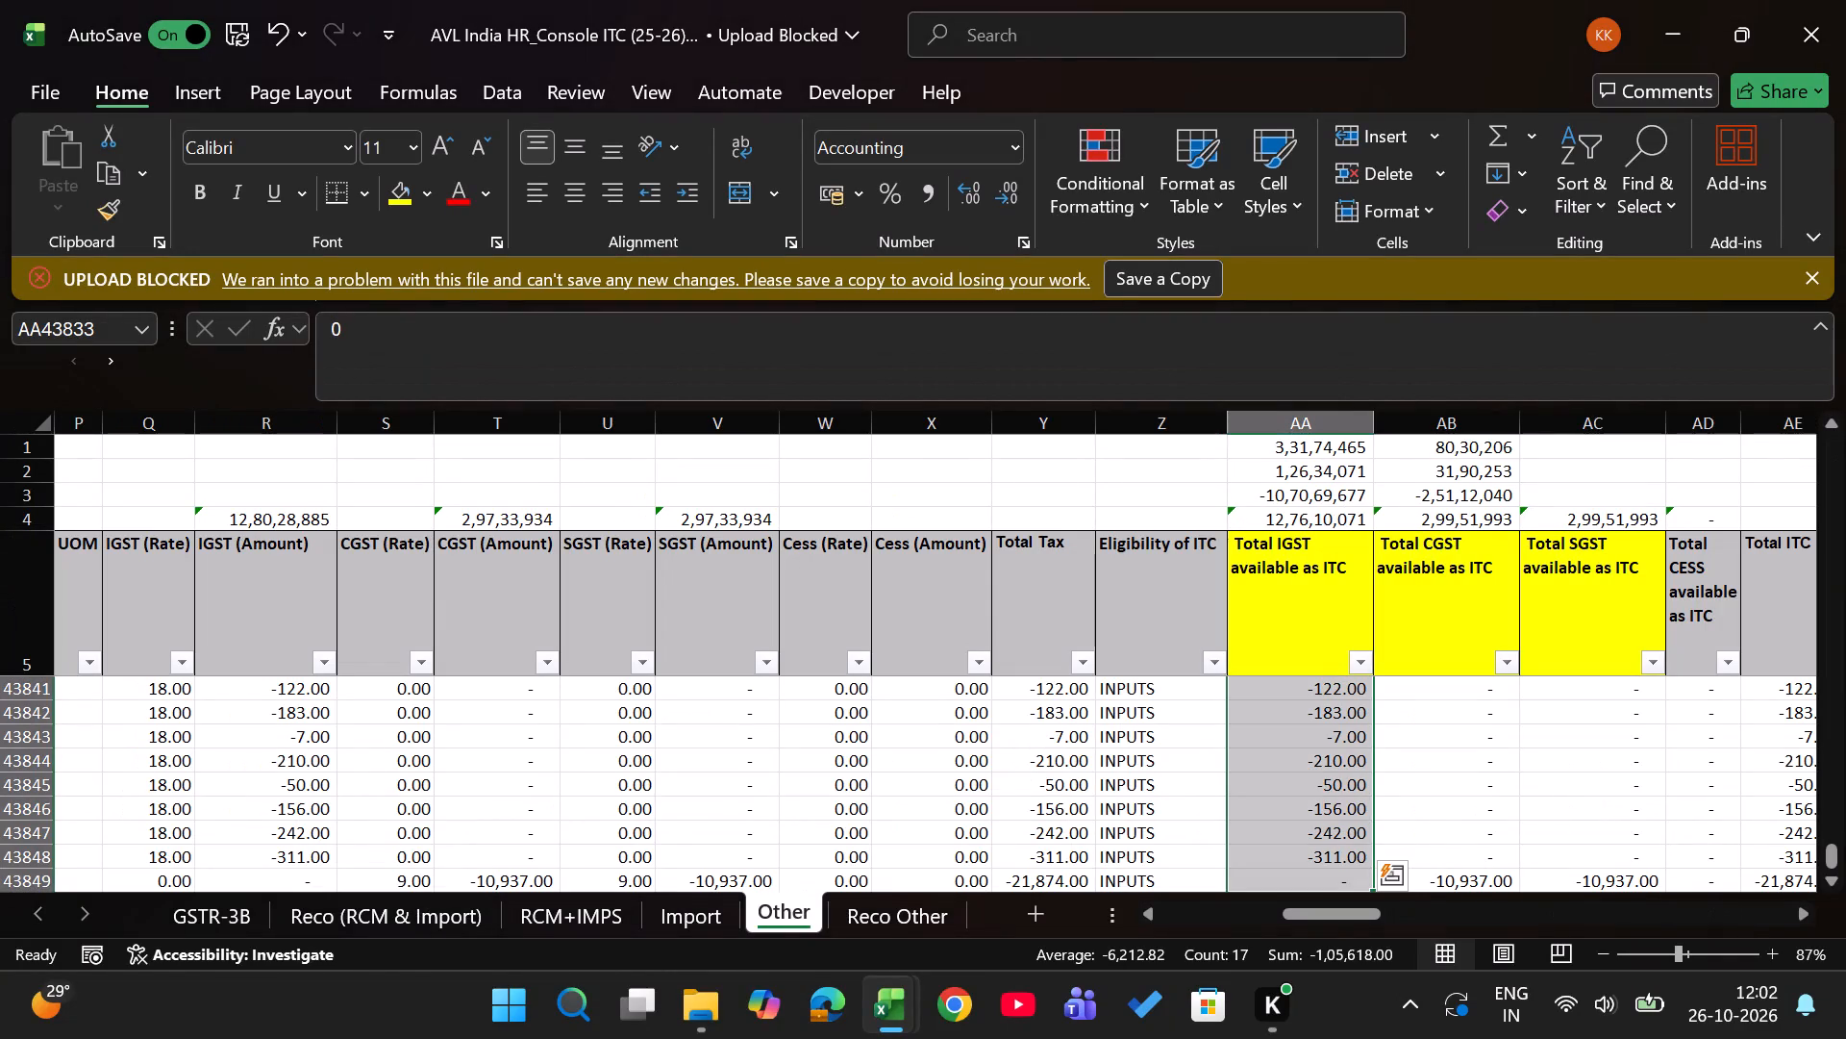
pyautogui.scroll(2, 1223, 783)
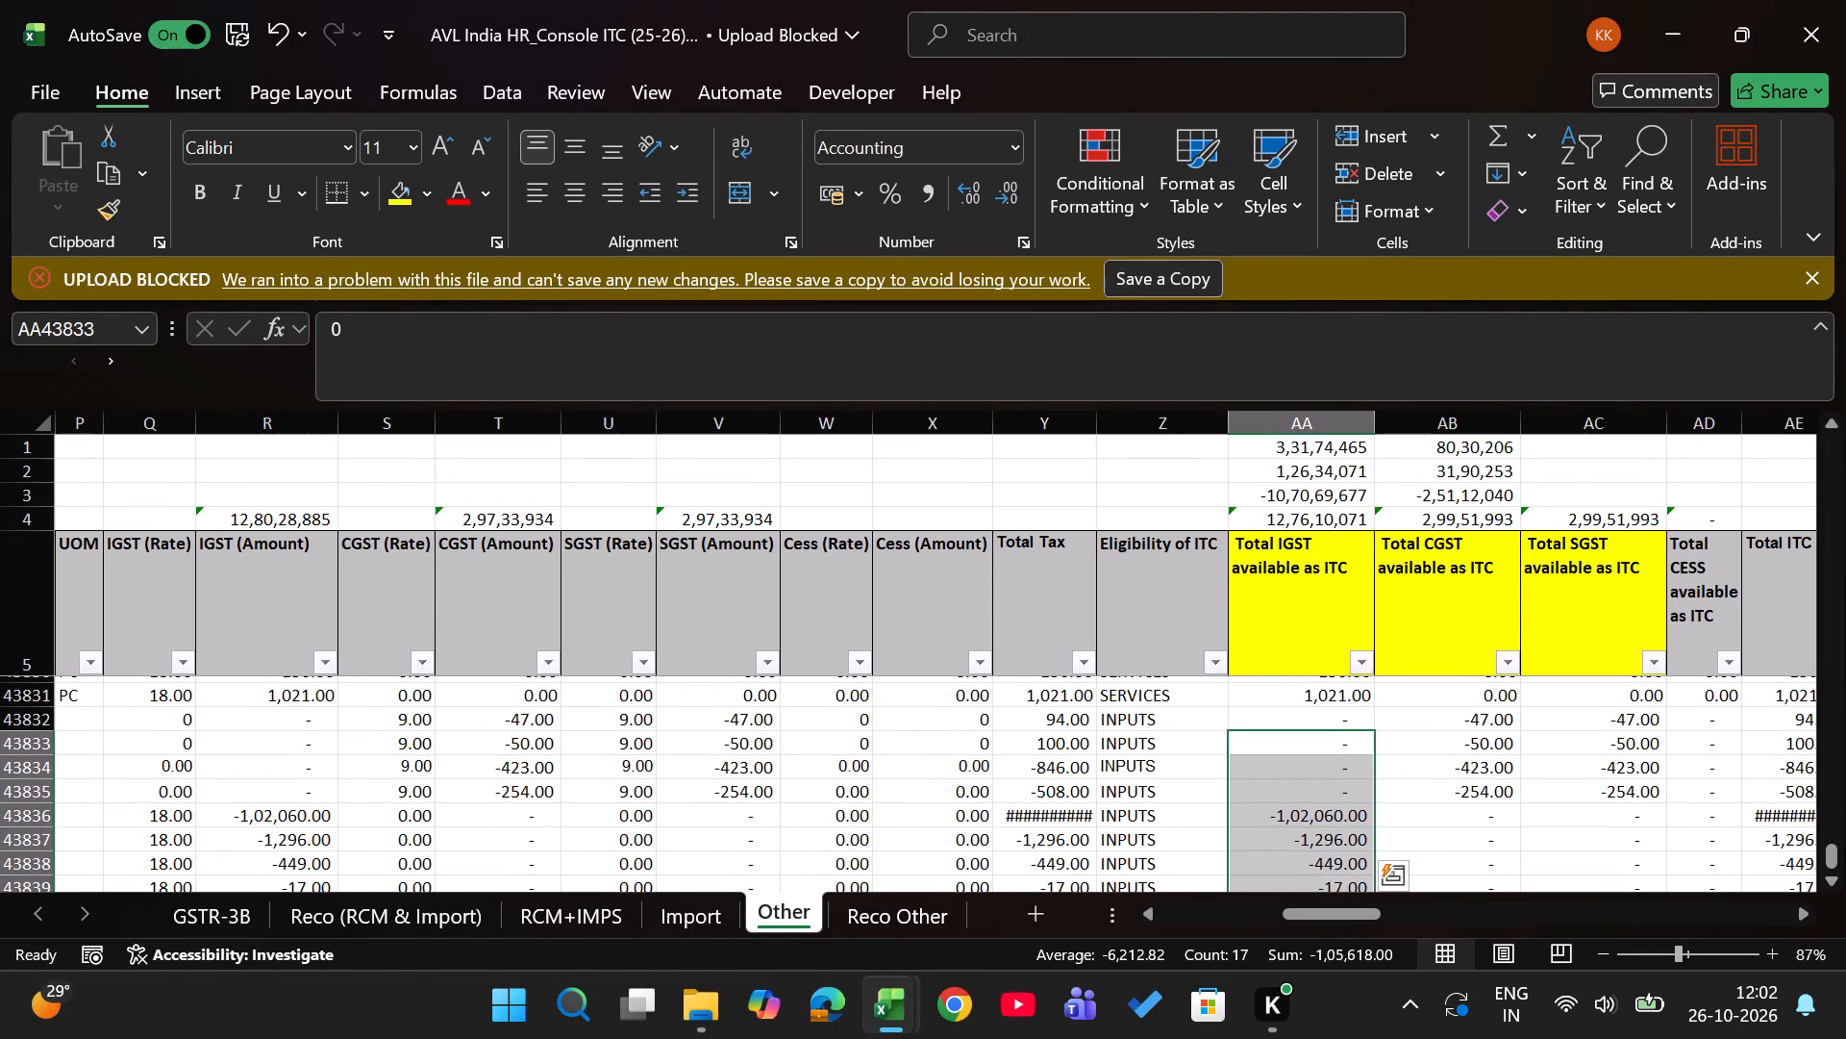
pyautogui.scroll(1, 1339, 760)
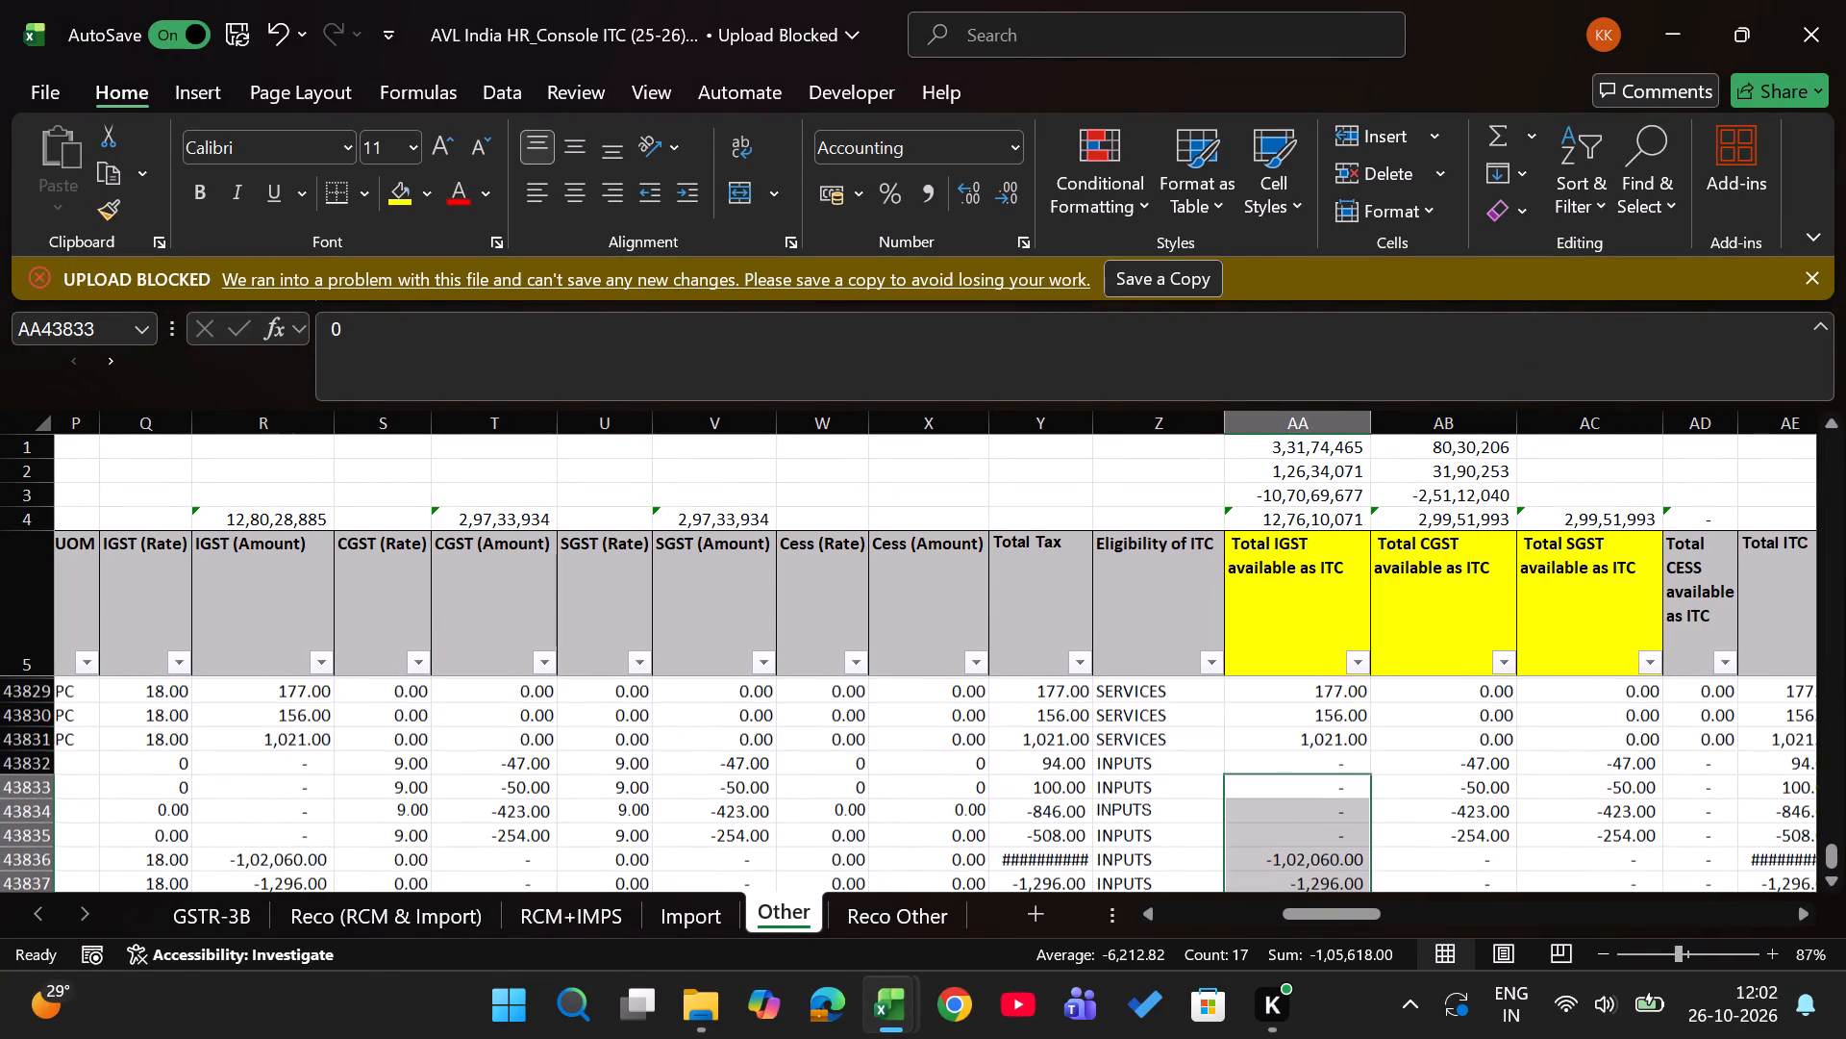
pyautogui.scroll(1, 1339, 760)
pyautogui.click(1478, 759)
pyautogui.hotkey('ctrl', 'shift', 'Down')
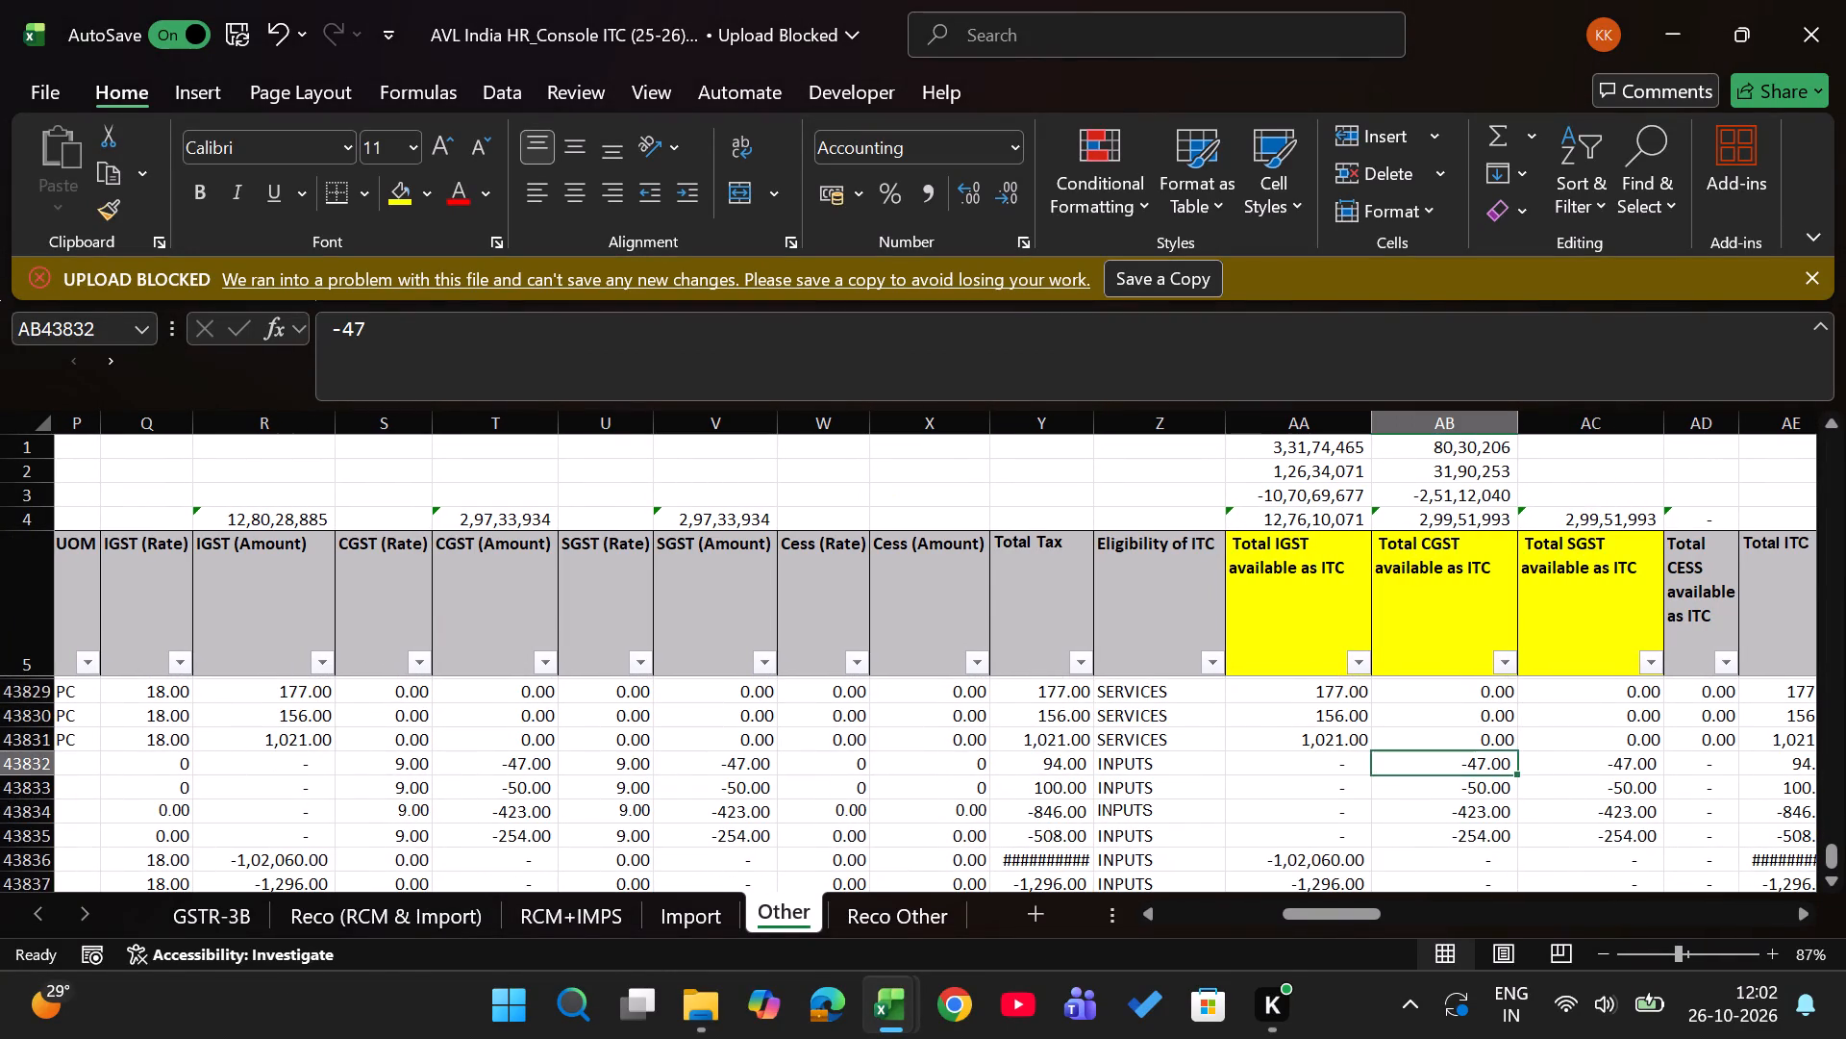
# Examine the Feb-26 row on Reco Other, comparing the Books and Difference tax columns.
pyautogui.hotkey('ctrl', 'pagedown')
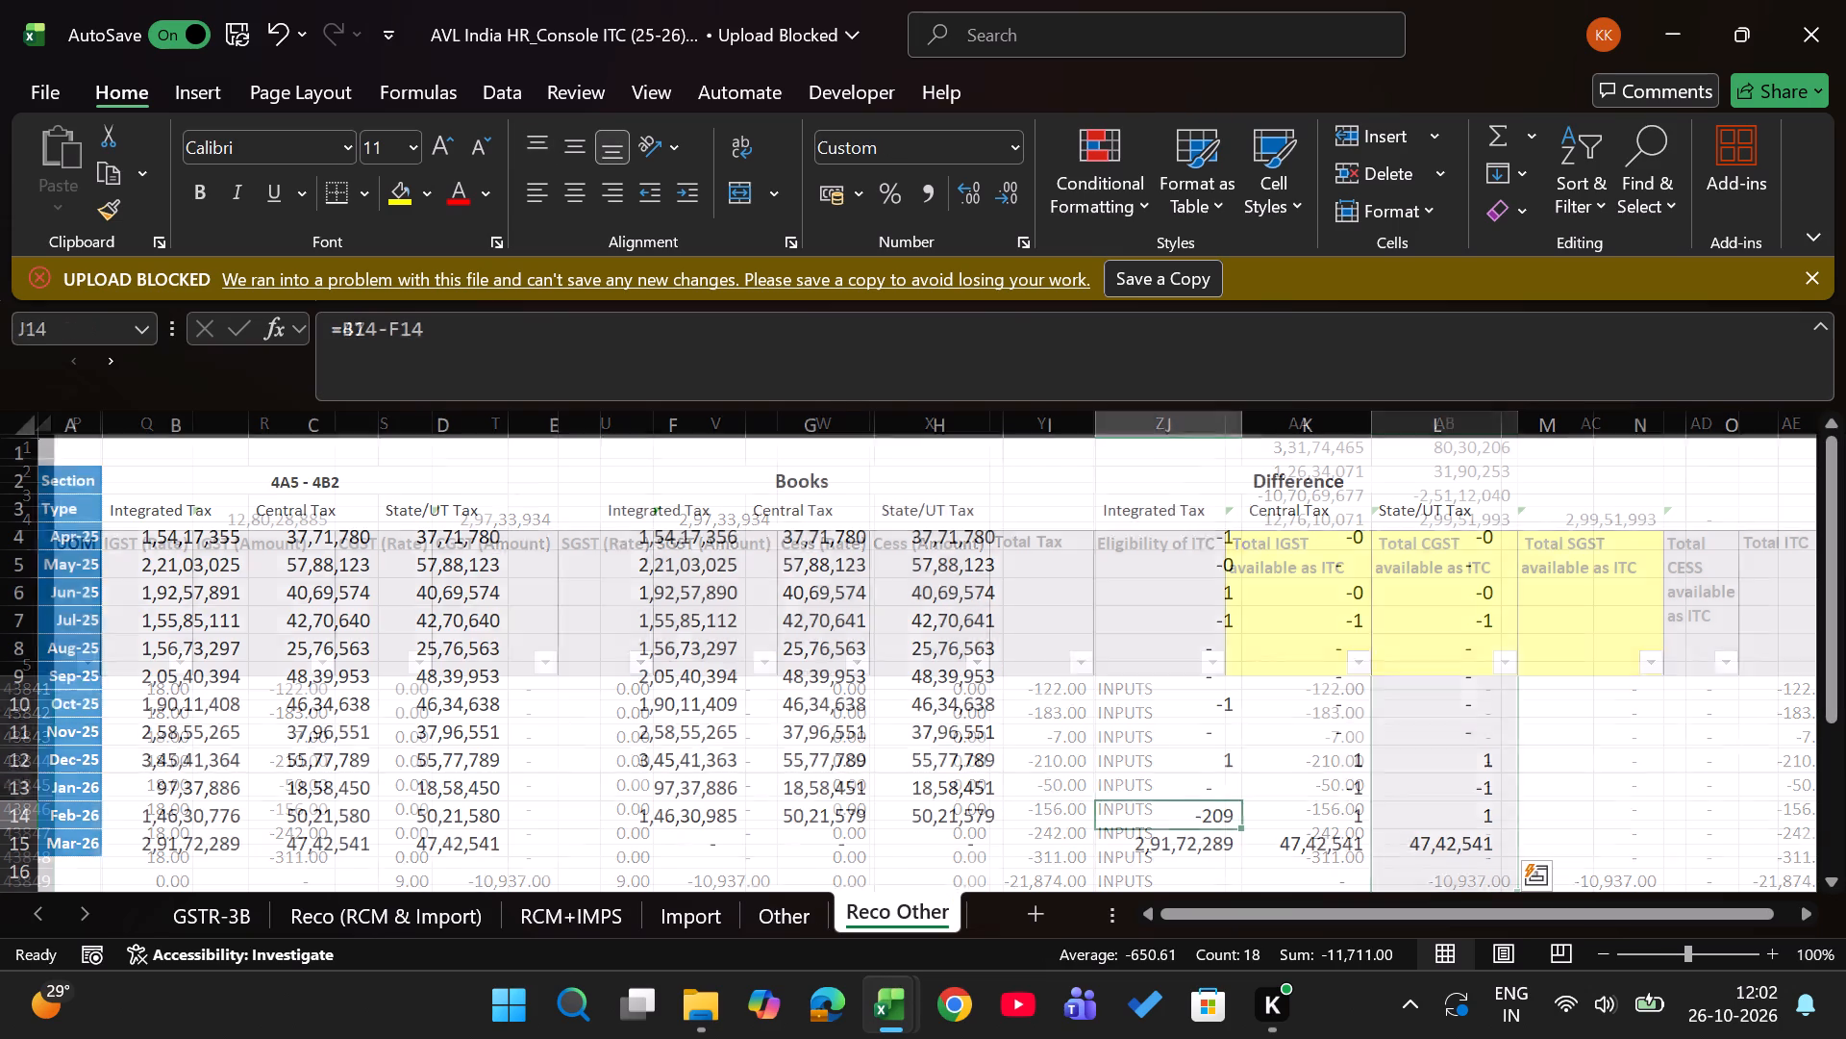
pyautogui.press('Right')
pyautogui.press('Right')
pyautogui.press('Right')
pyautogui.press('Left')
pyautogui.press('Left')
pyautogui.press('Left')
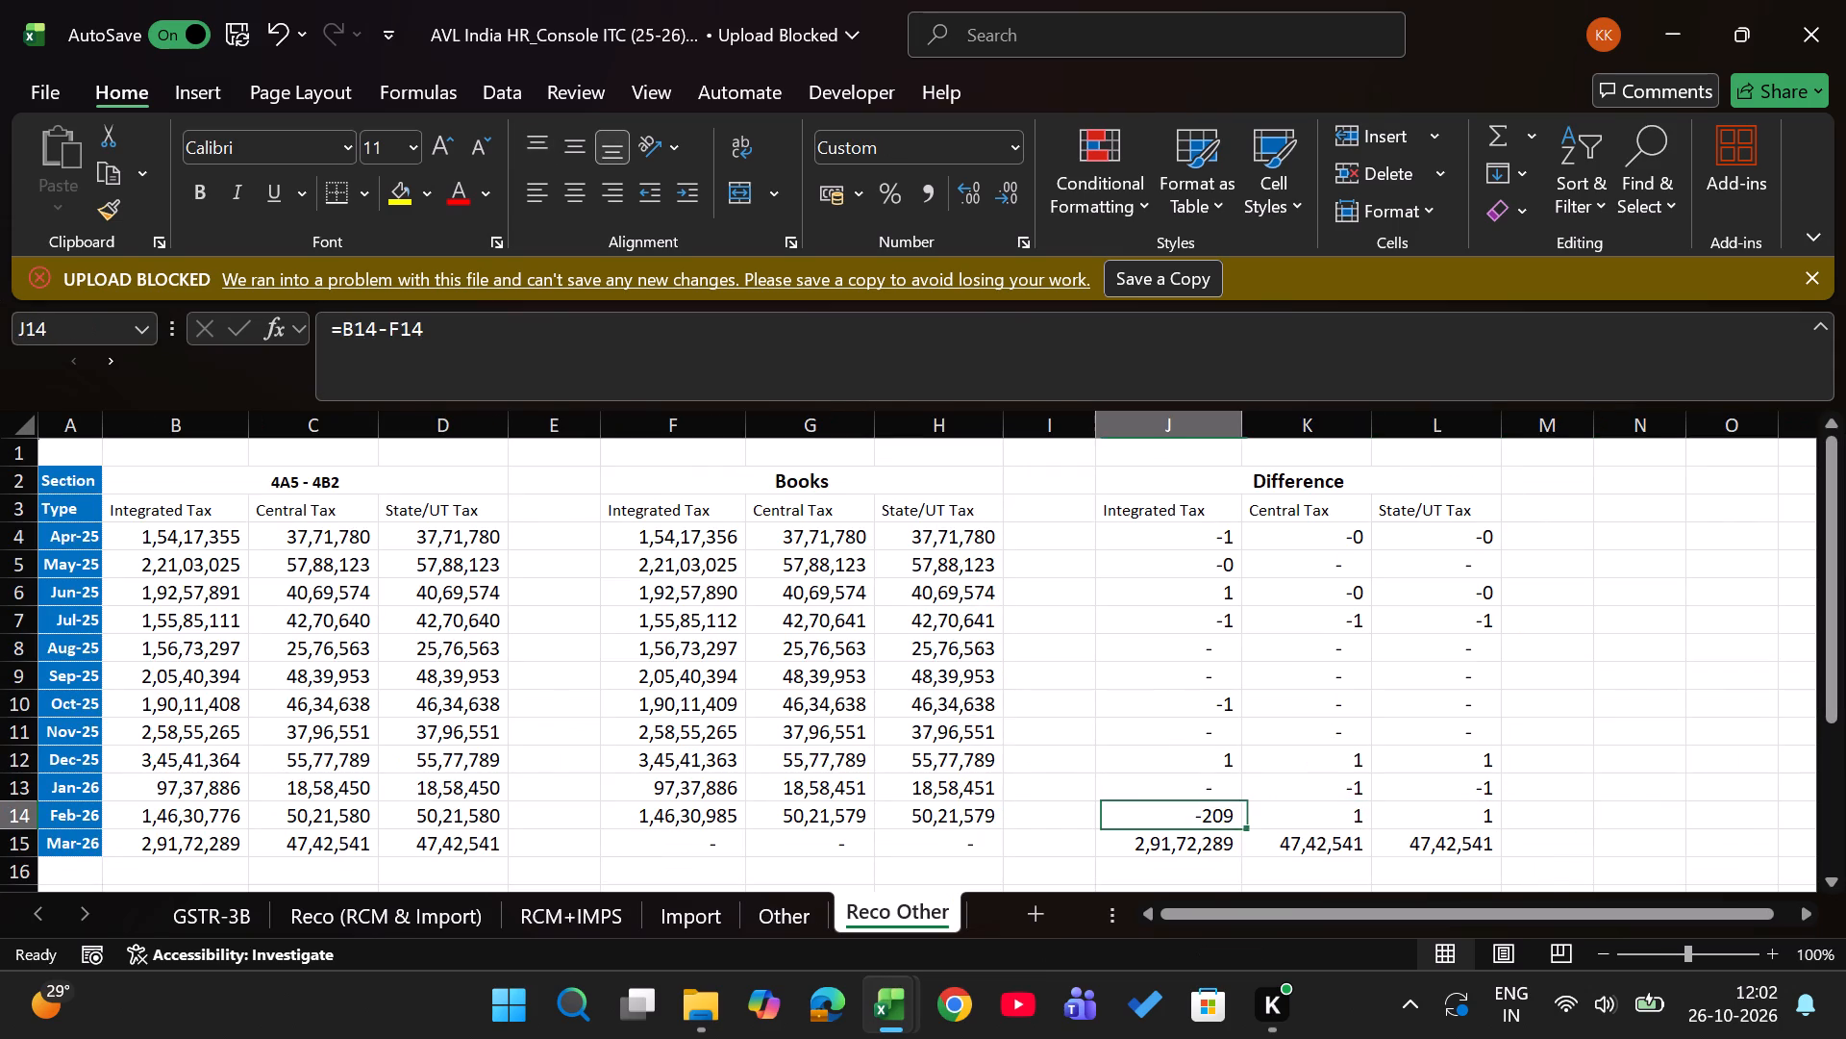
pyautogui.press('Left')
pyautogui.press('Left')
pyautogui.press('Left')
pyautogui.press('Left')
pyautogui.press('Right')
pyautogui.press('Right')
pyautogui.press('Right')
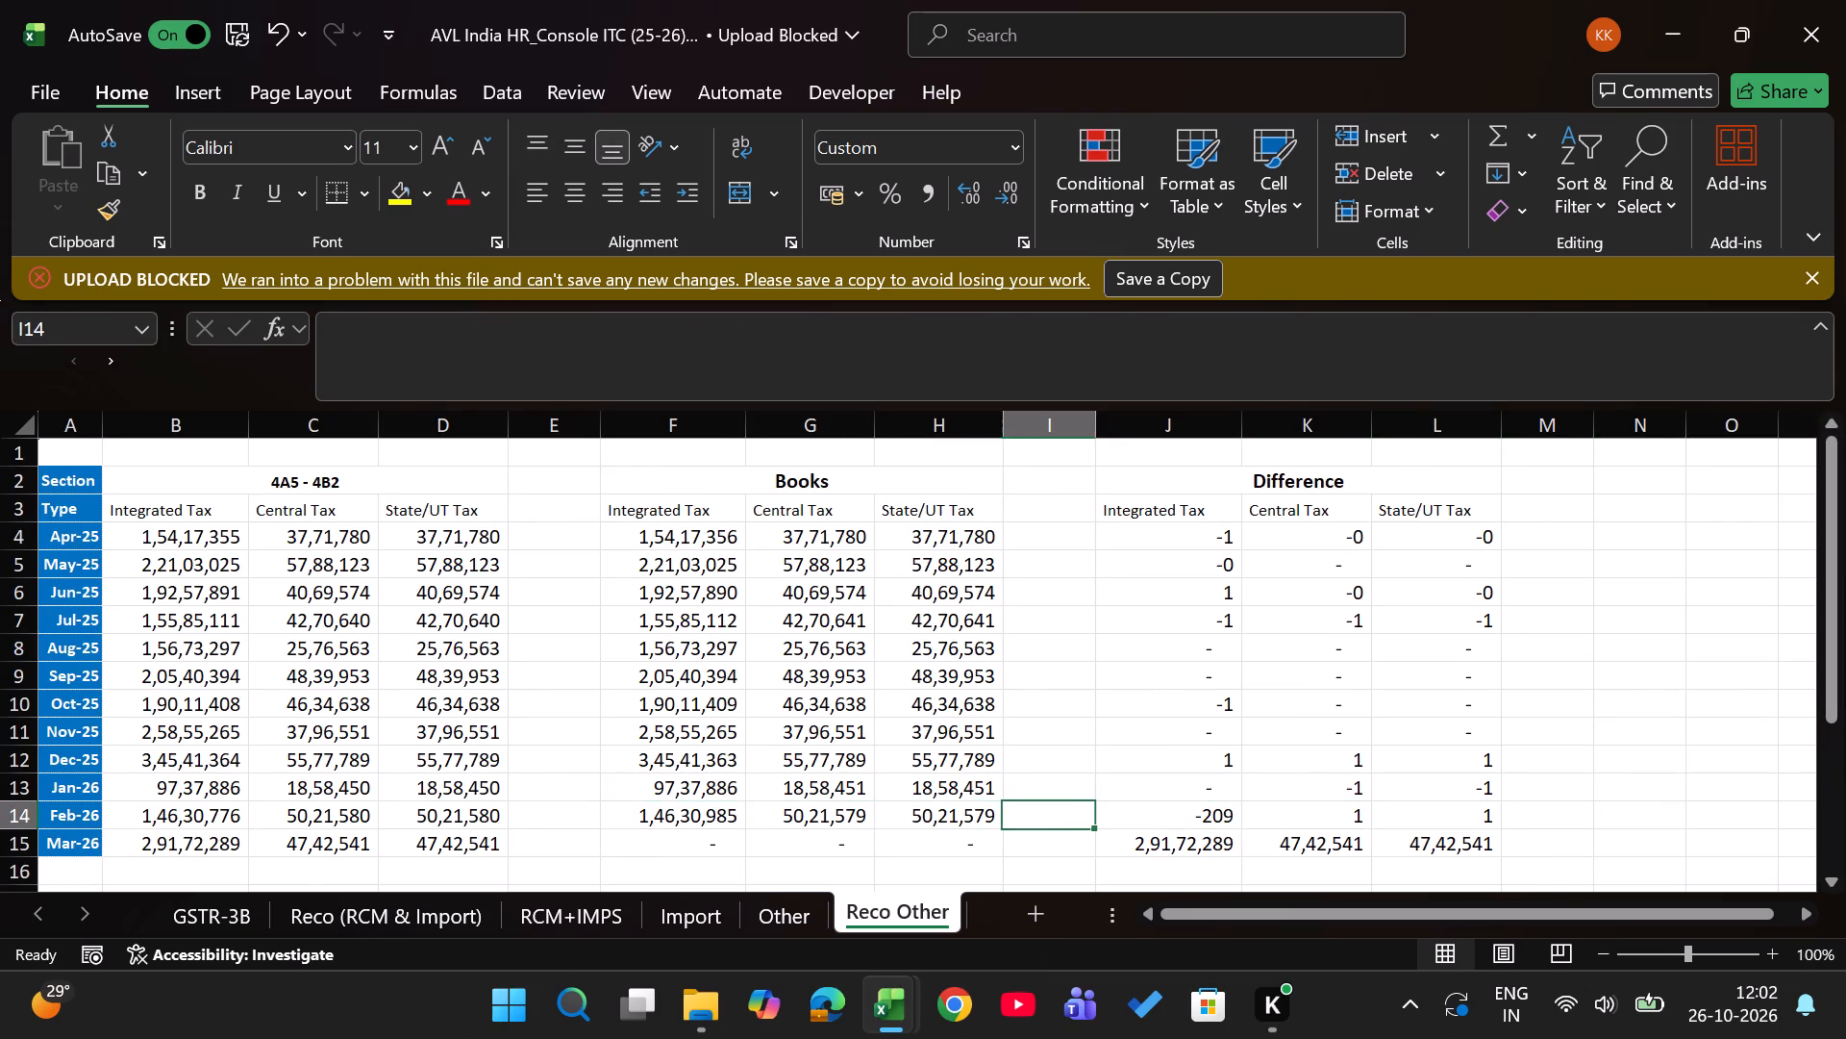
# Go to the GSTR-3B sheet to view the Haryana ITC rows for the monthly returns.
pyautogui.hotkey('ctrl', 'pageup')
pyautogui.hotkey('ctrl', 'pageup')
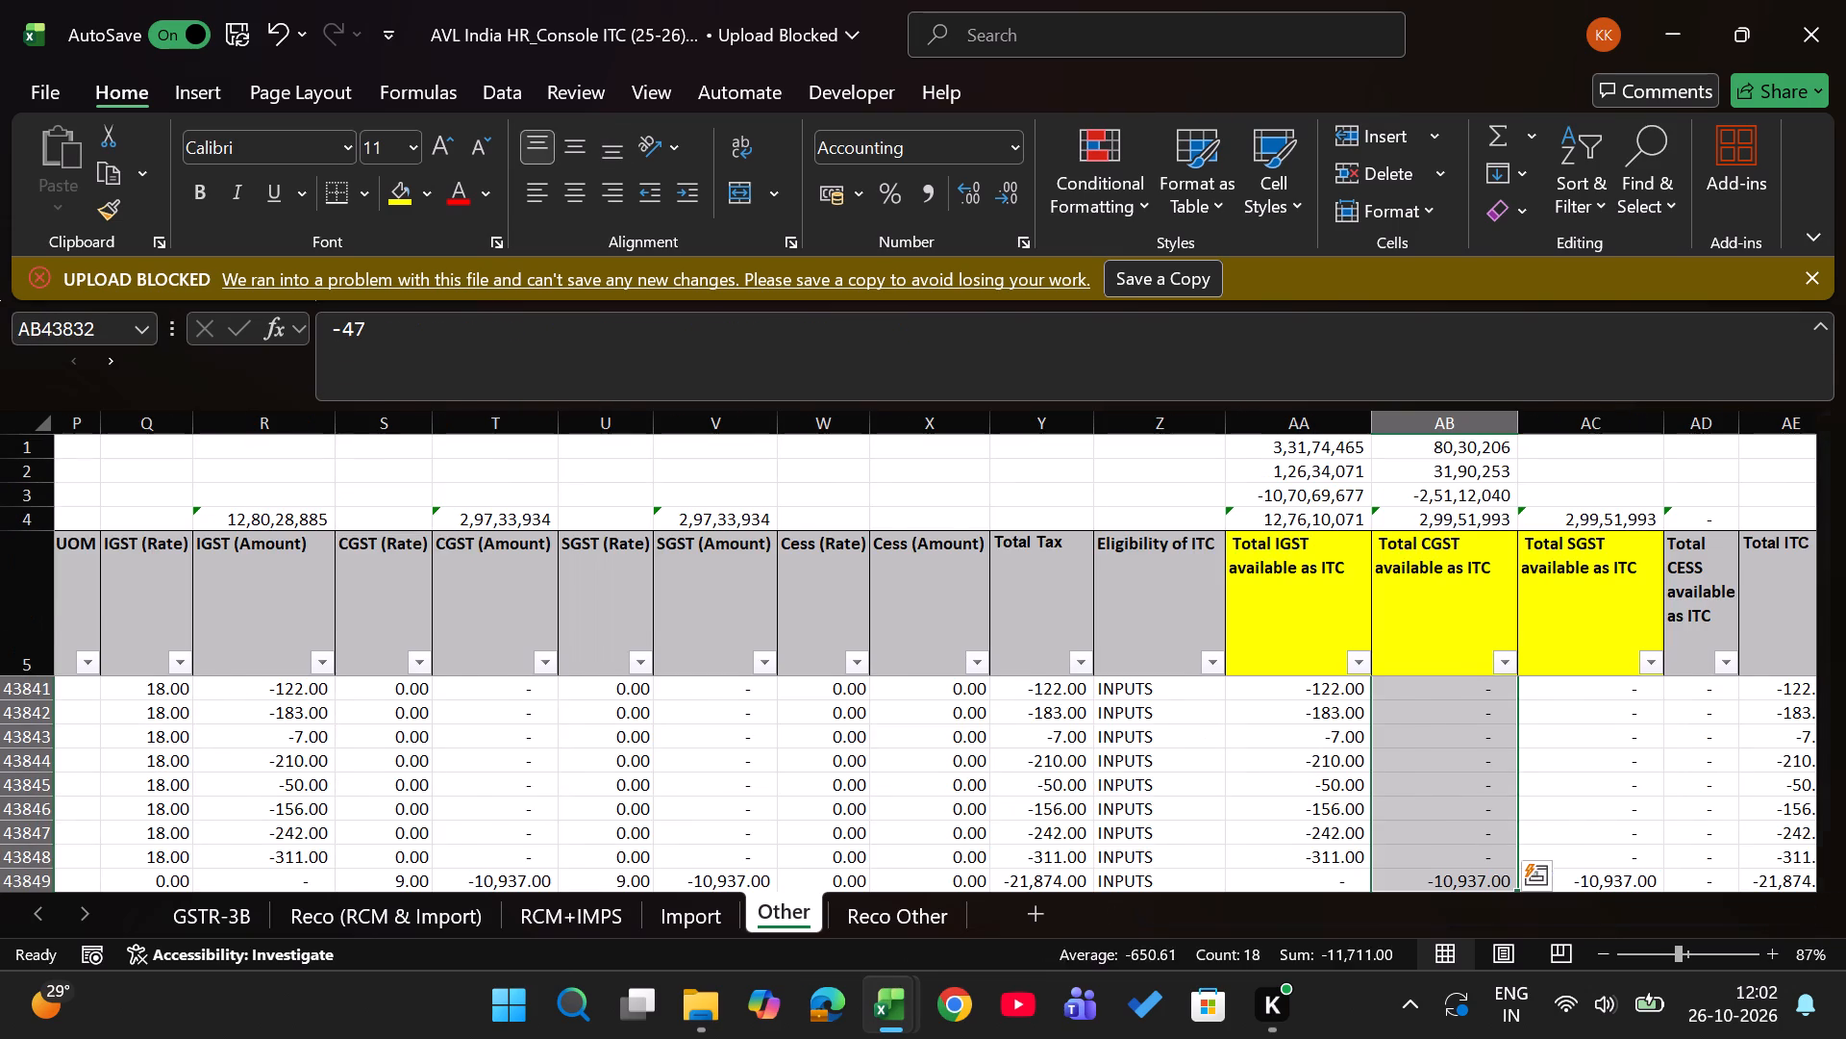
pyautogui.press('Left')
pyautogui.press('Up')
pyautogui.press('Right')
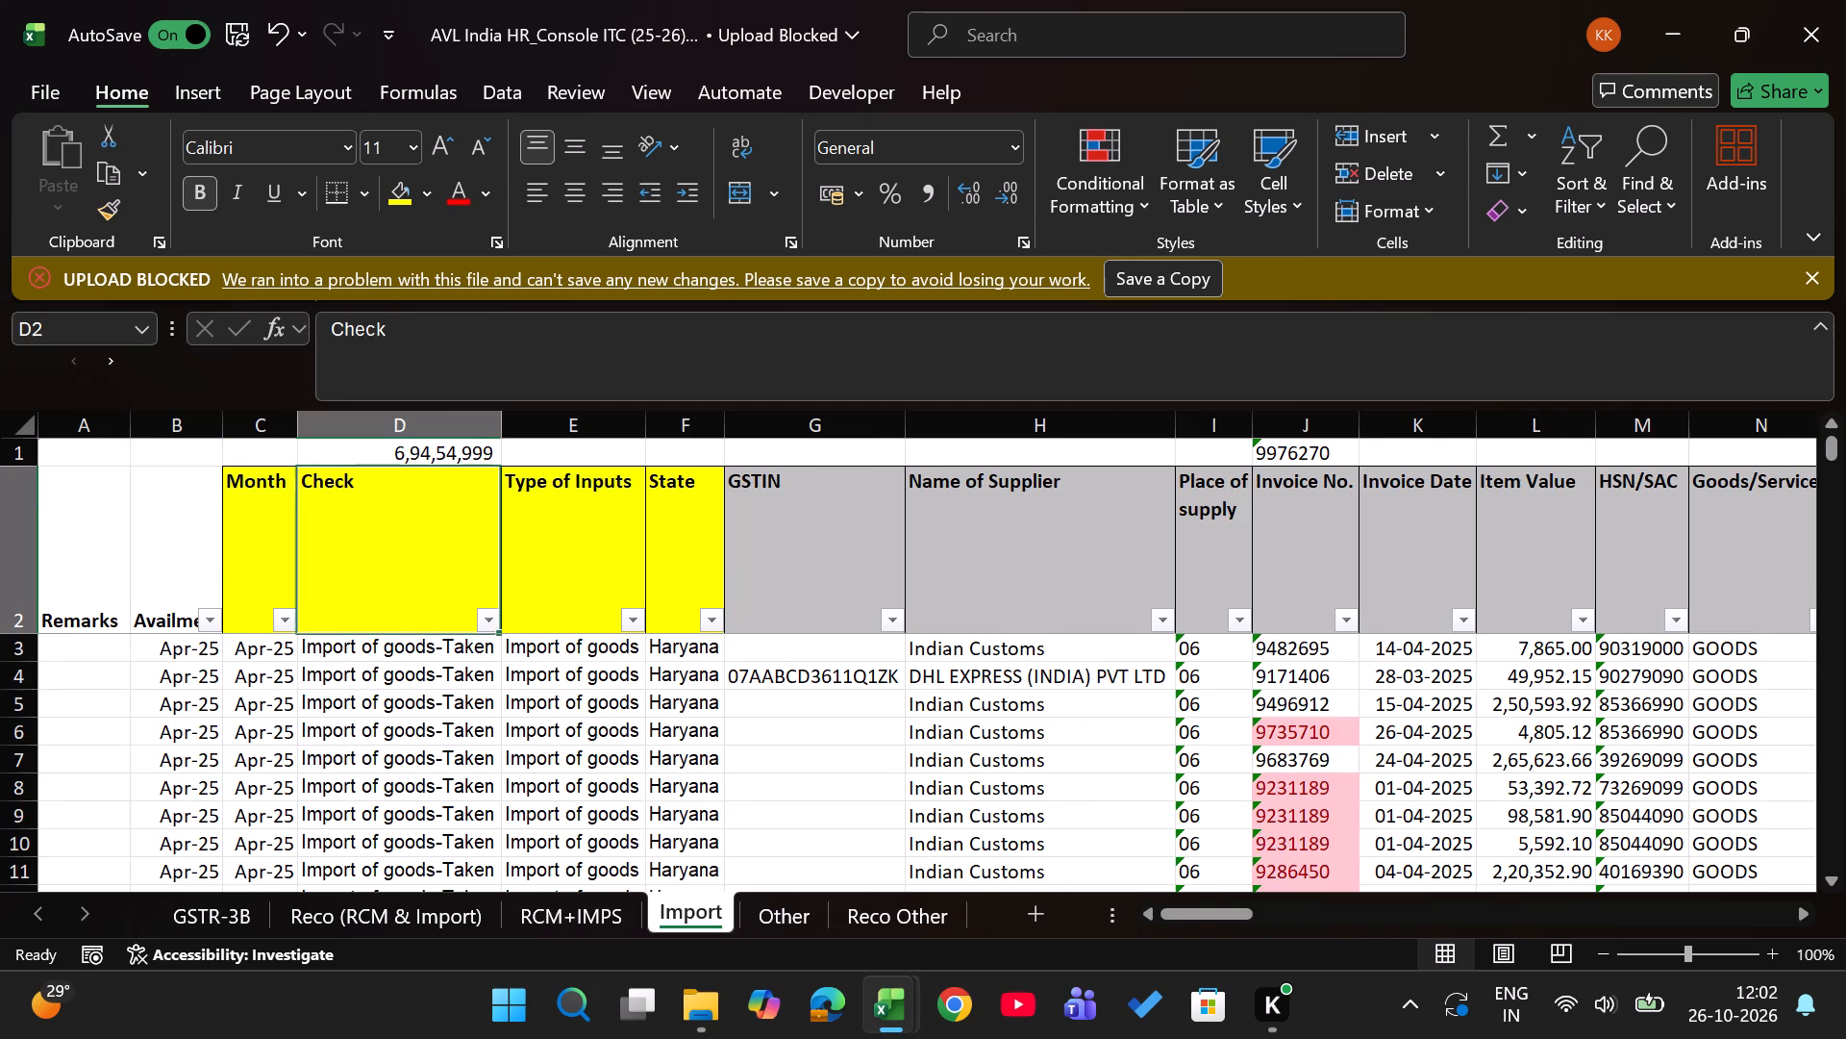
pyautogui.hotkey('ctrl', 'pageup')
pyautogui.hotkey('ctrl', 'pageup')
pyautogui.hotkey('ctrl', 'pageup')
pyautogui.hotkey('ctrl', 'pageup')
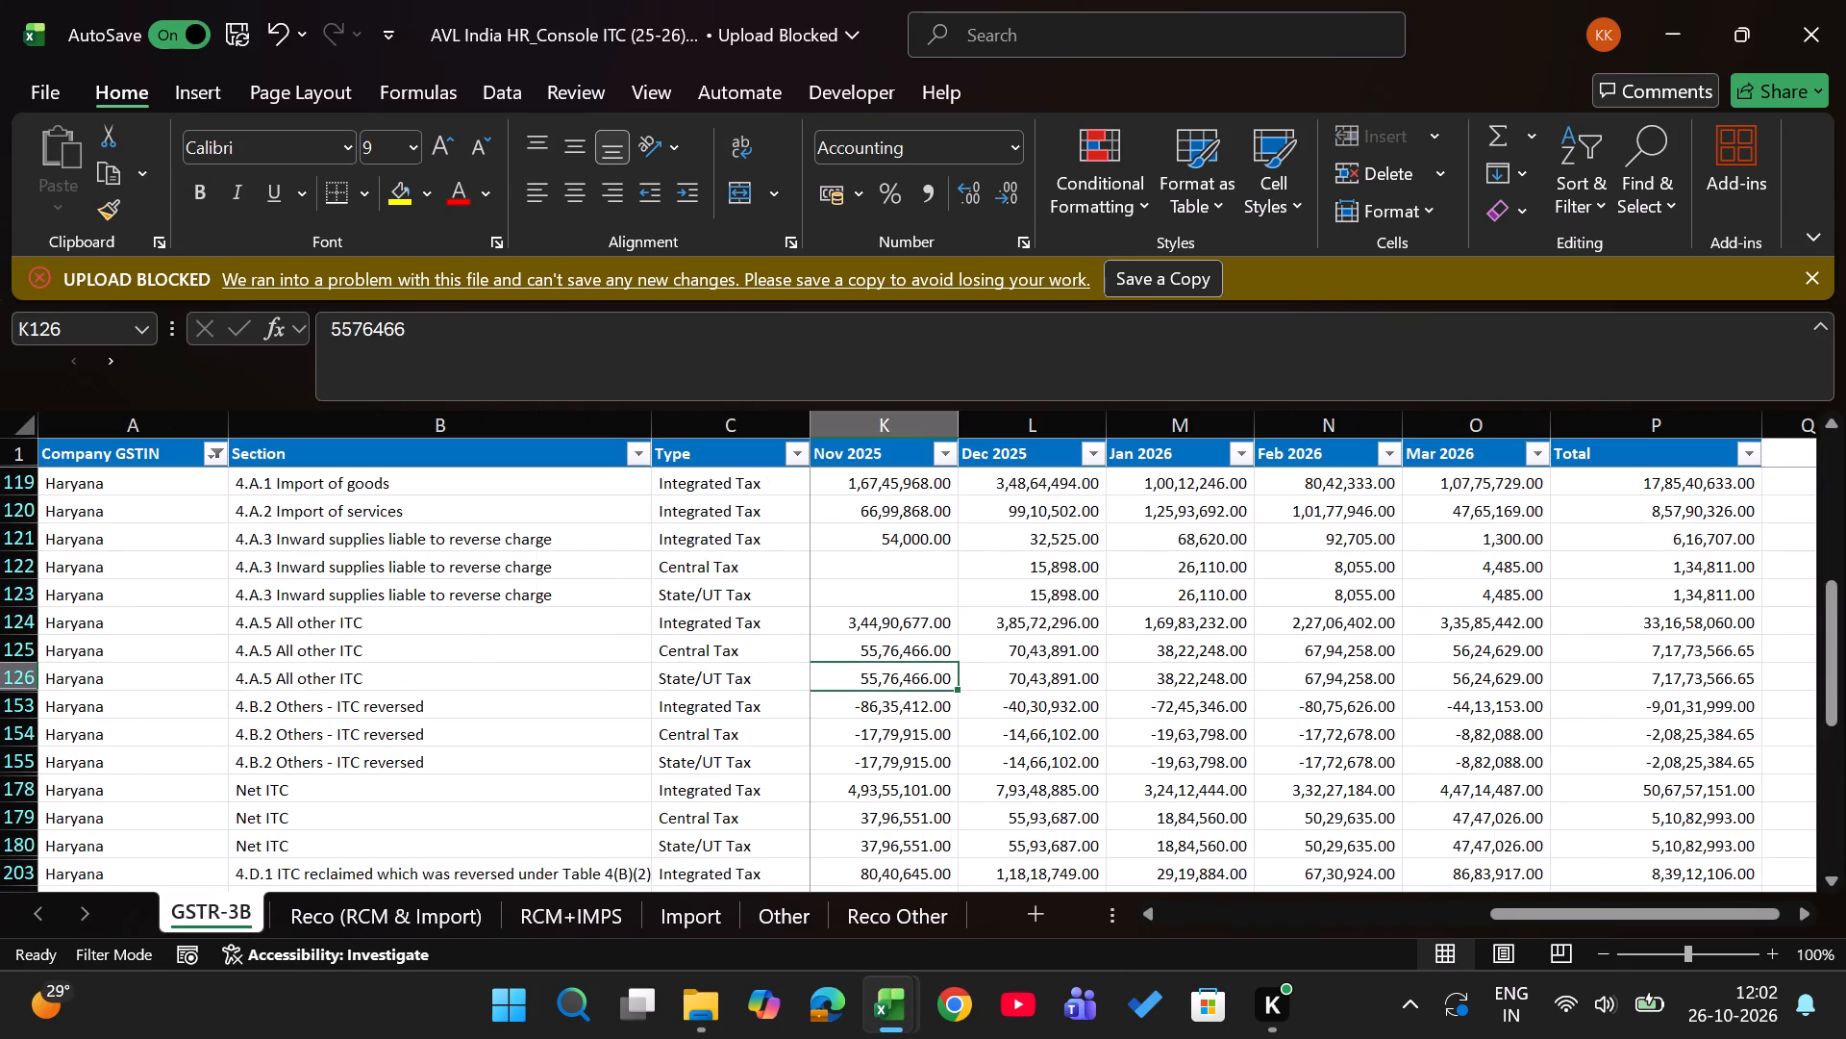
# Go through the Console ITC sheets to Reco Other and recheck the Feb-26 Integrated Tax difference.
pyautogui.hotkey('ctrl', 'pageup')
pyautogui.hotkey('ctrl', 'pageup')
pyautogui.hotkey('ctrl', 'pagedown')
pyautogui.hotkey('ctrl', 'pagedown')
pyautogui.hotkey('ctrl', 'pagedown')
pyautogui.hotkey('ctrl', 'pagedown')
pyautogui.hotkey('ctrl', 'pagedown')
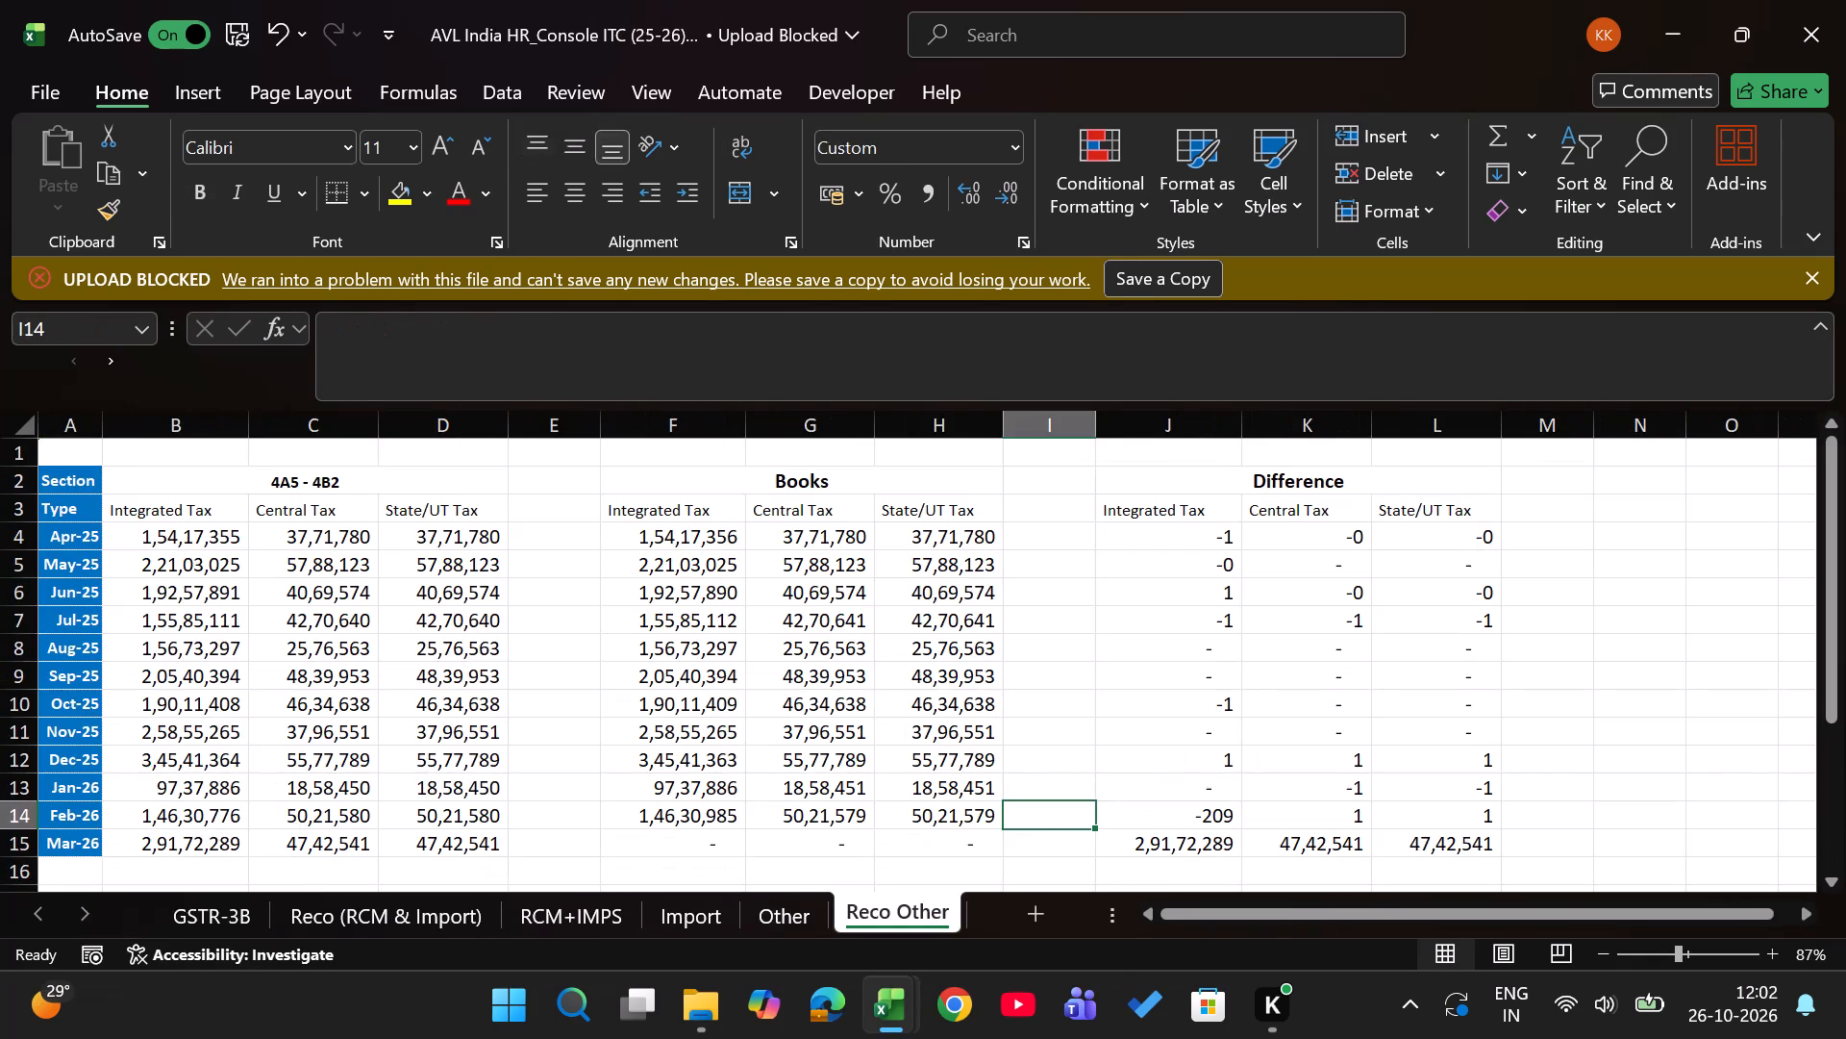
# Switch to the 3b Feb-26 workbook and check the INELIGIBLE and INPUT sheets for the source of the difference.
pyautogui.hotkey('ctrl', 'pageup')
pyautogui.hotkey('alt', 'Tab')
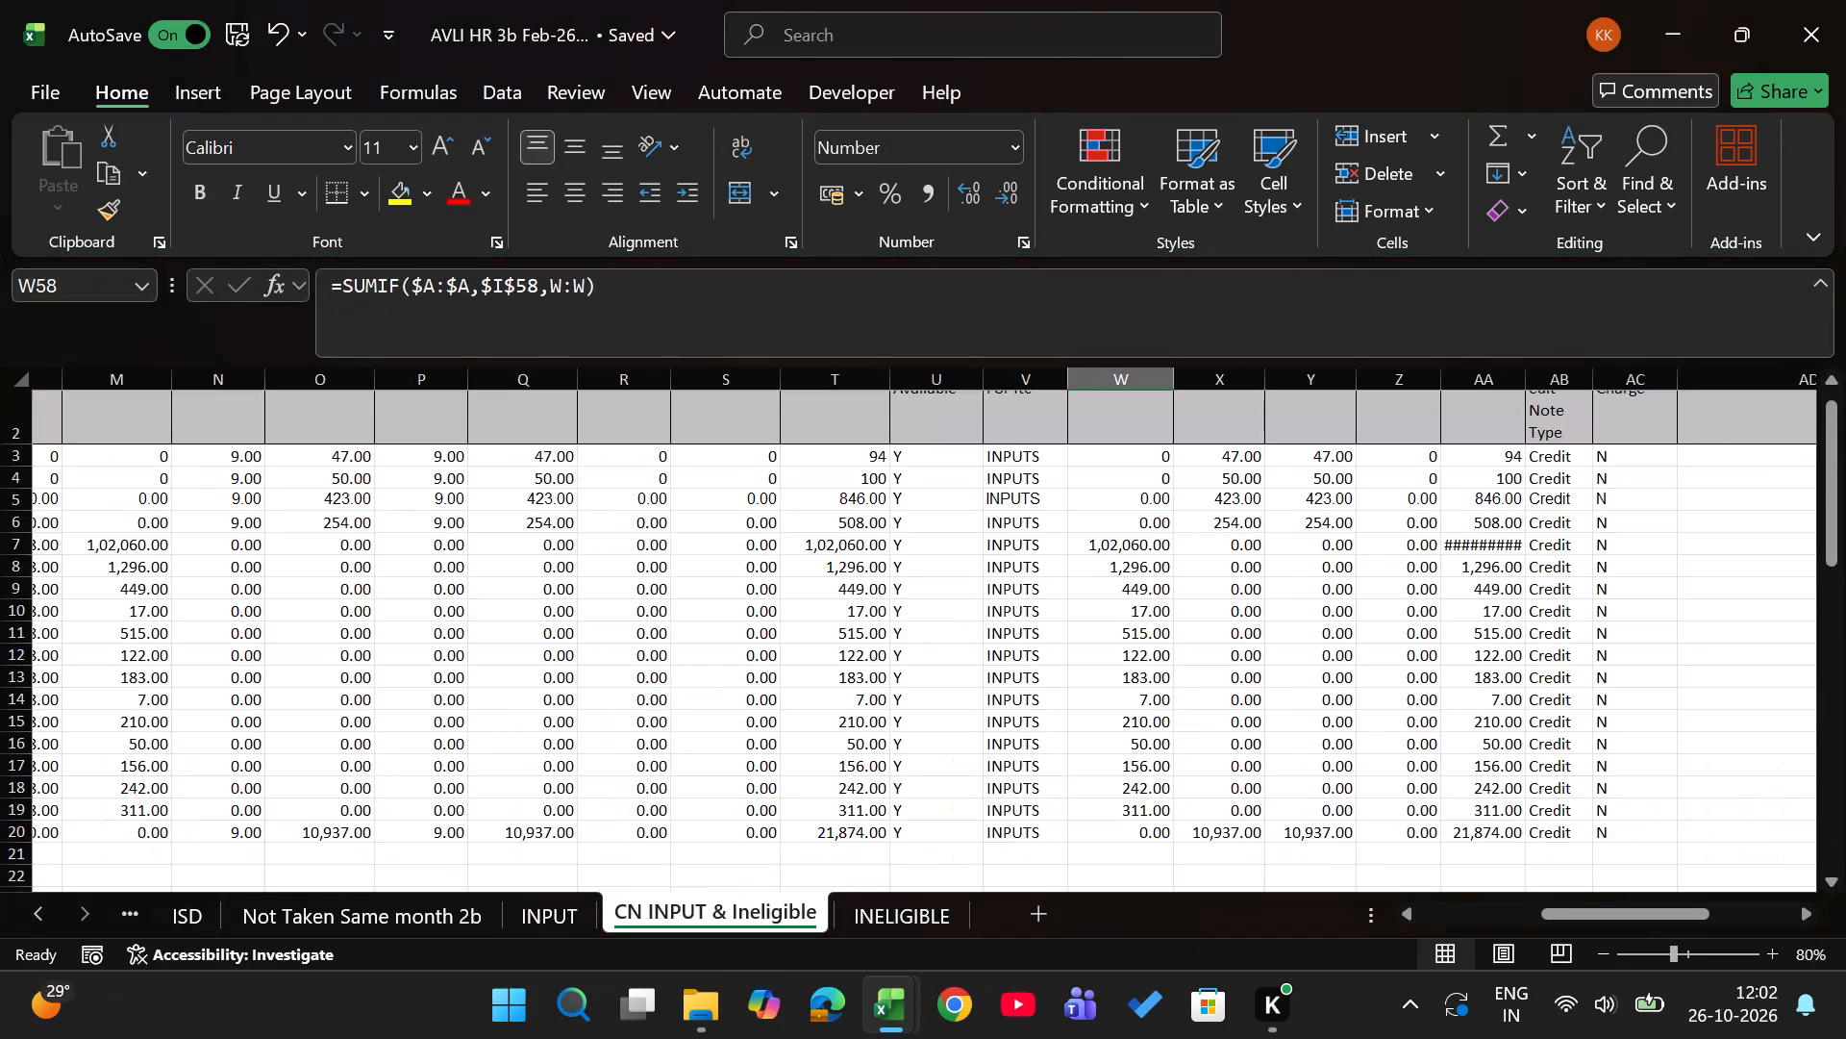
pyautogui.hotkey('ctrl', 'pagedown')
pyautogui.press('Up')
pyautogui.press('Down')
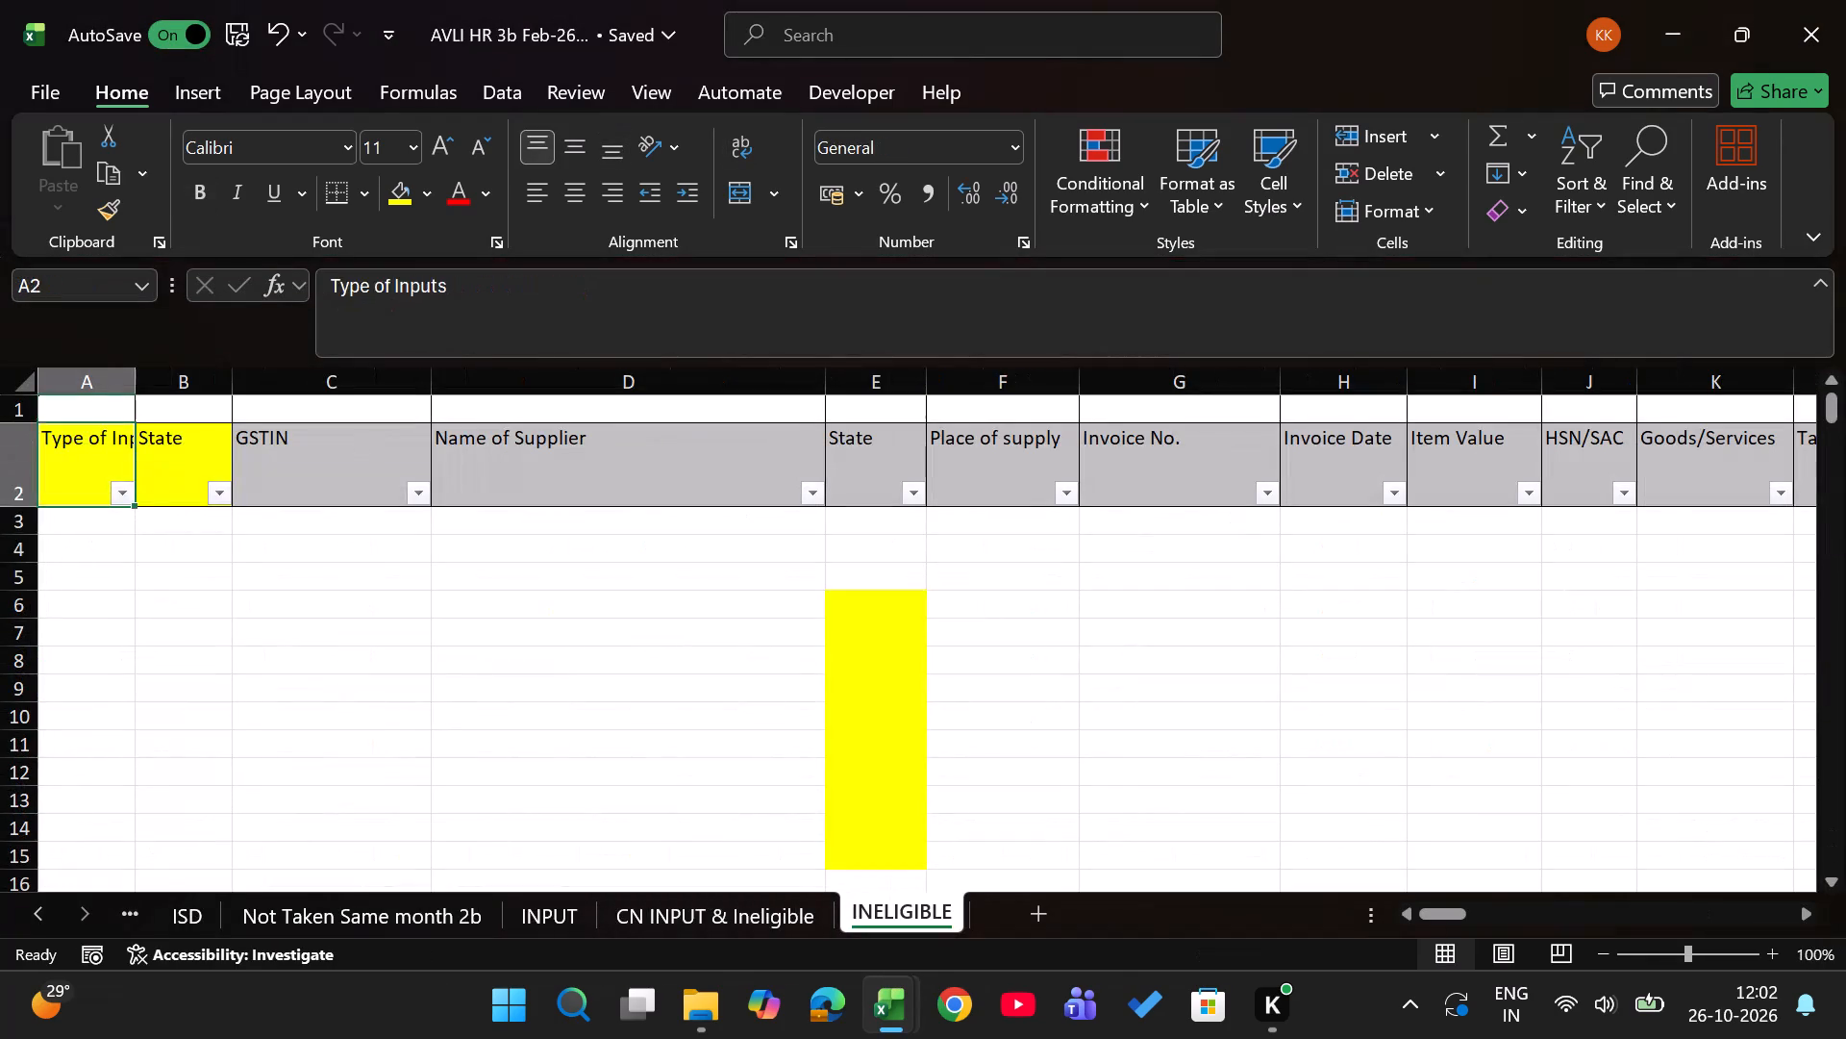
pyautogui.press('Down')
pyautogui.press('Down')
pyautogui.hotkey('ctrl', 'pageup')
pyautogui.hotkey('ctrl', 'pageup')
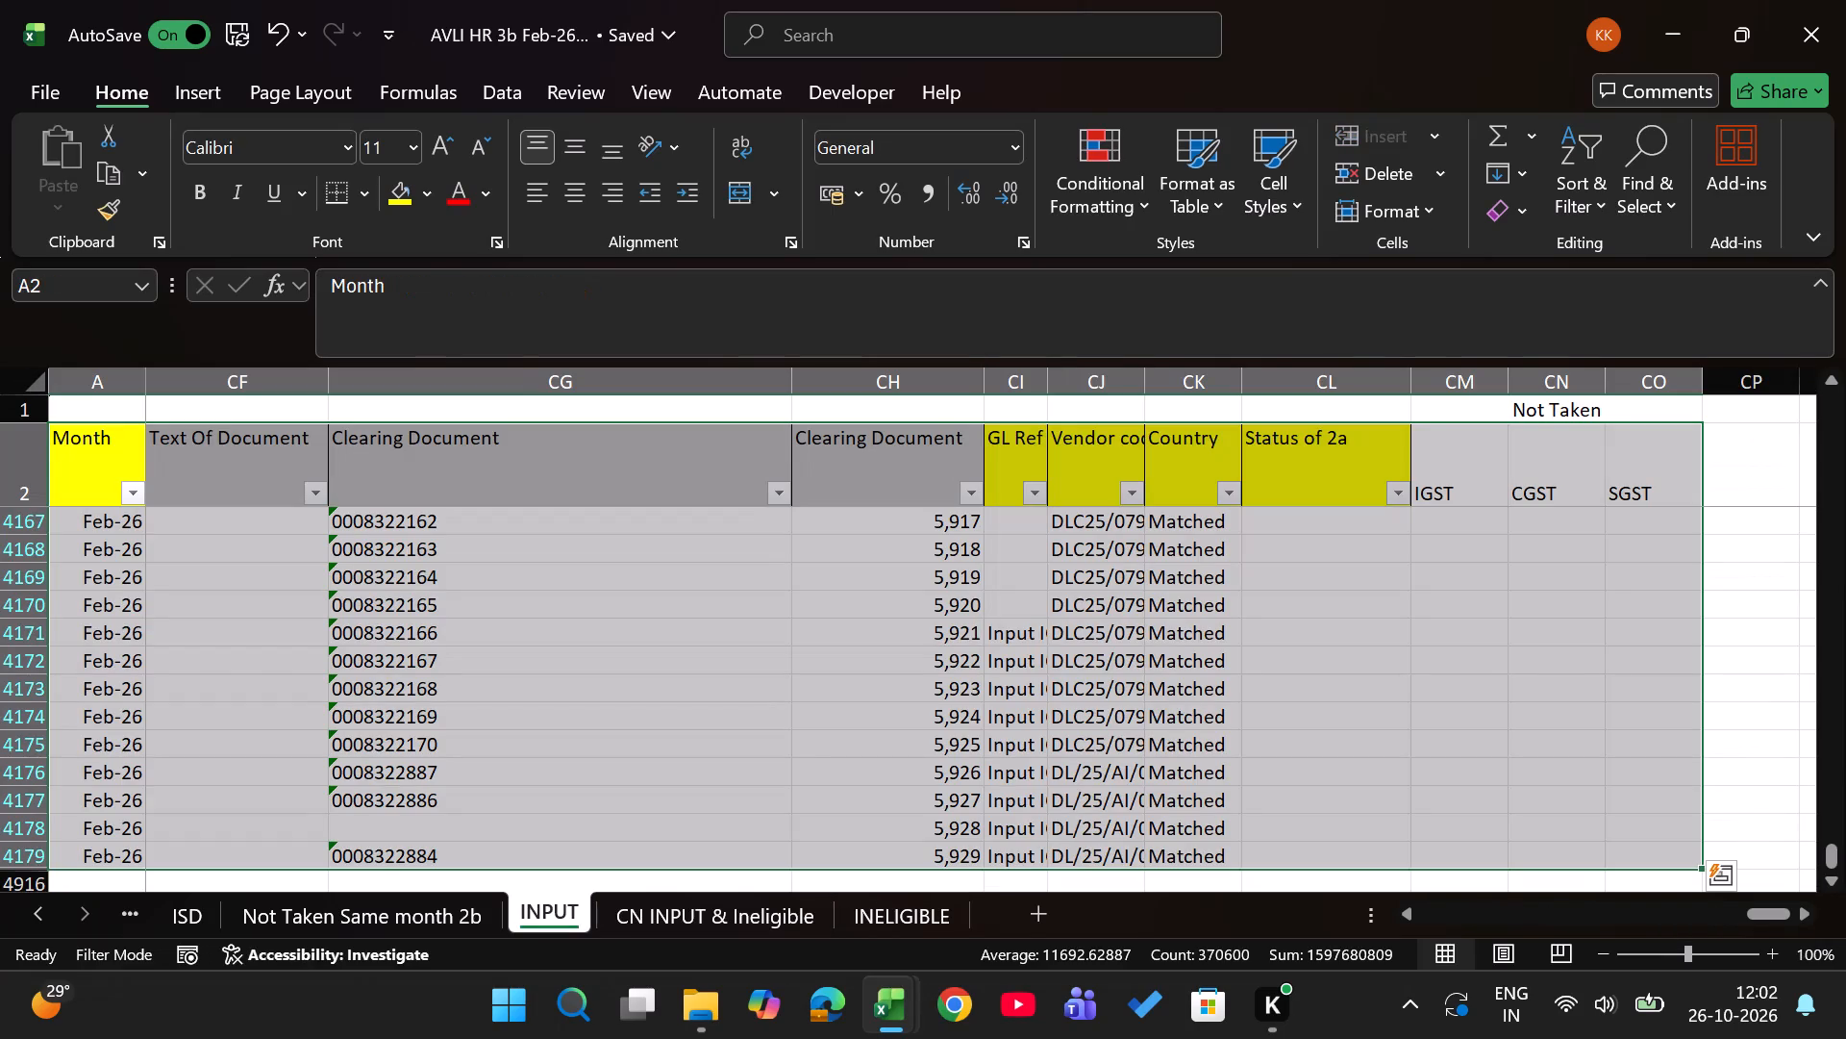
# Examine the Integrated Tax column on Not Taken Same month 2b and the Integrated Tax entry on the ISD sheet.
pyautogui.hotkey('ctrl', 'pageup')
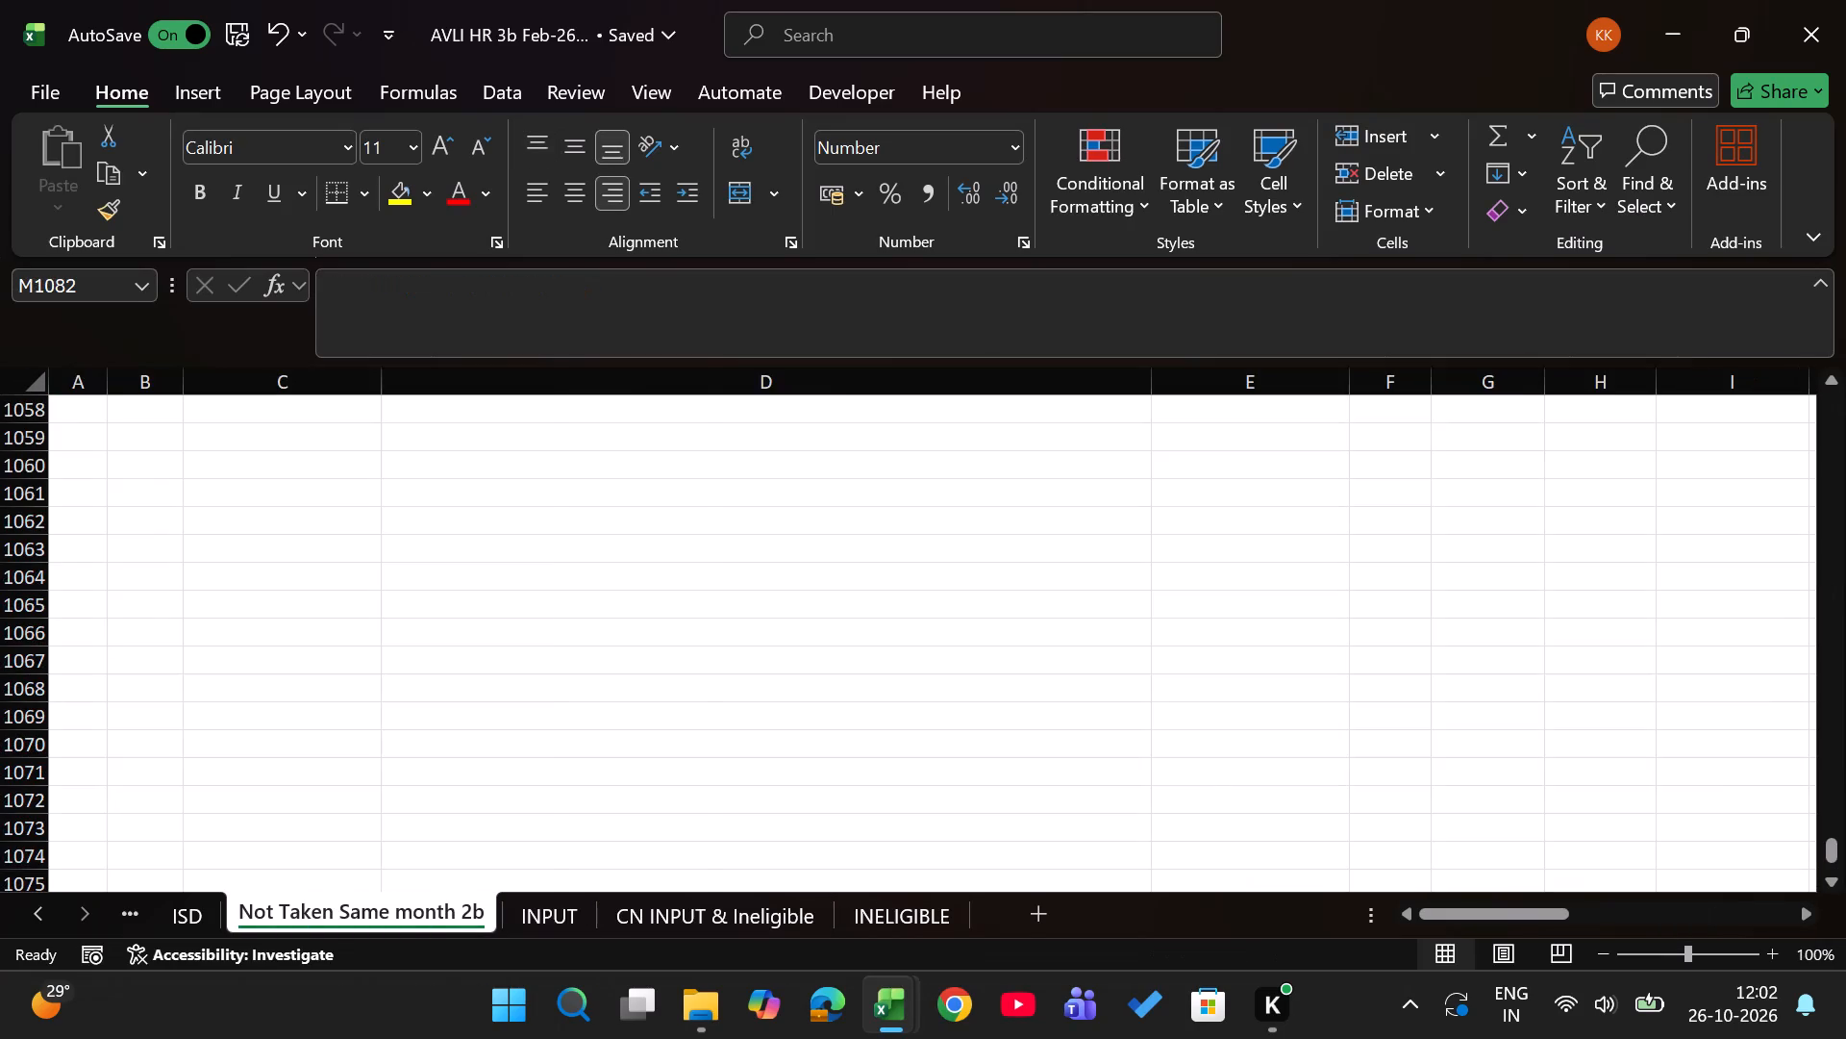
pyautogui.press('Up')
pyautogui.hotkey('ctrl', 'Up')
pyautogui.hotkey('ctrl', 'Up')
pyautogui.hotkey('ctrl', 'Up')
pyautogui.press('Down')
pyautogui.press('Down')
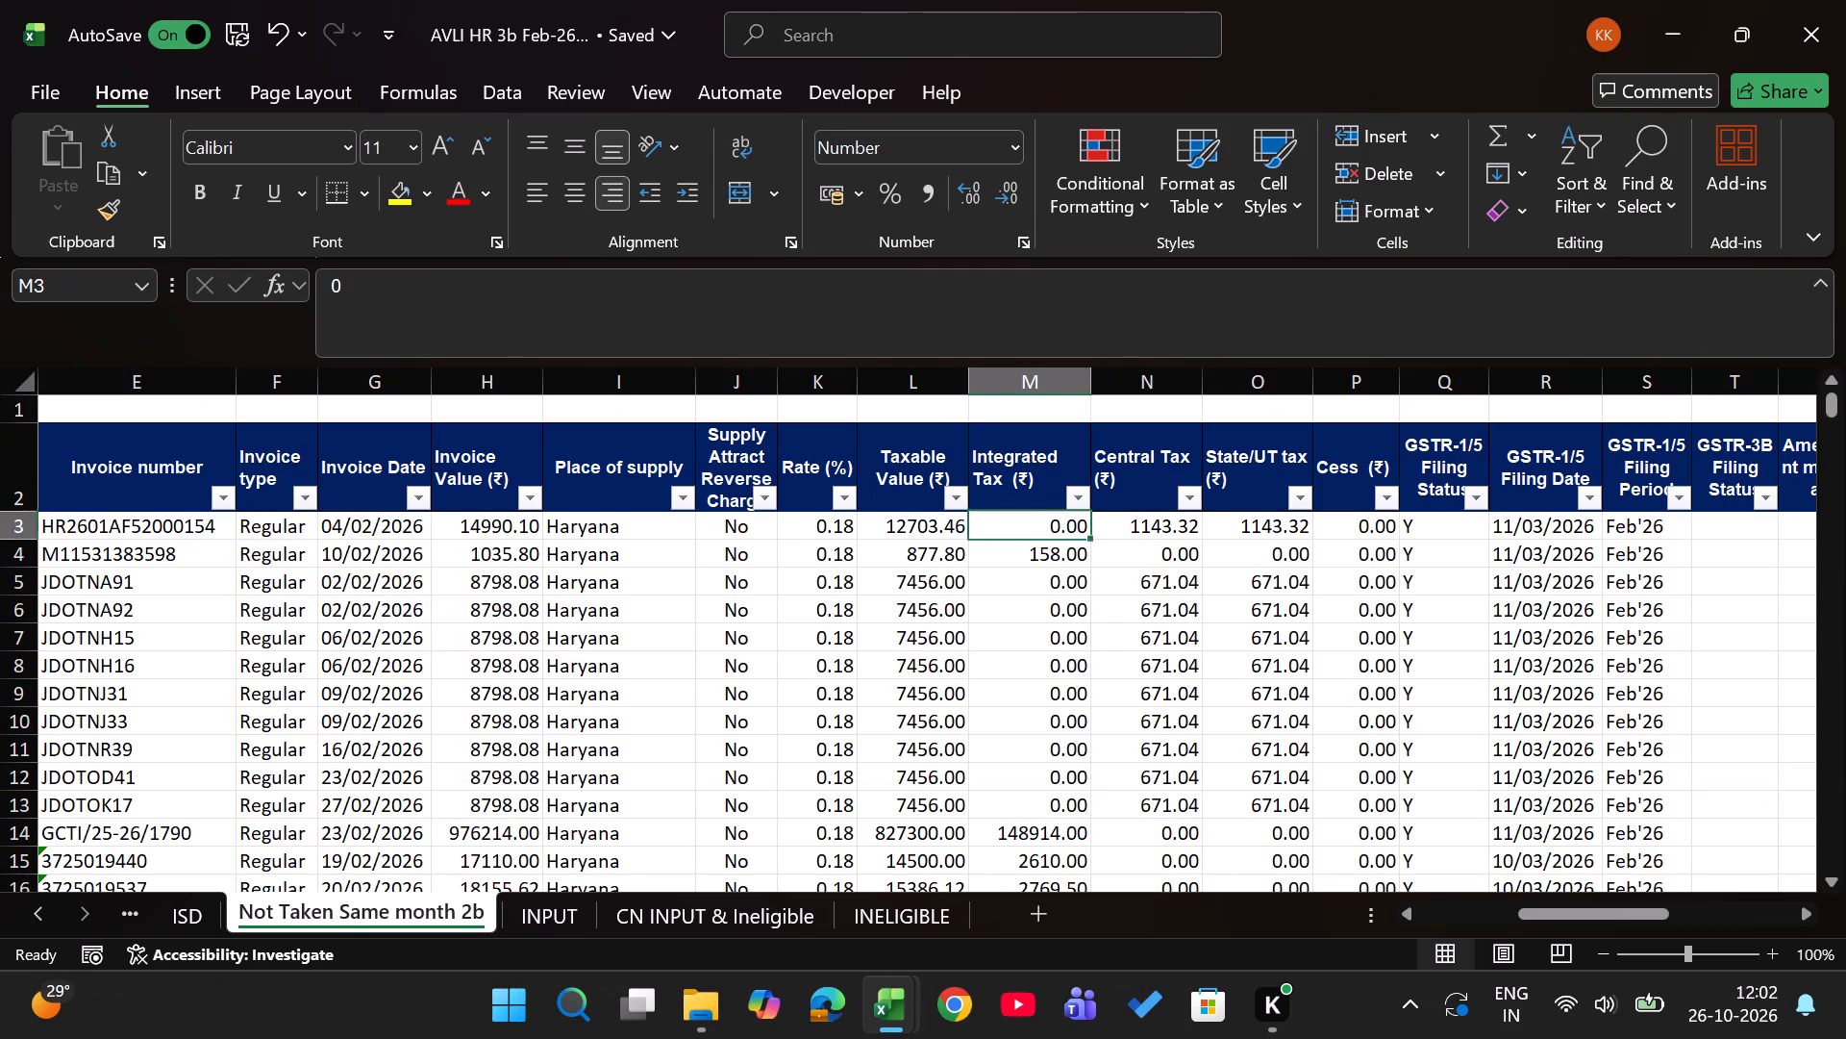
pyautogui.hotkey('ctrl', 'shift', 'Down')
pyautogui.press('Up')
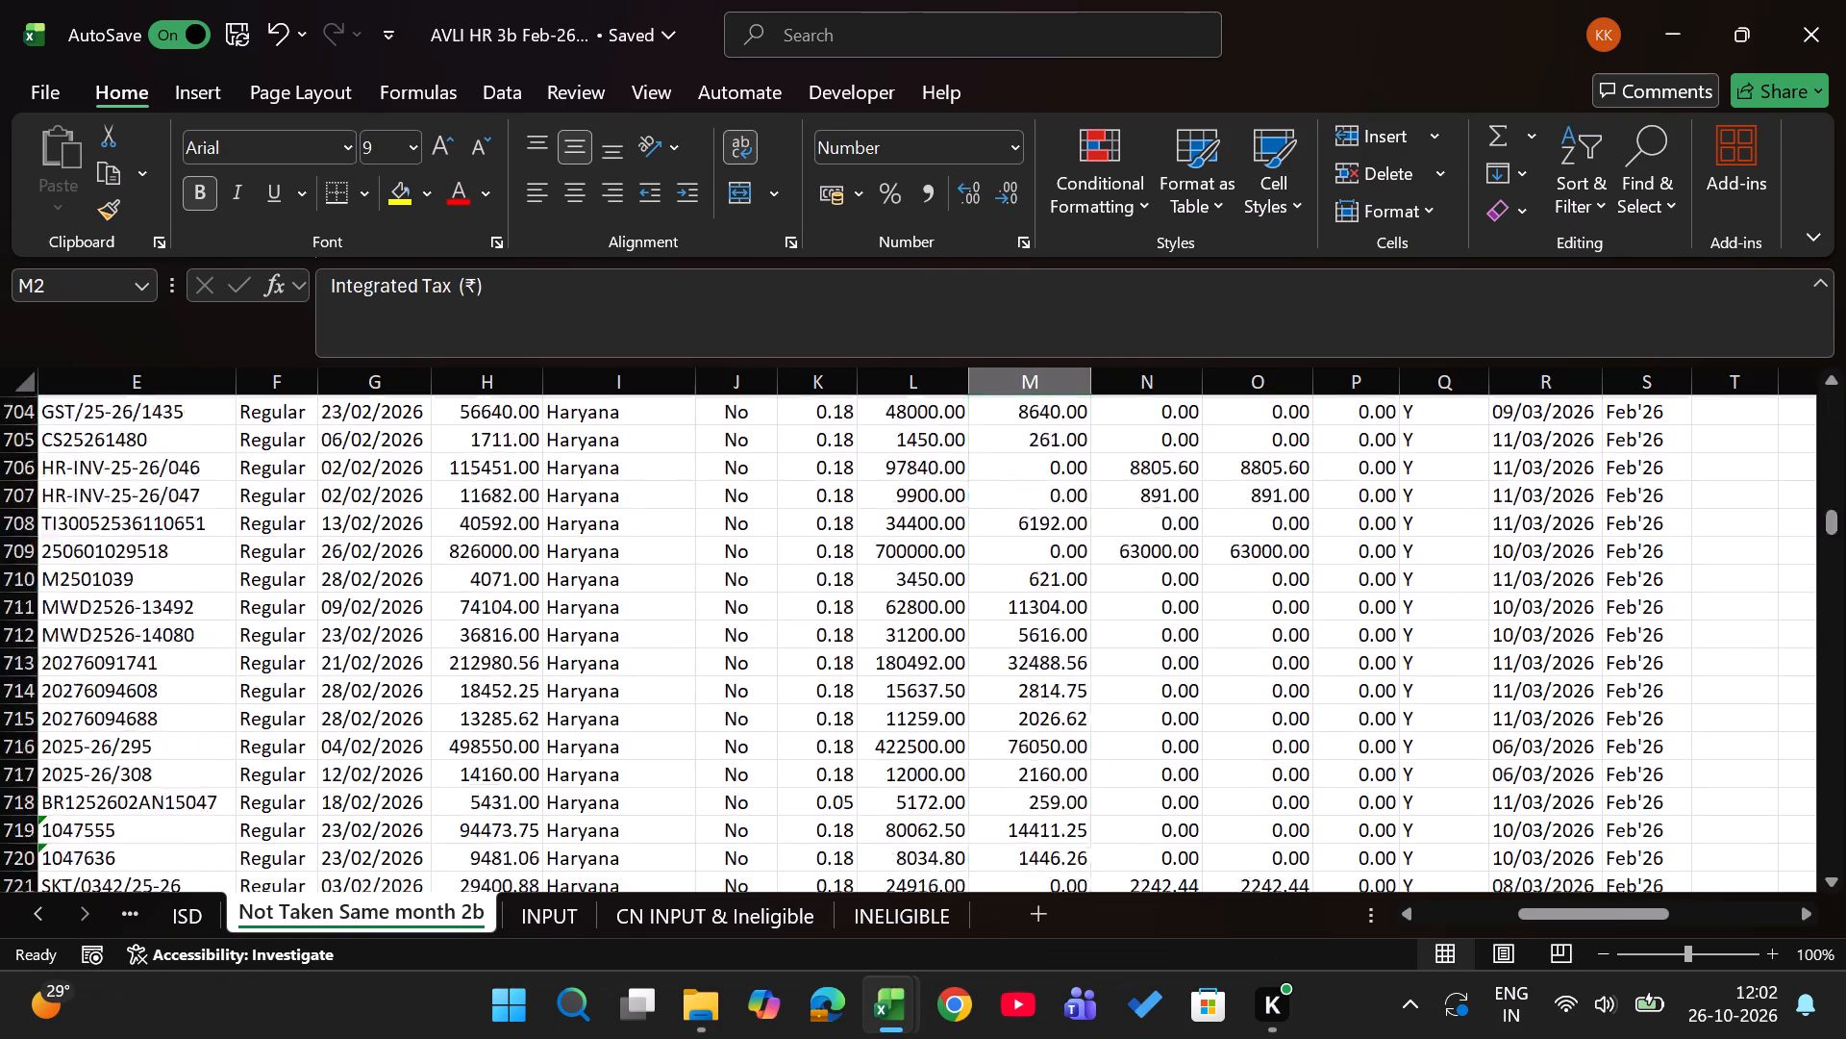
pyautogui.hotkey('ctrl', 'pageup')
pyautogui.press('Up')
pyautogui.press('Up')
pyautogui.press('Up')
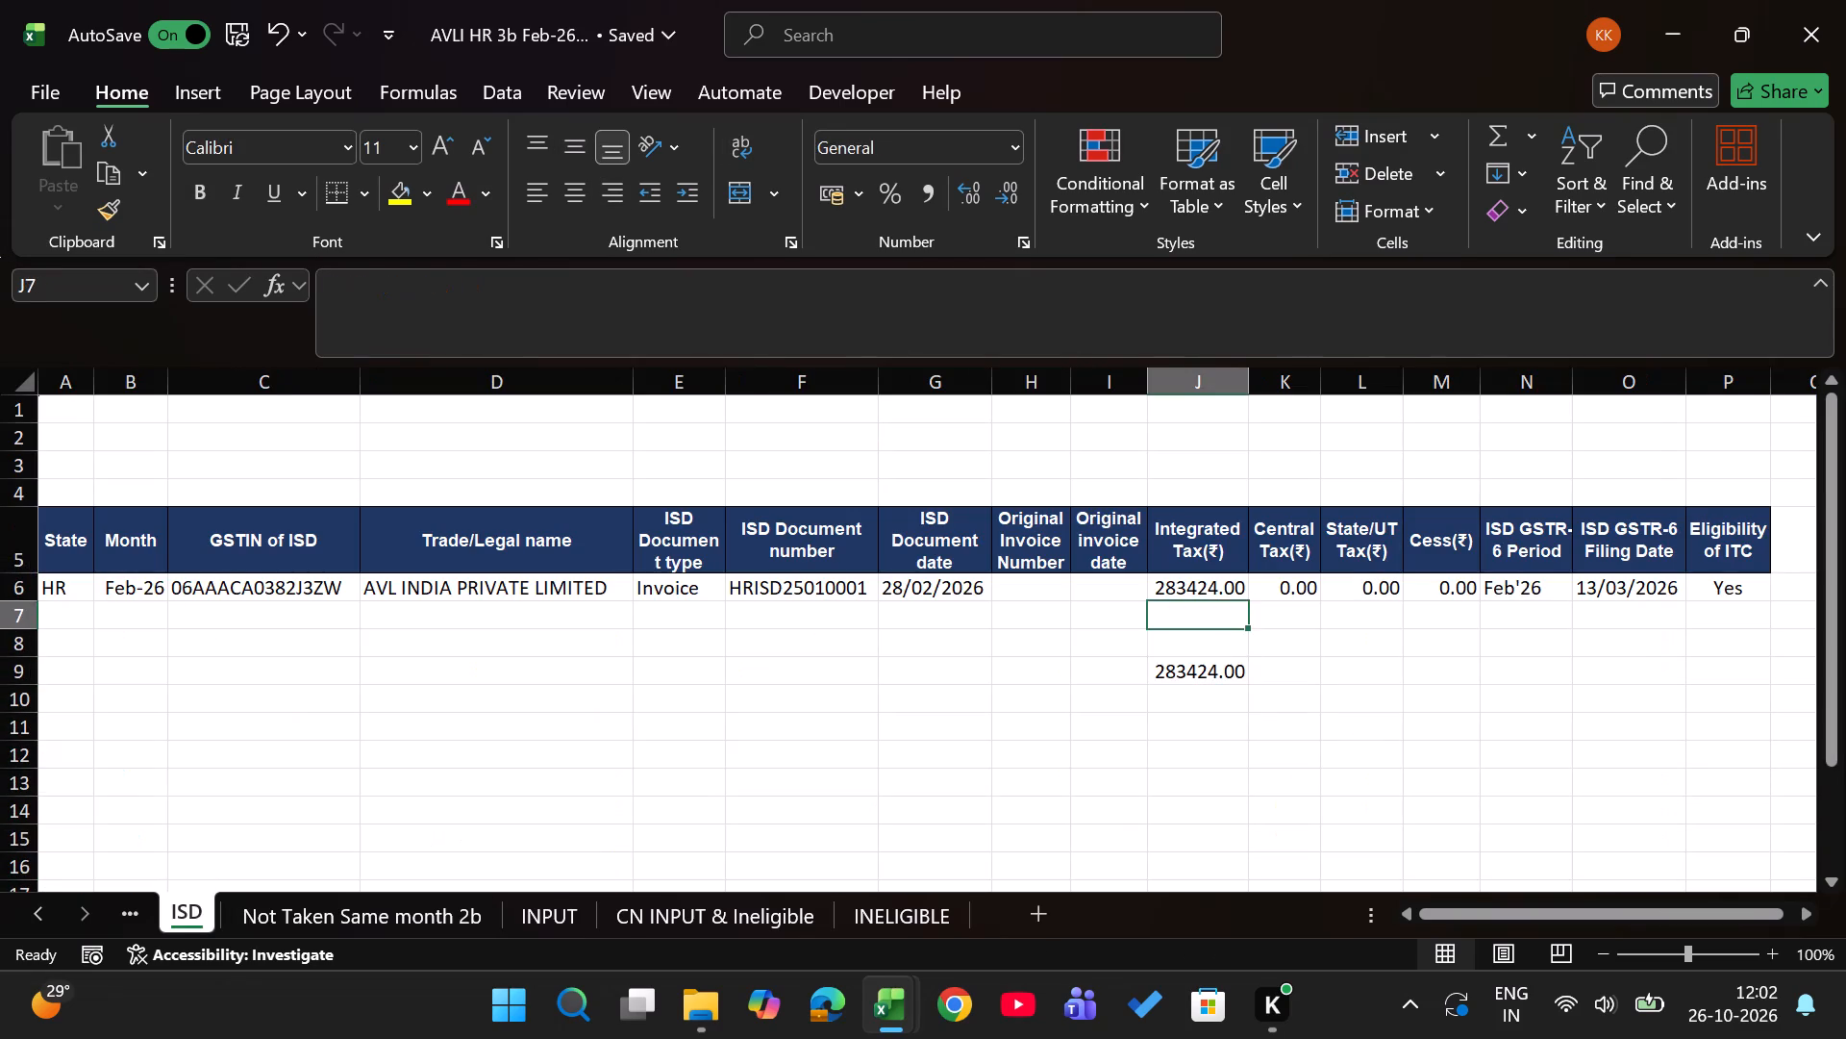
# Examine the tax totals below the data on the Taken Curr Mon-Rever PRevious m sheet.
pyautogui.hotkey('ctrl', 'pageup')
pyautogui.press('Up')
pyautogui.press('Up')
pyautogui.press('Left')
pyautogui.press('Down')
pyautogui.press('Down')
pyautogui.press('Down')
pyautogui.press('Down')
pyautogui.press('Down')
pyautogui.press('Down')
pyautogui.press('Down')
pyautogui.press('Down')
pyautogui.press('Down')
pyautogui.press('Down')
pyautogui.press('Down')
pyautogui.press('Down')
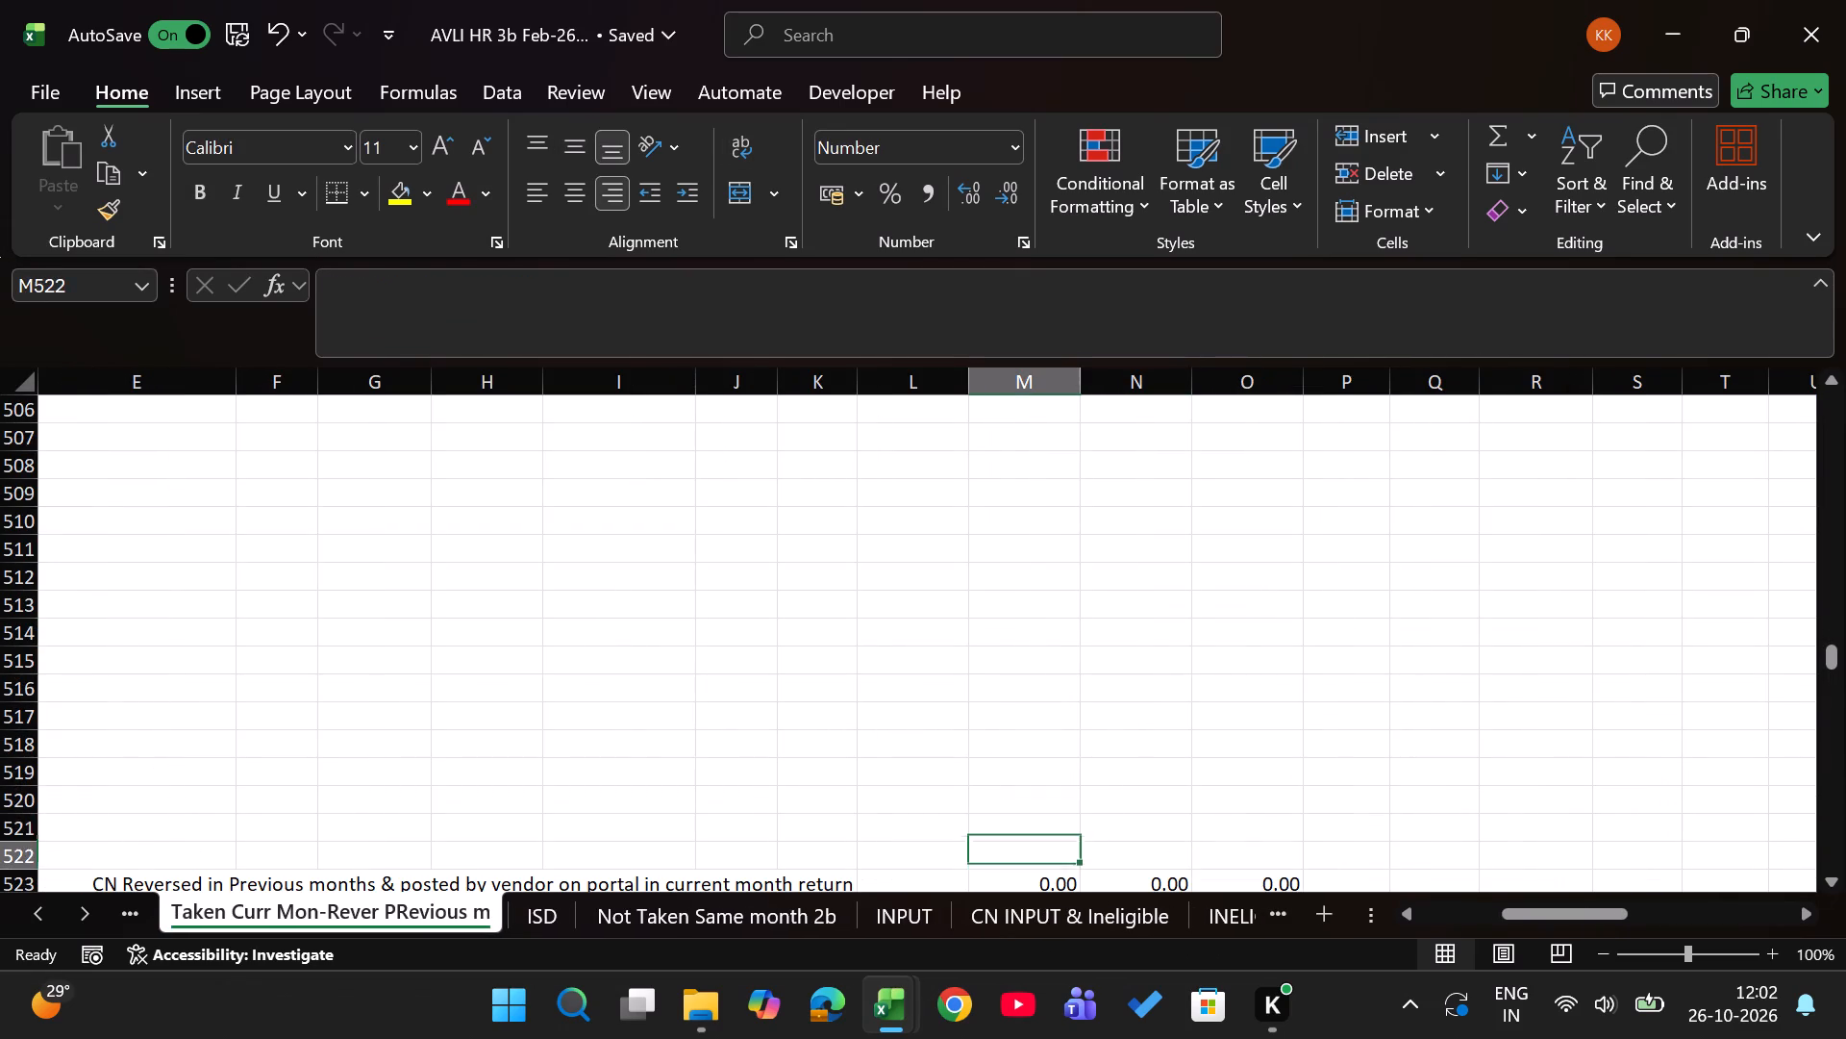
pyautogui.press('Up')
pyautogui.press('Up')
pyautogui.press('Up')
pyautogui.press('Up')
pyautogui.press('Up')
pyautogui.press('Up')
pyautogui.press('Up')
pyautogui.press('Up')
pyautogui.press('Up')
pyautogui.press('Up')
pyautogui.press('Up')
pyautogui.press('Up')
pyautogui.press('Up')
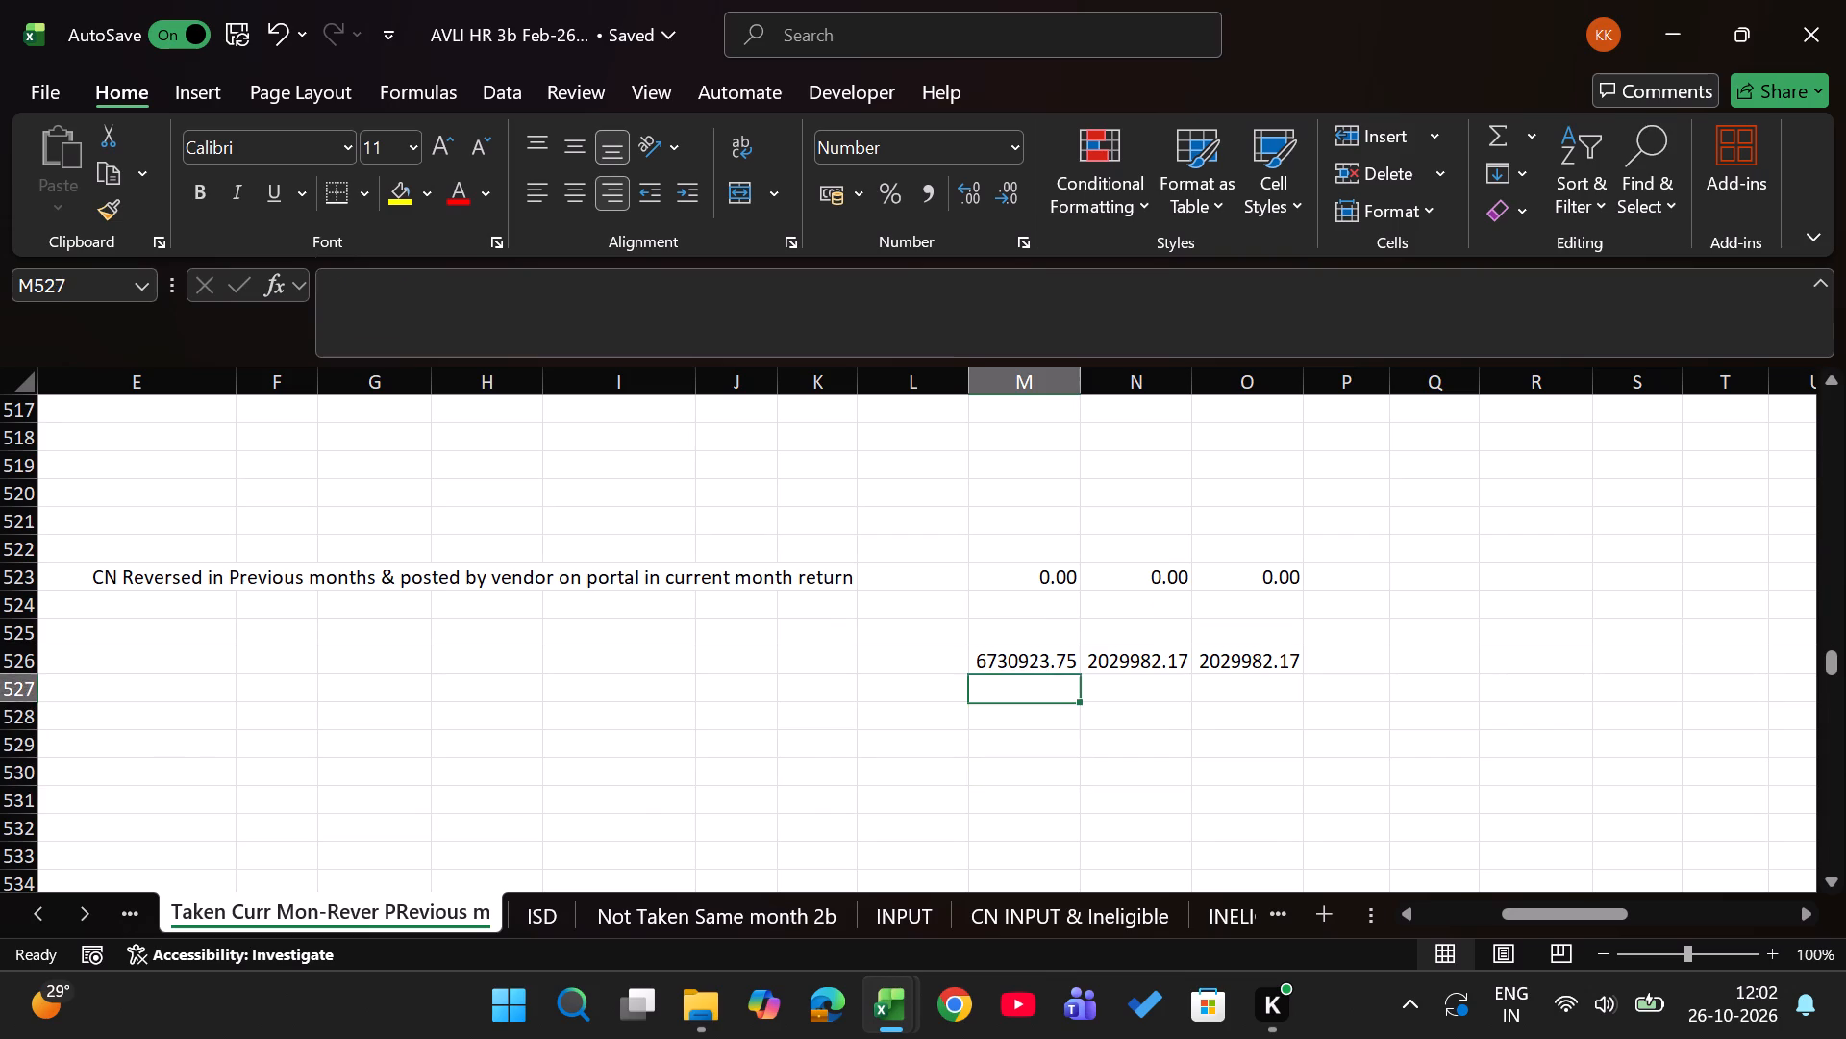
# Look back through the invoice rows on the same sheet, from the last entries up to the column headers.
pyautogui.hotkey('ctrl', 'Up')
pyautogui.press('Left')
pyautogui.press('Left')
pyautogui.press('Up')
pyautogui.press('Up')
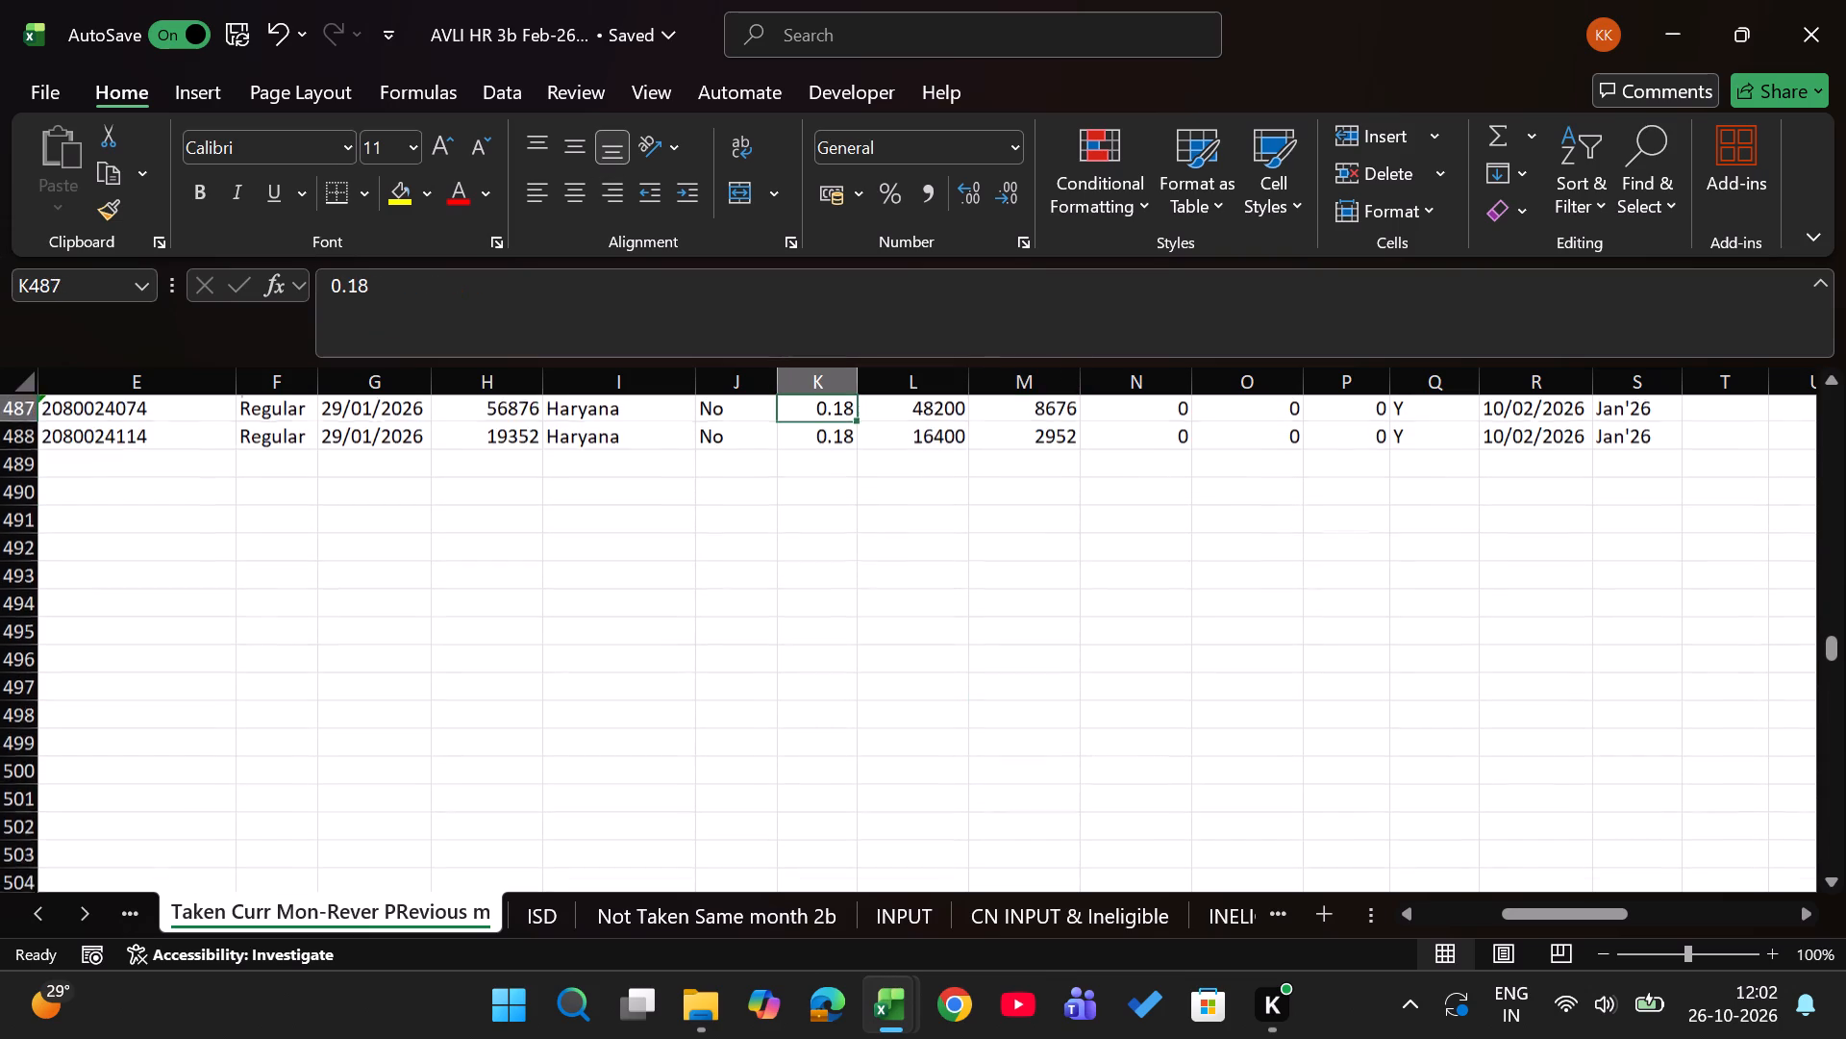
pyautogui.press('Up')
pyautogui.press('Up')
pyautogui.hotkey('ctrl', 'Up')
pyautogui.press('Right')
pyautogui.press('Up')
pyautogui.press('Up')
pyautogui.press('Up')
pyautogui.press('Up')
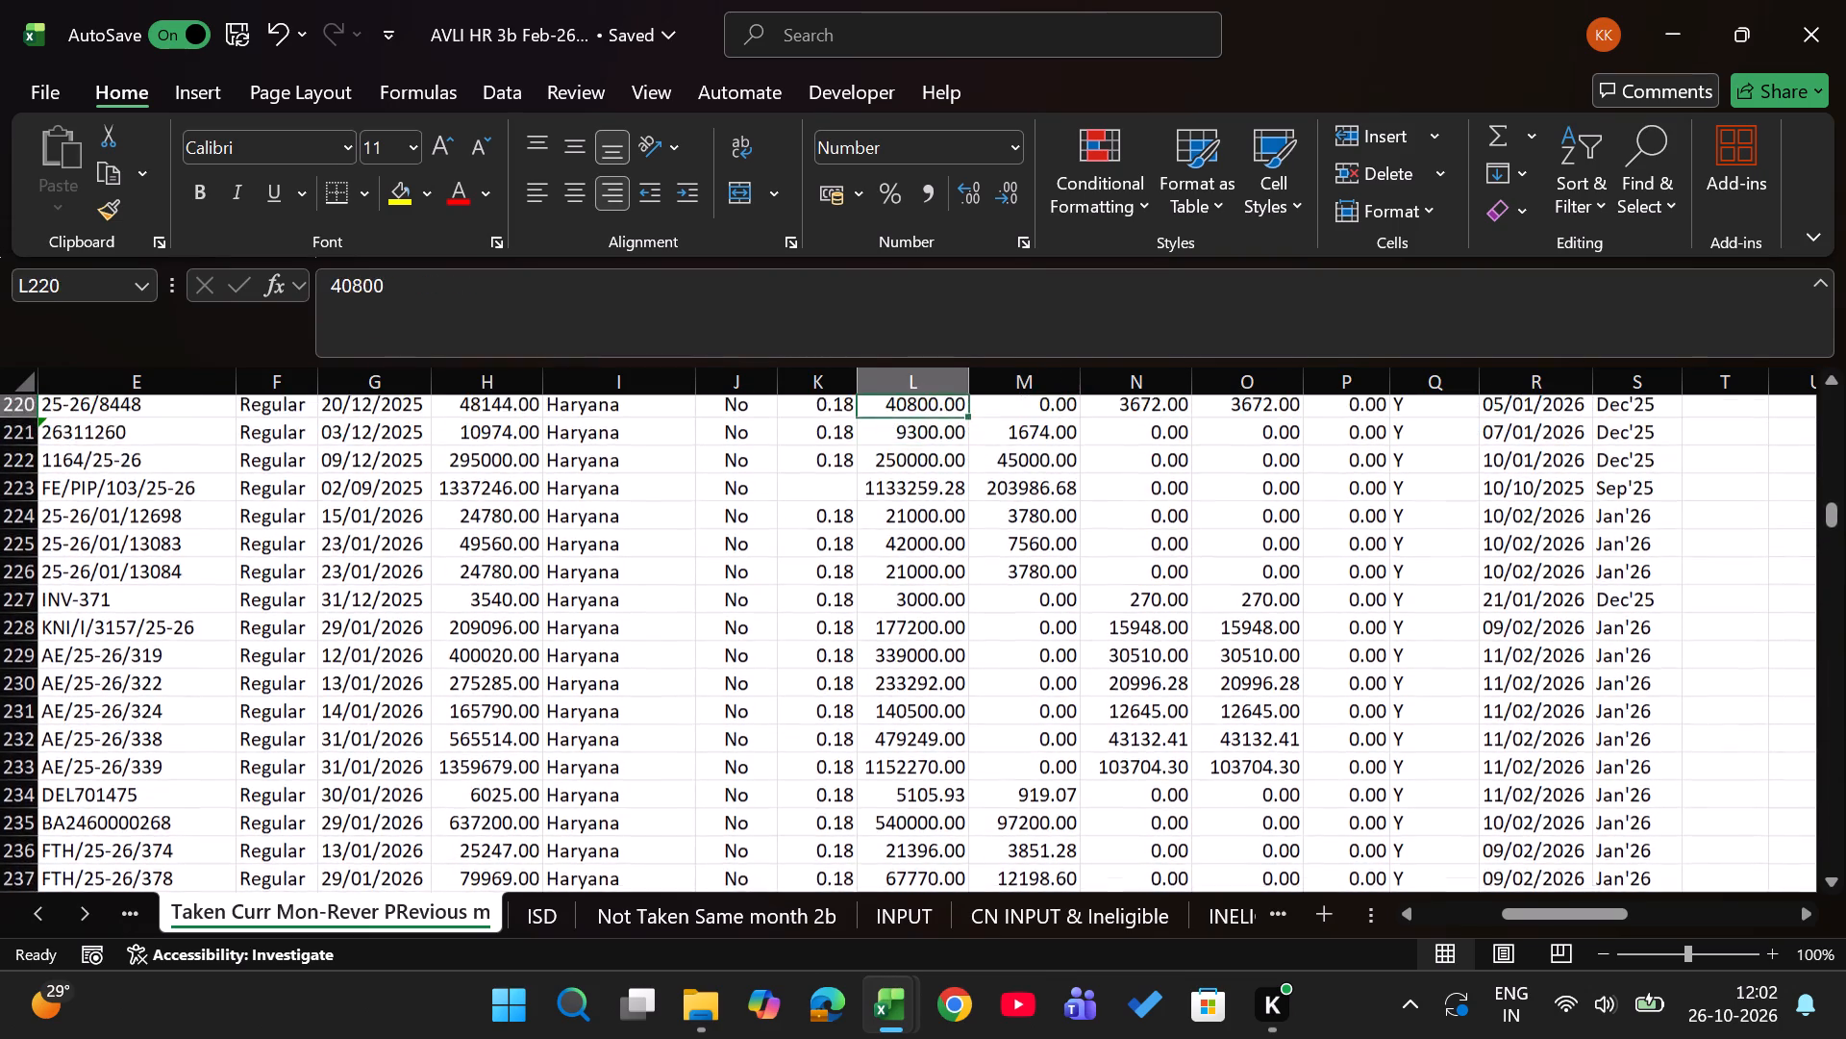
pyautogui.hotkey('ctrl', 'Up')
pyautogui.press('Up')
pyautogui.press('Left')
pyautogui.press('Left')
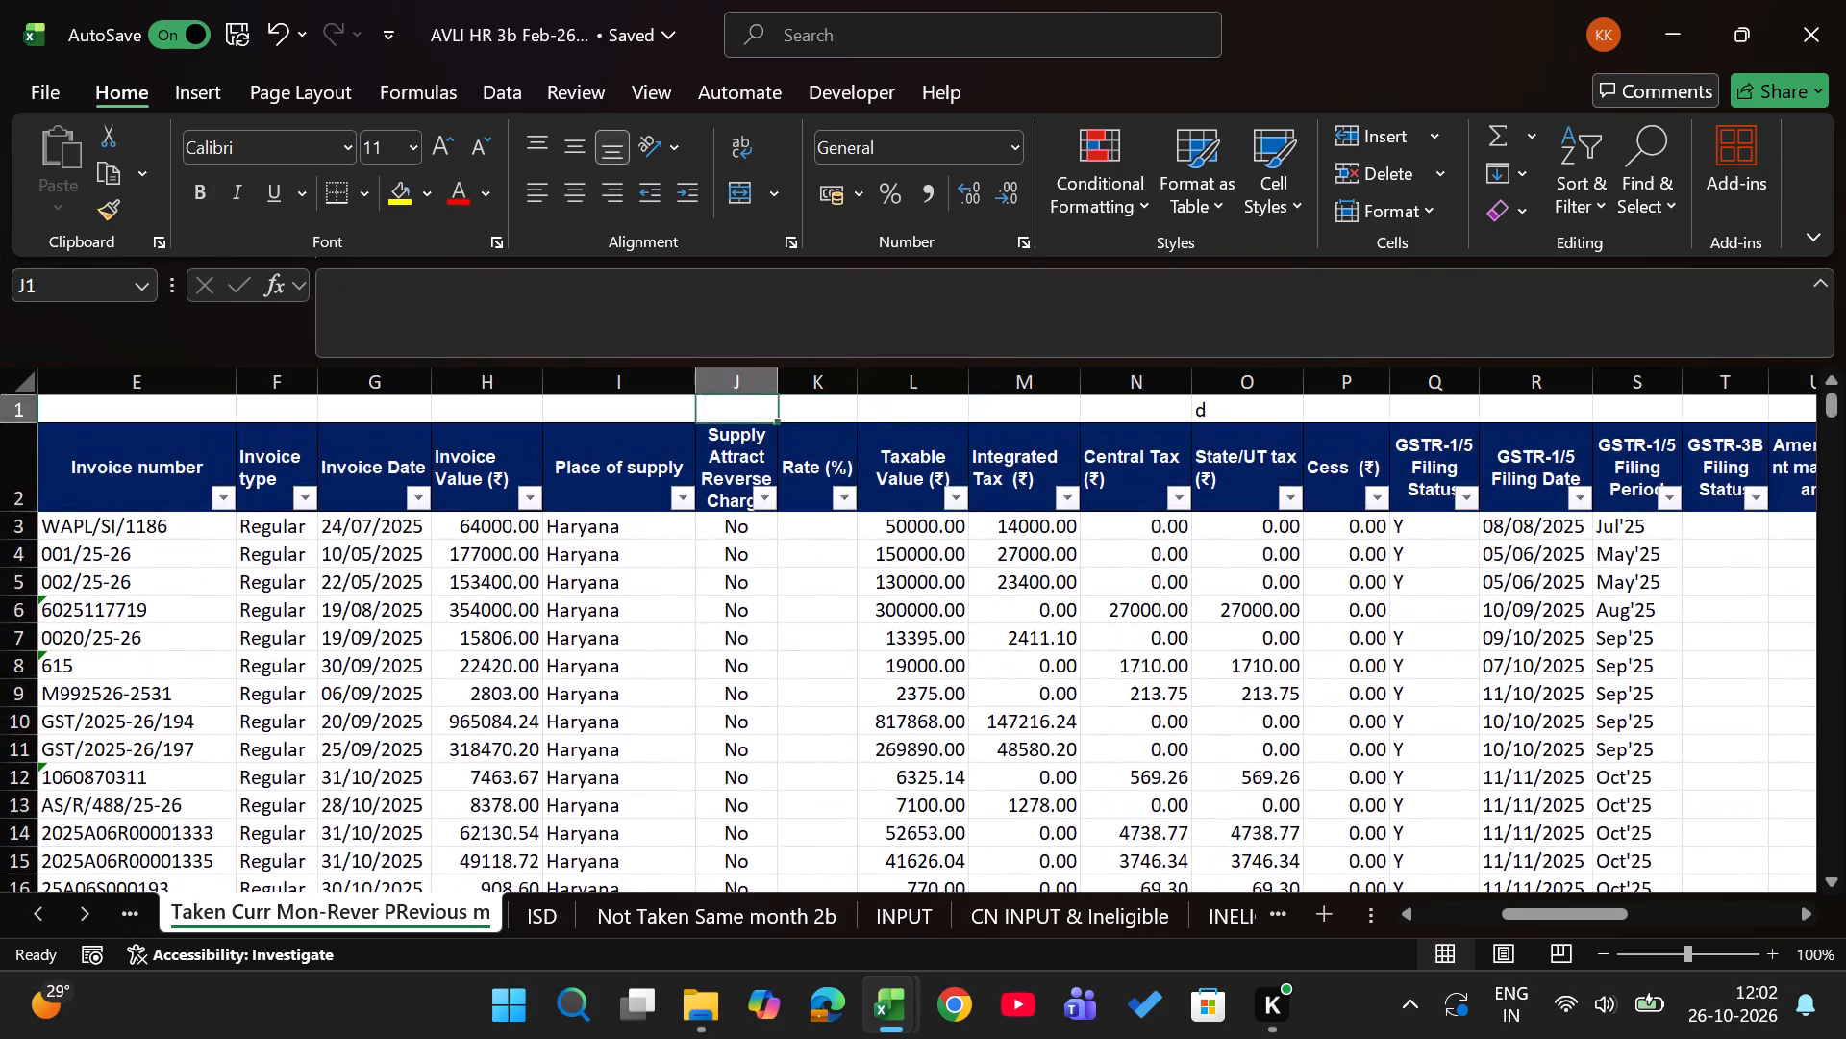
pyautogui.press('Down')
pyautogui.press('Left')
pyautogui.hotkey('ctrl', 'Left')
pyautogui.press('Right')
pyautogui.press('Right')
# Open the Input Manual sheet and examine its single entry across the reference, amount, tax code and account columns.
pyautogui.hotkey('ctrl', 'pageup')
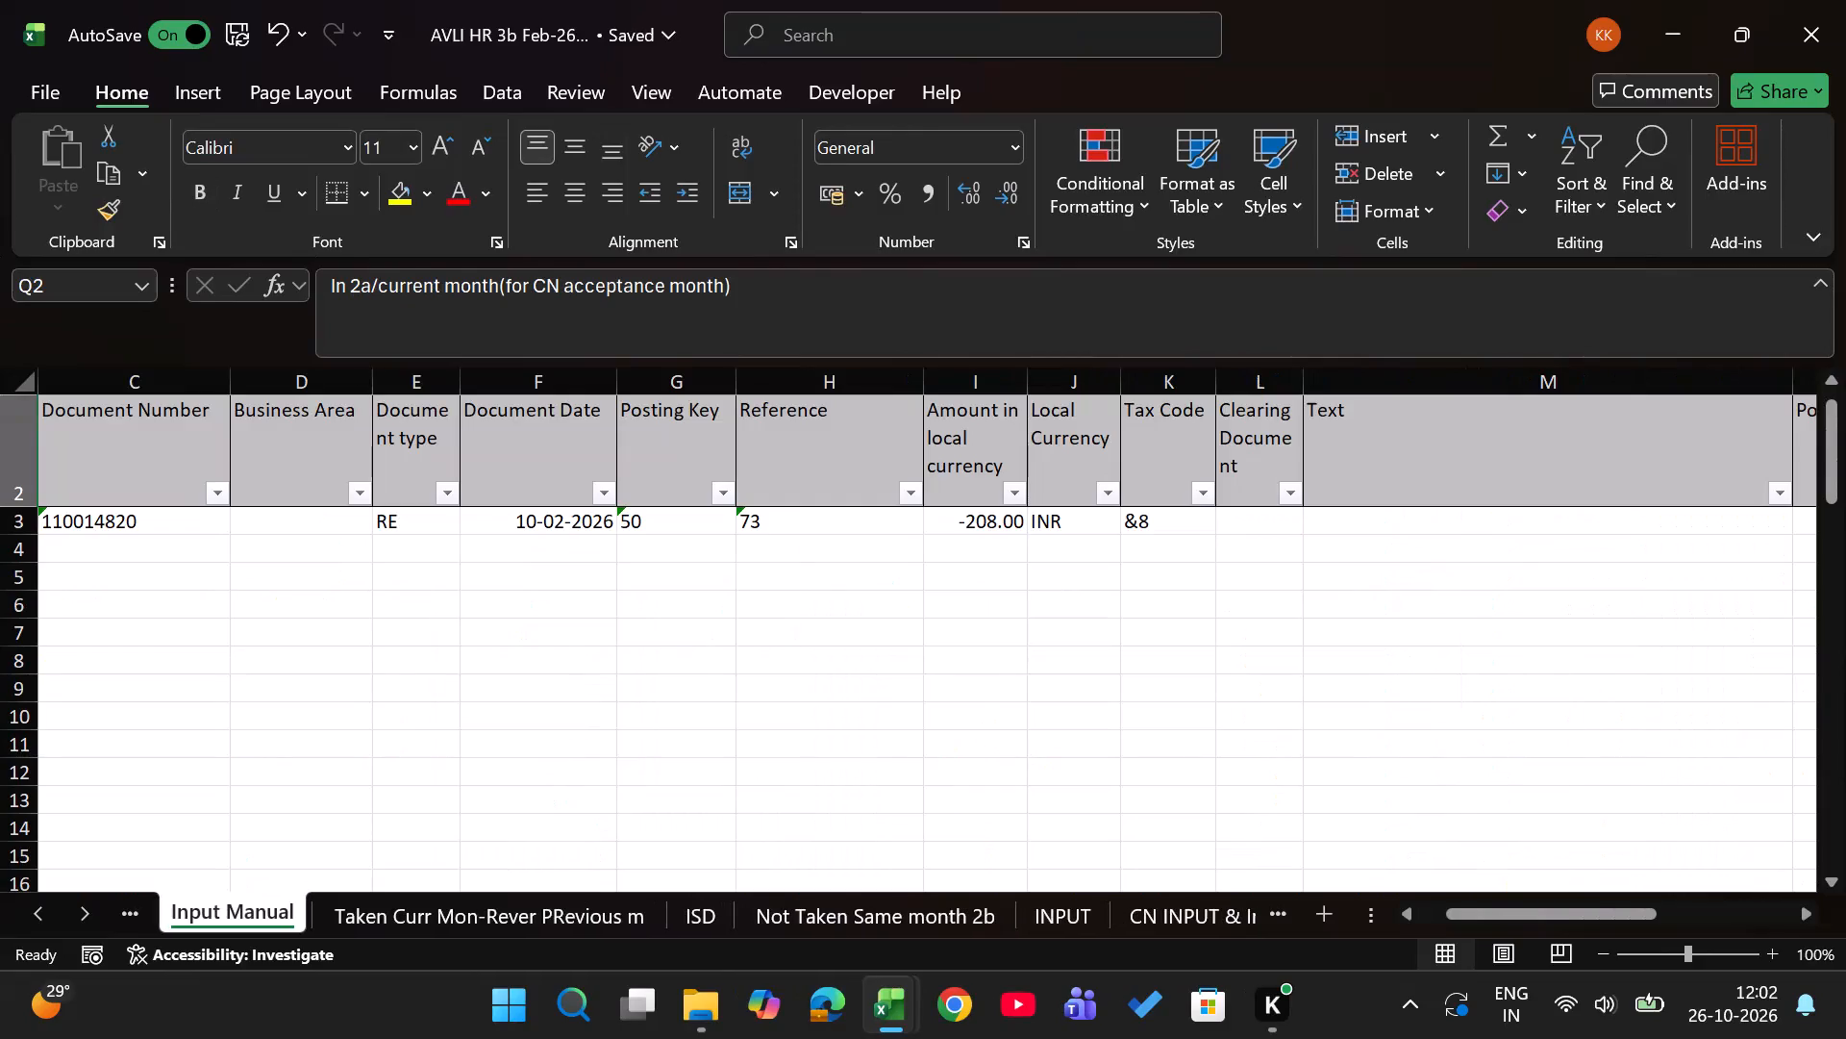
pyautogui.press('Left')
pyautogui.press('Left')
pyautogui.press('Left')
pyautogui.press('Left')
pyautogui.press('Left')
pyautogui.press('Left')
pyautogui.press('Left')
pyautogui.press('Left')
pyautogui.press('Left')
pyautogui.press('Left')
pyautogui.press('Left')
pyautogui.press('Left')
pyautogui.press('Left')
pyautogui.press('Left')
pyautogui.press('Left')
pyautogui.press('Left')
pyautogui.press('Left')
pyautogui.press('Left')
pyautogui.press('Left')
pyautogui.press('Left')
pyautogui.press('Left')
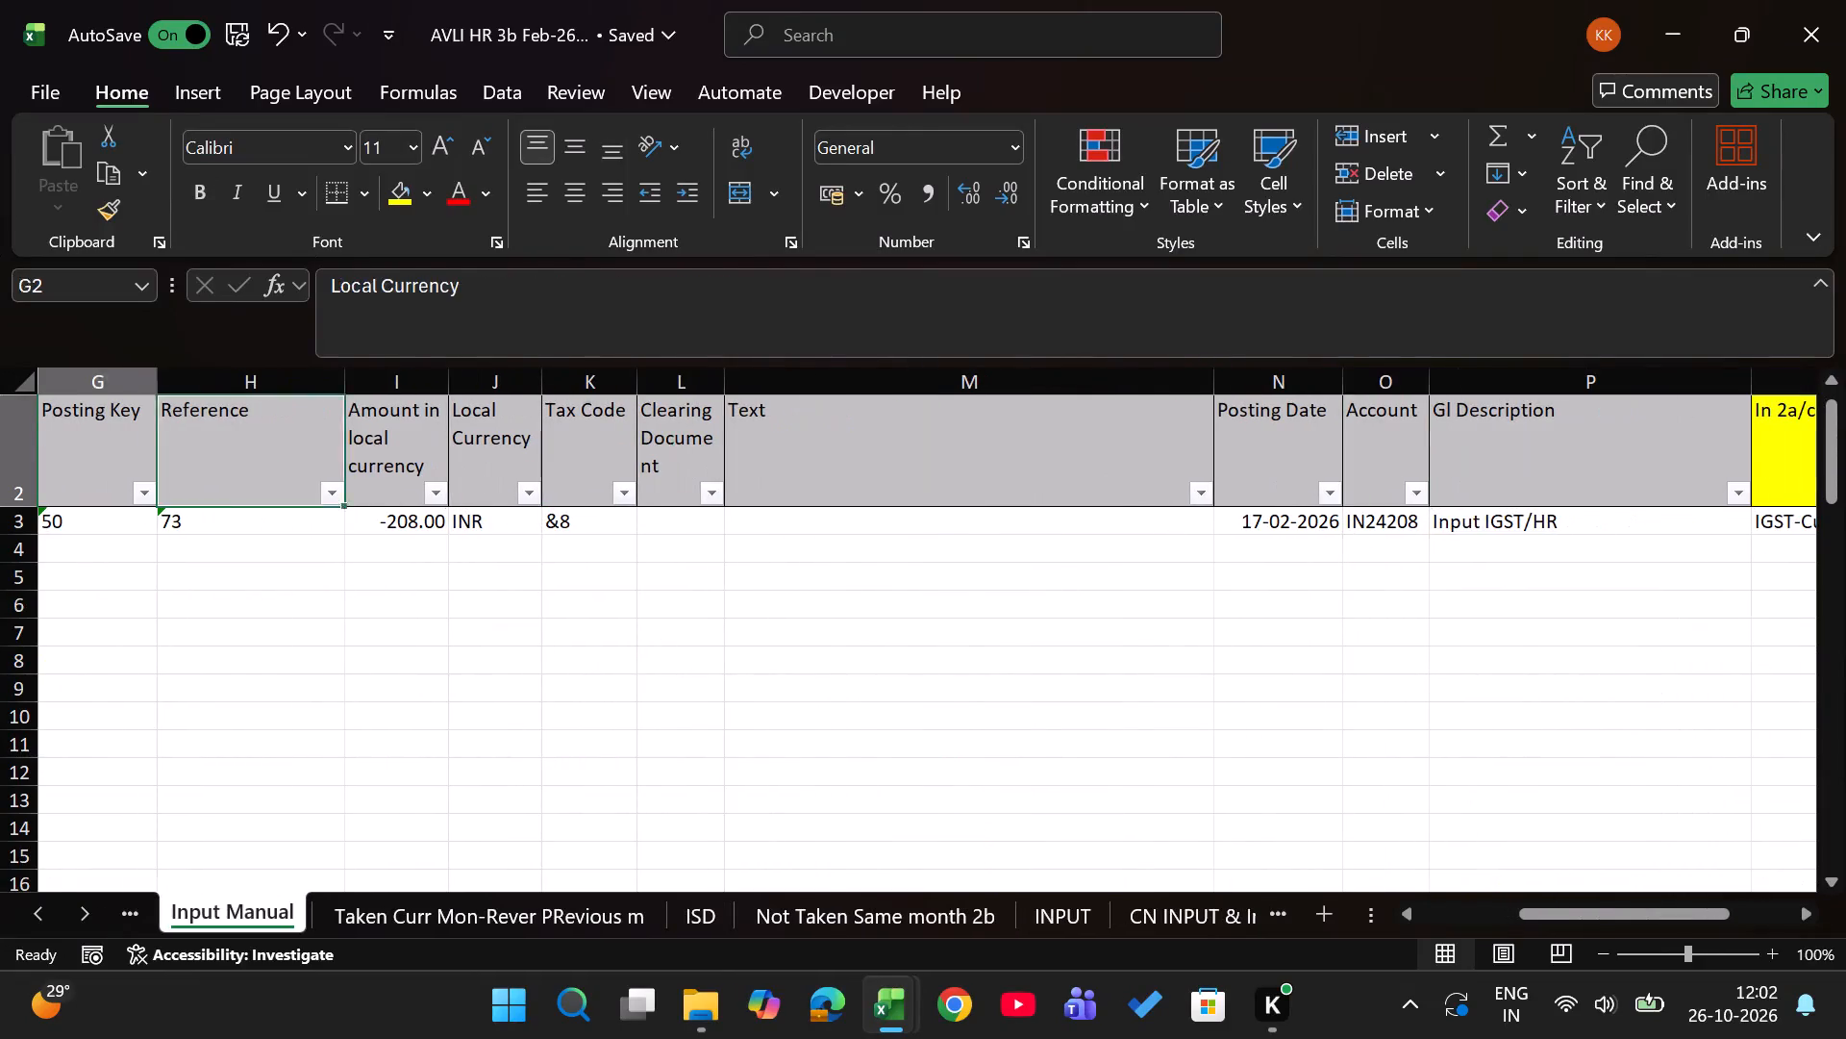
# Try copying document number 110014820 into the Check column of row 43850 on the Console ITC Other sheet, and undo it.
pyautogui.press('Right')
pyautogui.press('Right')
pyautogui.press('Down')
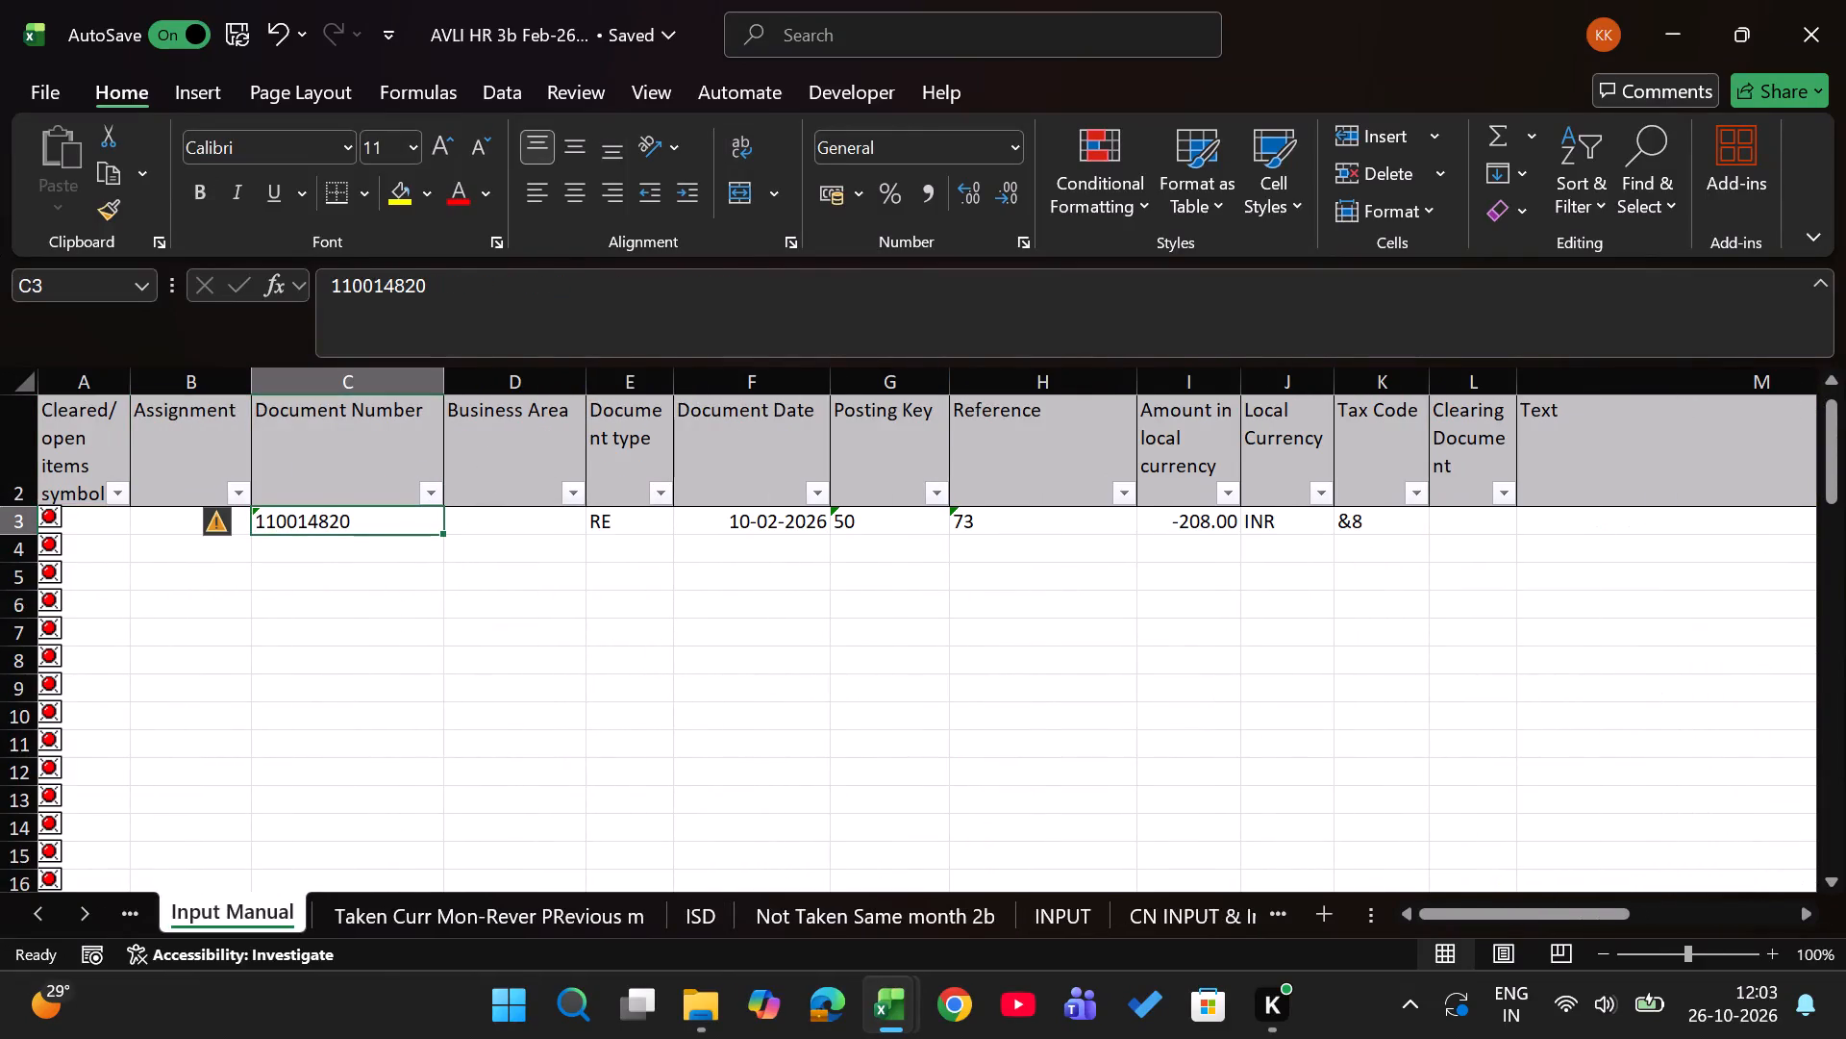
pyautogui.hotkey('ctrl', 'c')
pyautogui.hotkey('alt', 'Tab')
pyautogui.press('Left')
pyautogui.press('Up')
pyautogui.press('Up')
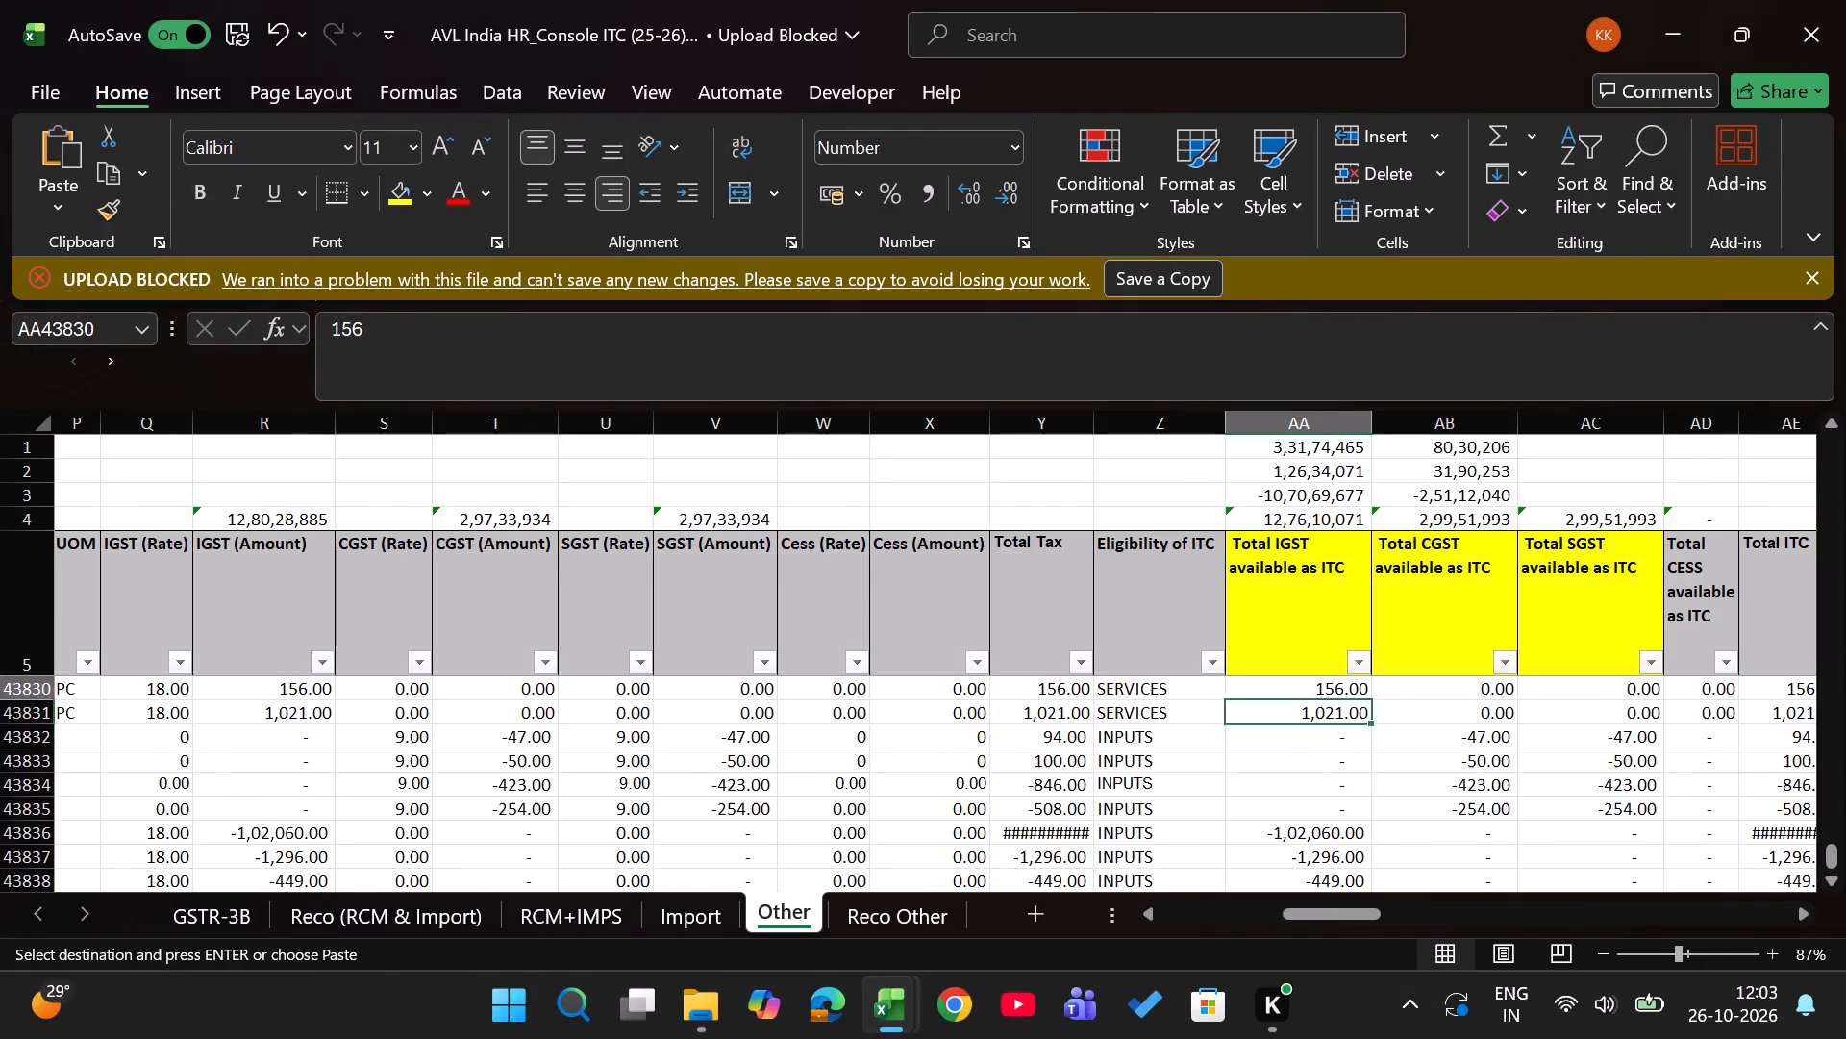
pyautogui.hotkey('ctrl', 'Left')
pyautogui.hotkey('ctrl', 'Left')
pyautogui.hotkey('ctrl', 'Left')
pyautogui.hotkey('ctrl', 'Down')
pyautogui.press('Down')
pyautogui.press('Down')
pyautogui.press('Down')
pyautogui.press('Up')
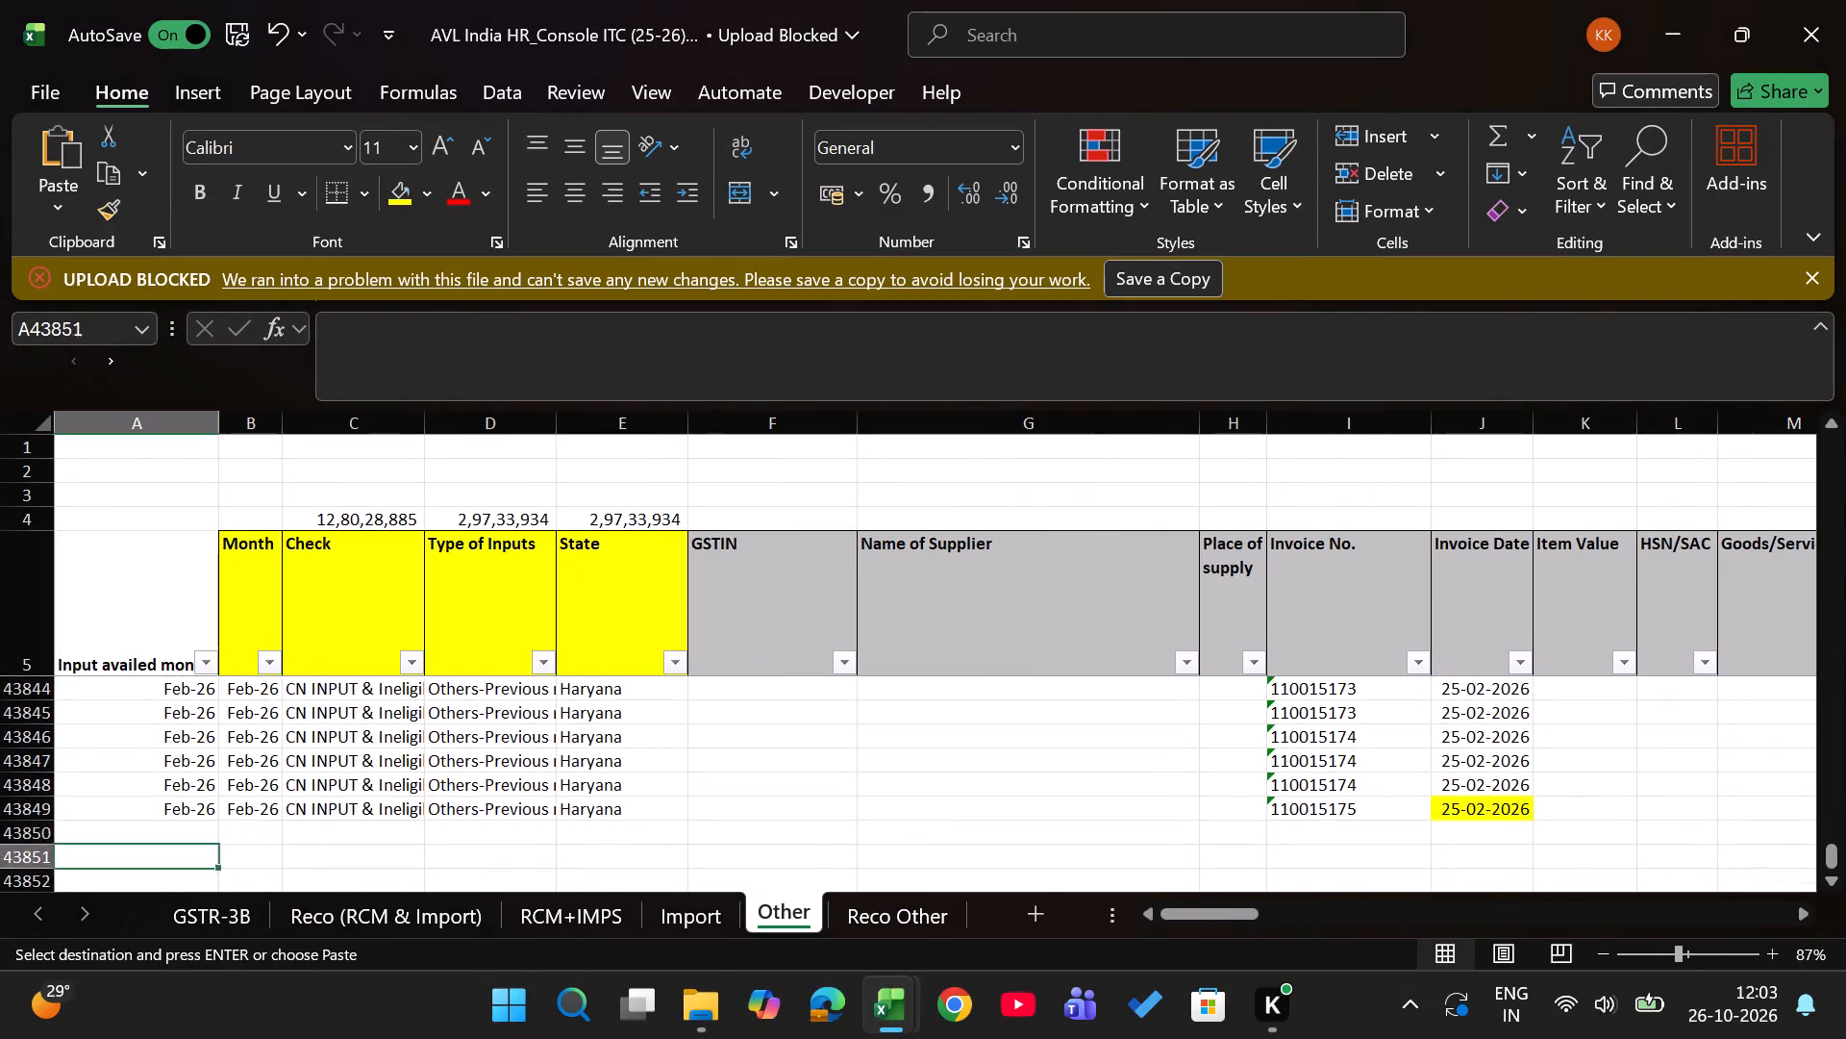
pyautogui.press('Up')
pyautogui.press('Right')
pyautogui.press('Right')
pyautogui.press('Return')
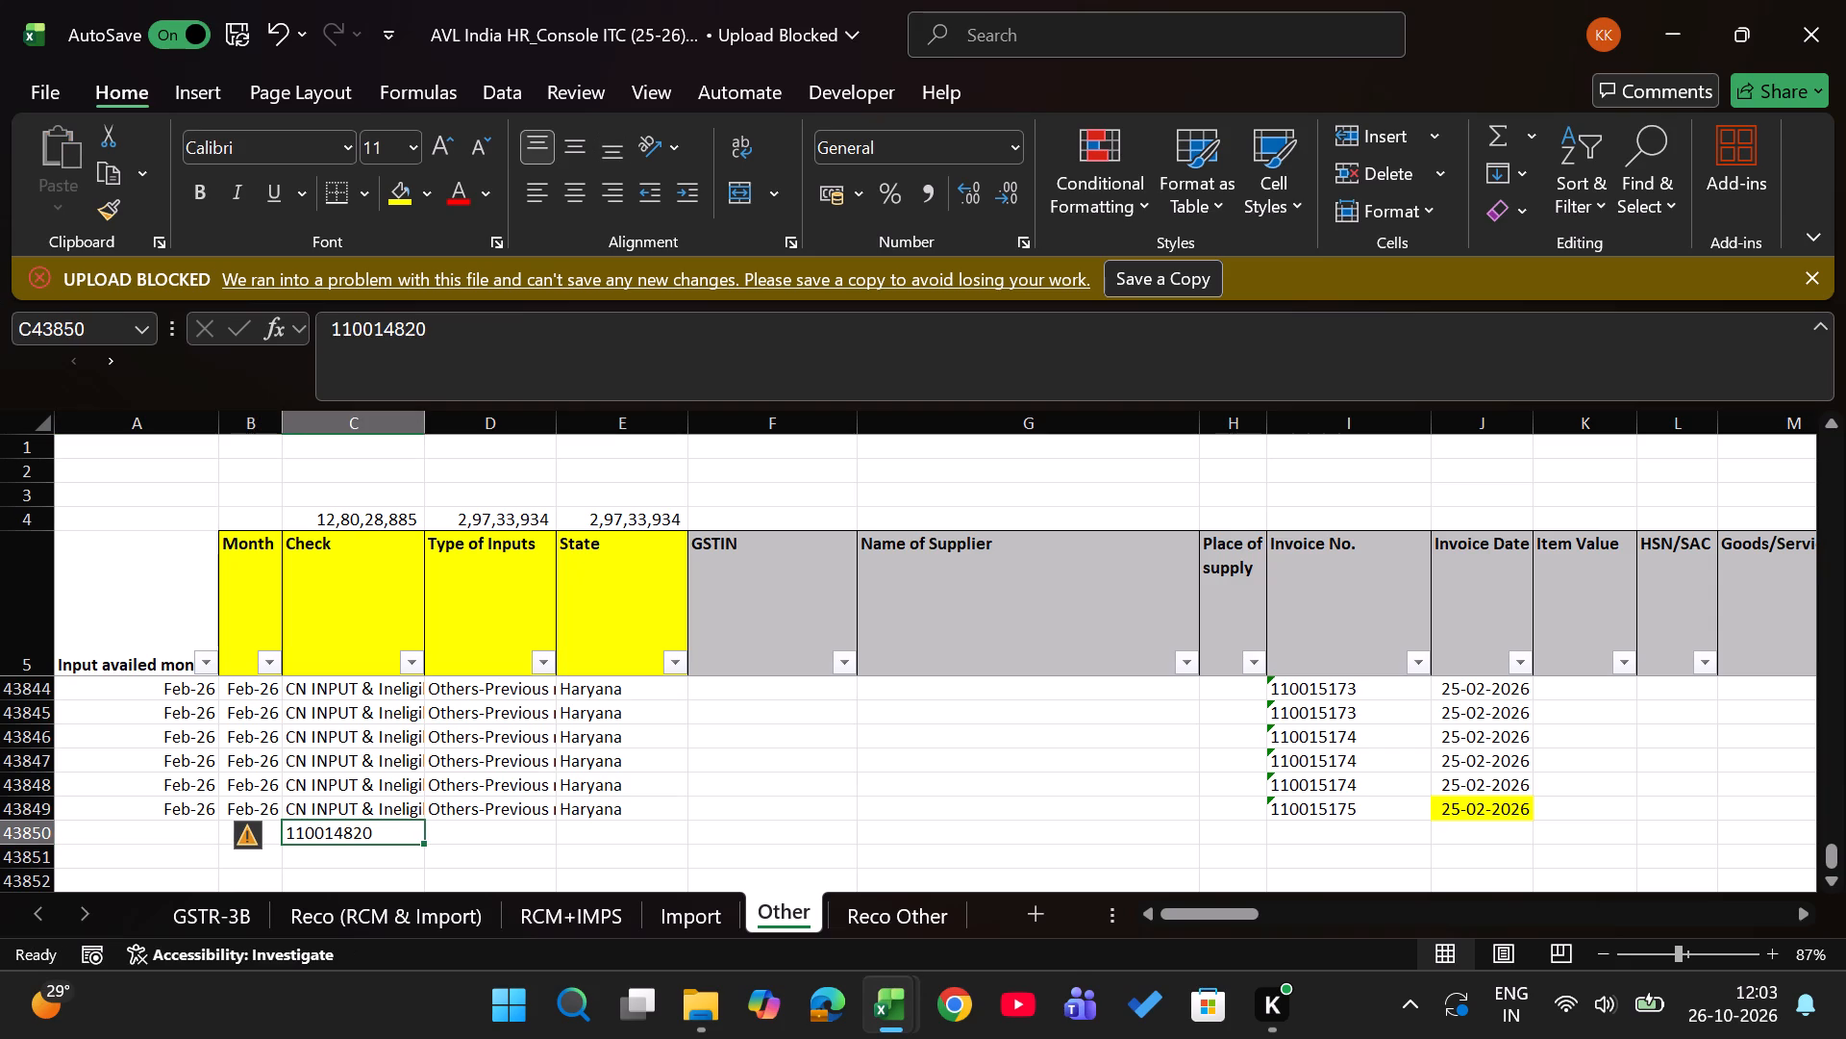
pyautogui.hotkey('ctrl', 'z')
# Copy reference 73 from Input Manual into Invoice No. in row 43850 of the Console ITC workbook's Other sheet.
pyautogui.press('Right')
pyautogui.press('Right')
pyautogui.press('Right')
pyautogui.press('Right')
pyautogui.press('Right')
pyautogui.press('Right')
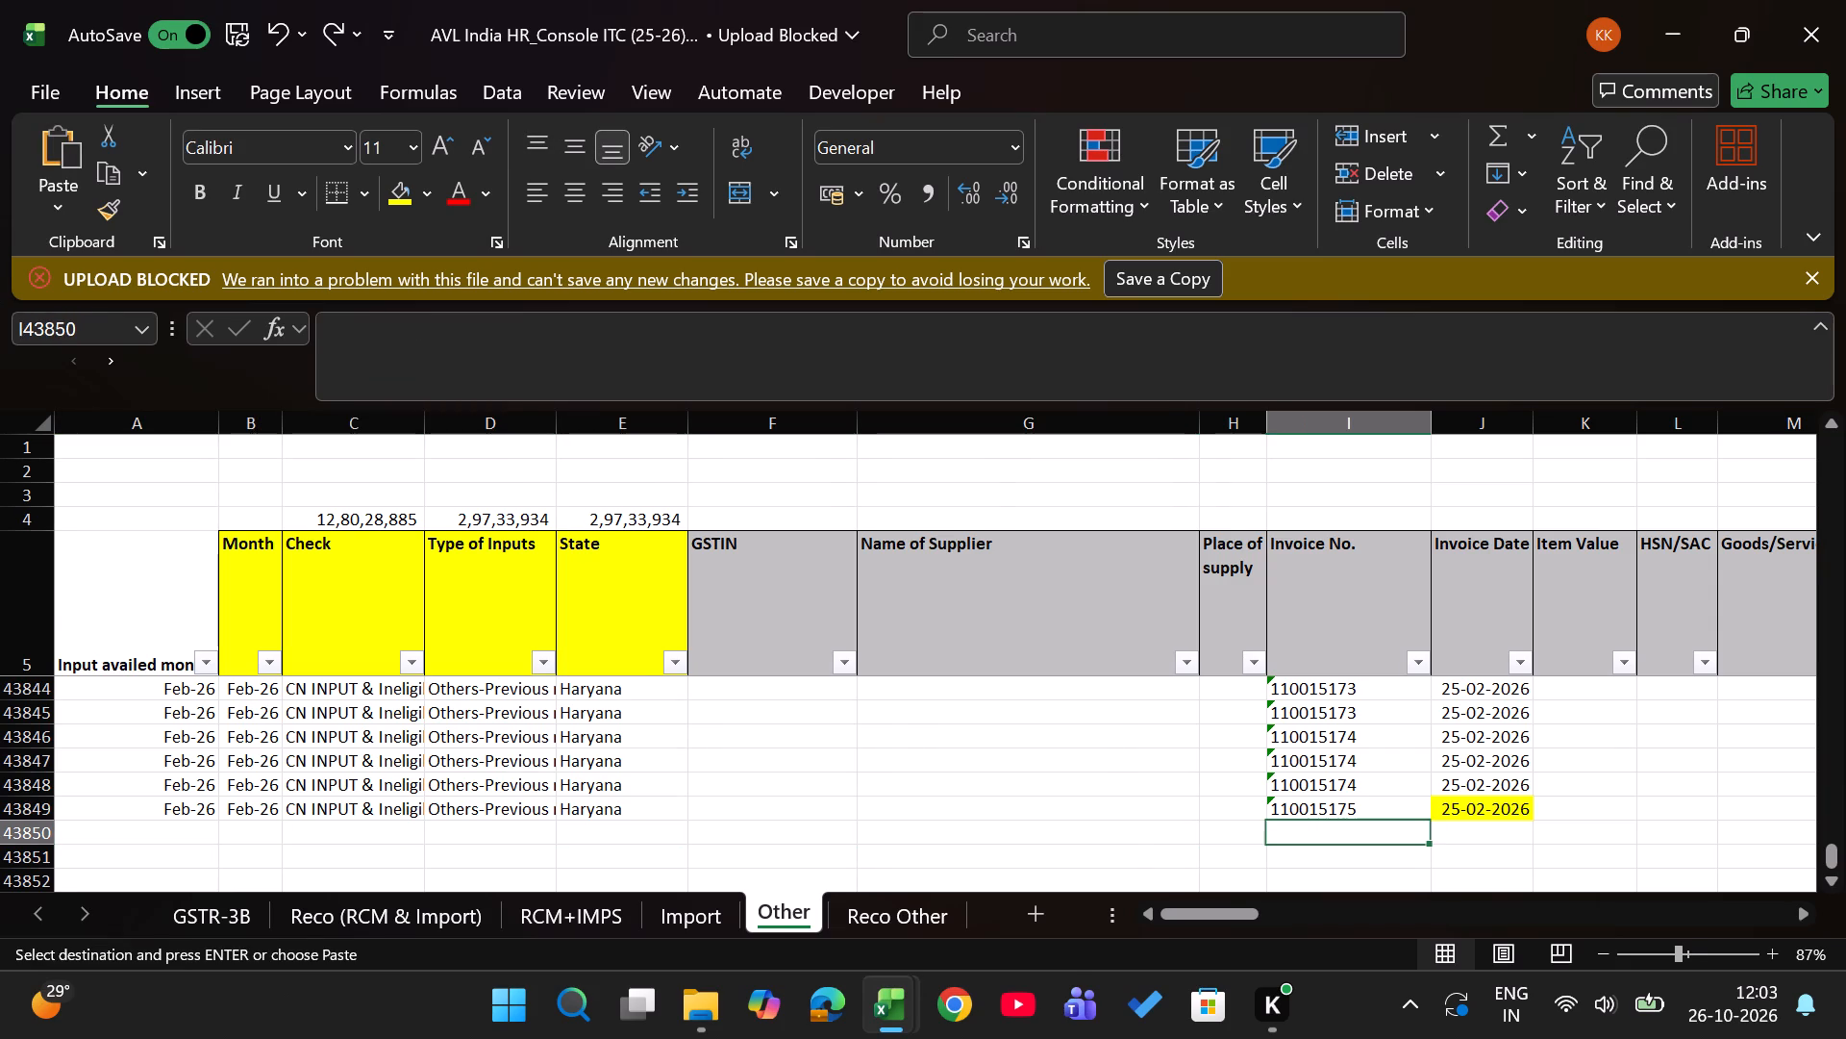
pyautogui.hotkey('alt', 'Tab')
pyautogui.press('Right')
pyautogui.press('Right')
pyautogui.press('Right')
pyautogui.press('Right')
pyautogui.press('Right')
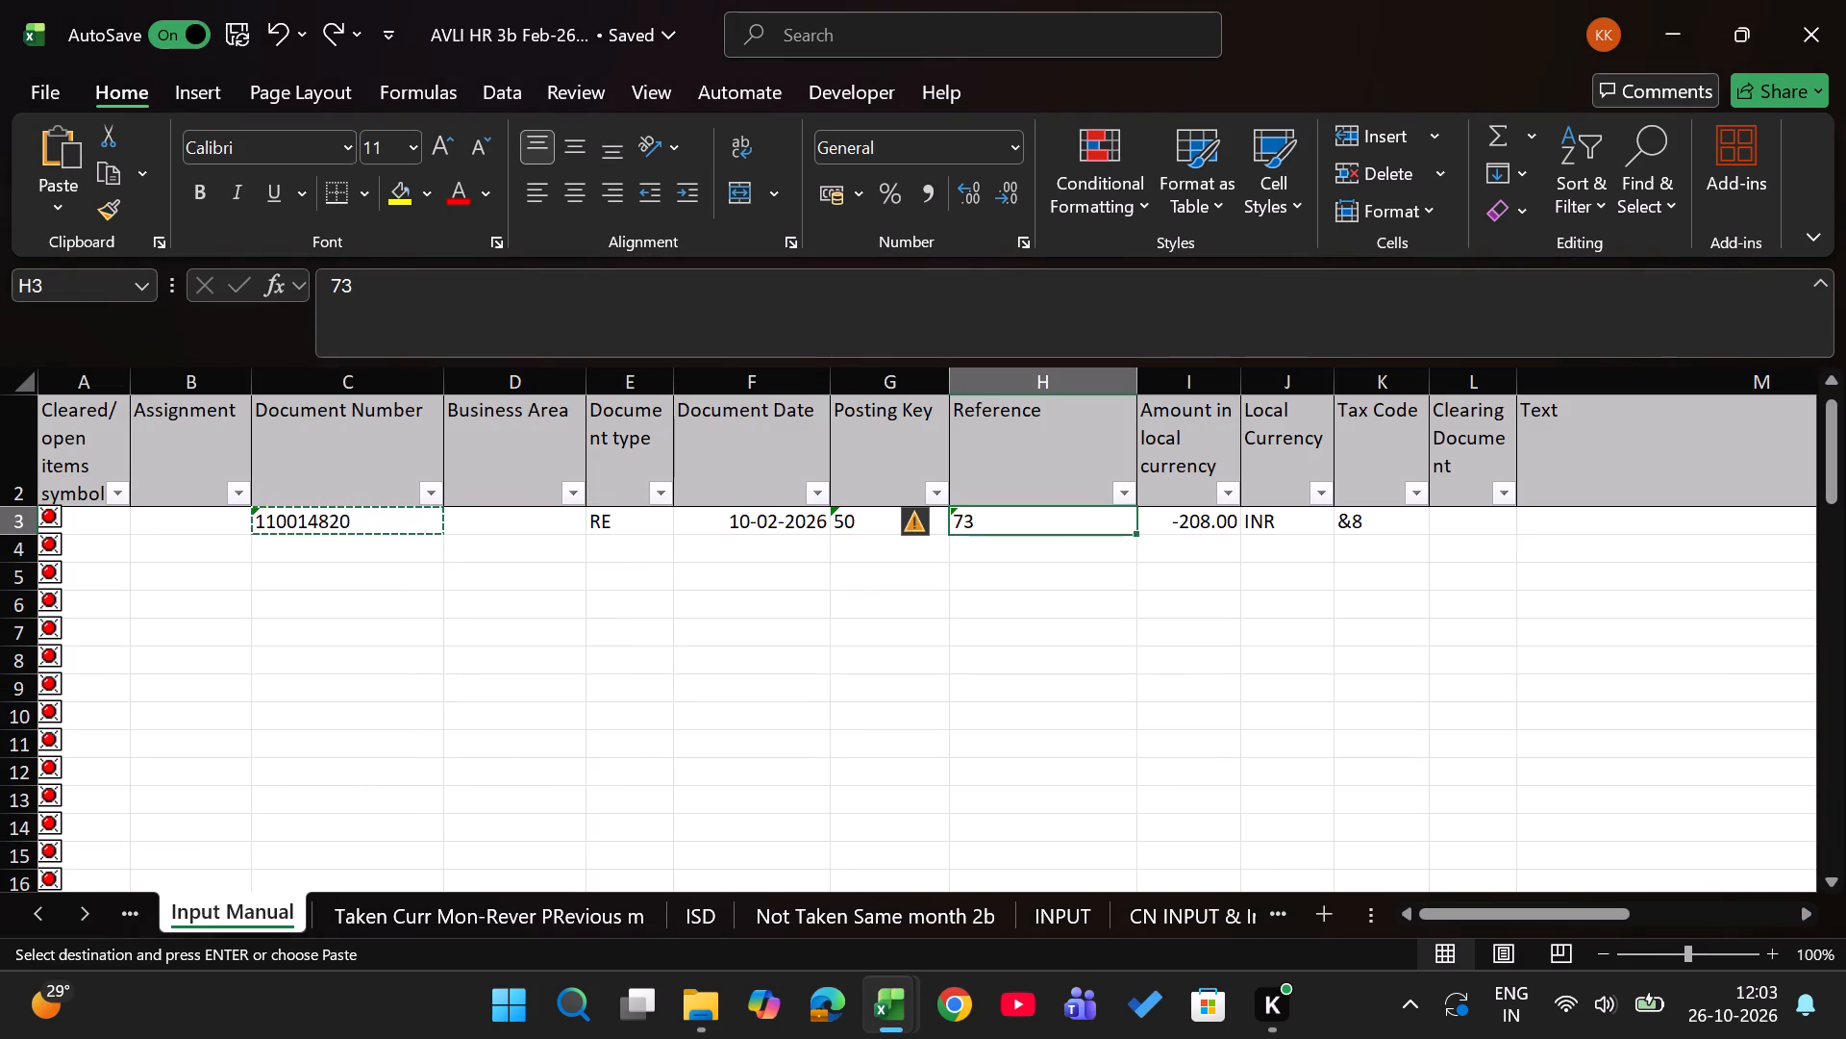
pyautogui.hotkey('ctrl', 'c')
pyautogui.hotkey('alt', 'Tab')
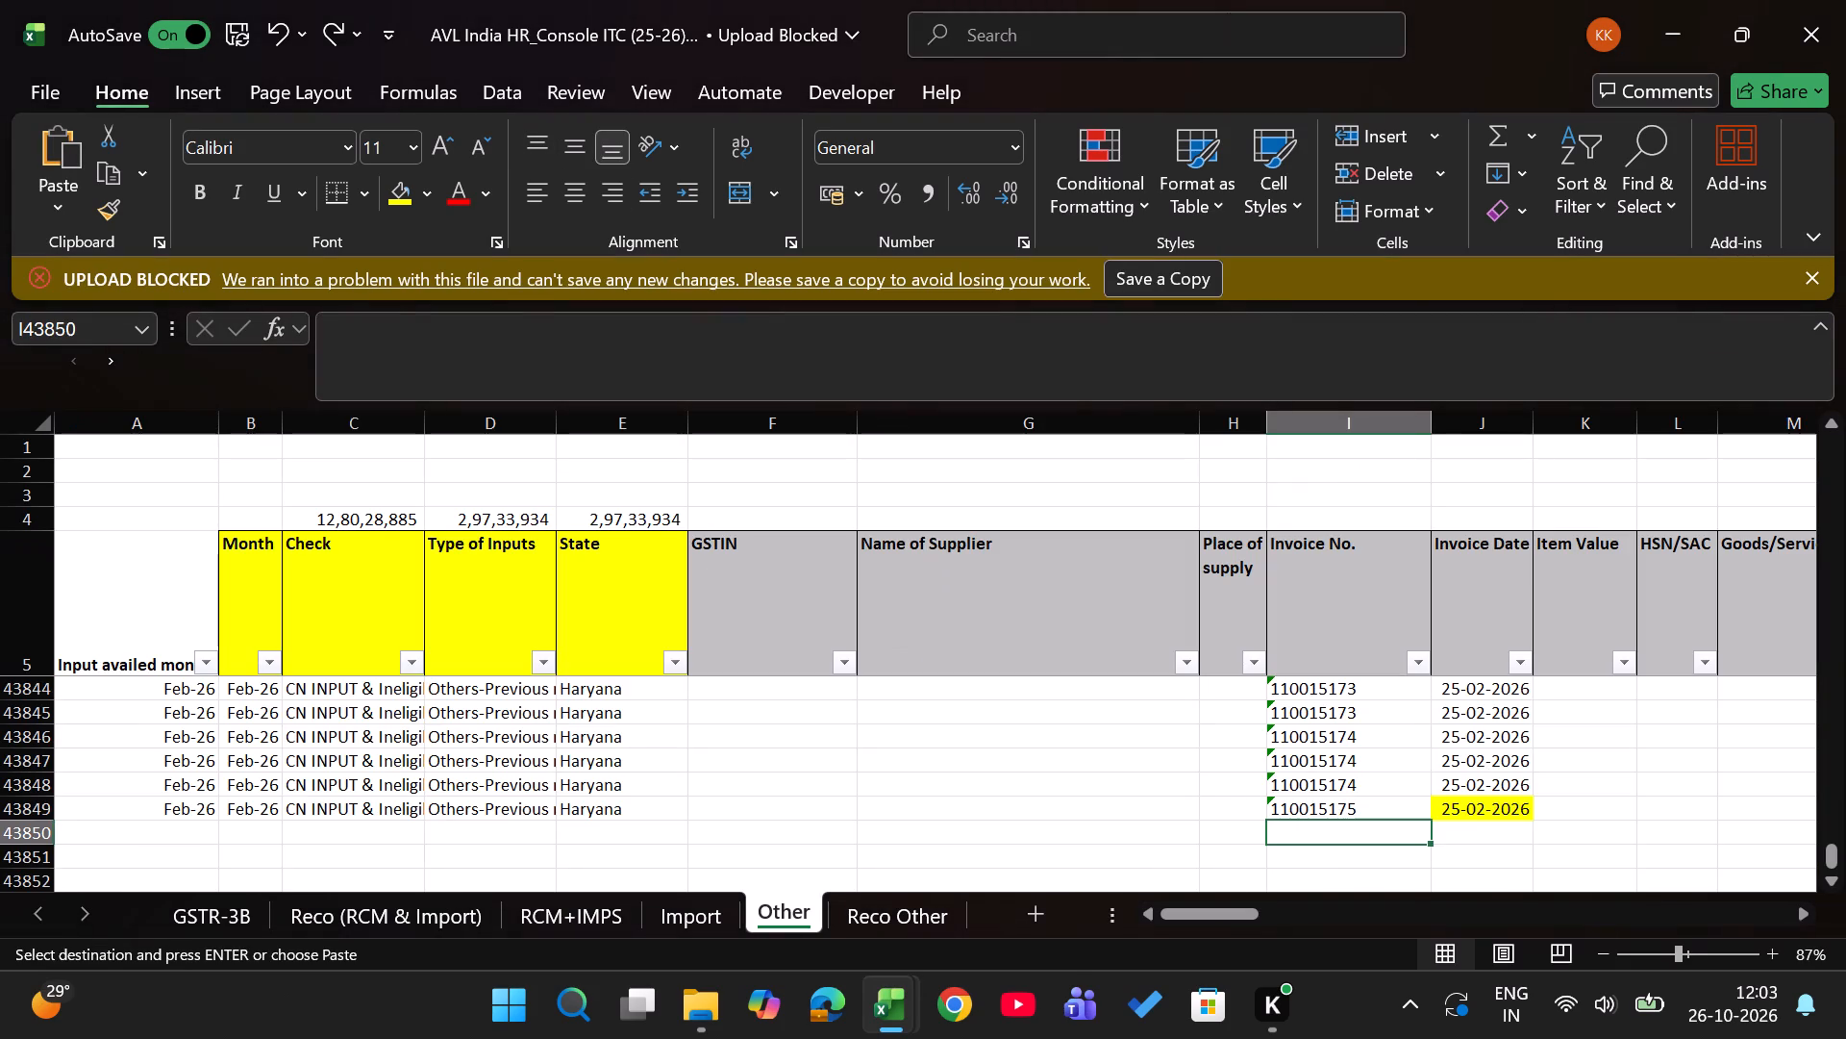
pyautogui.press('Return')
# Copy the document date 10-02-2026 from Input Manual into Invoice Date in row 43850 of the Other sheet.
pyautogui.press('Right')
pyautogui.hotkey('alt', 'Tab')
pyautogui.press('Right')
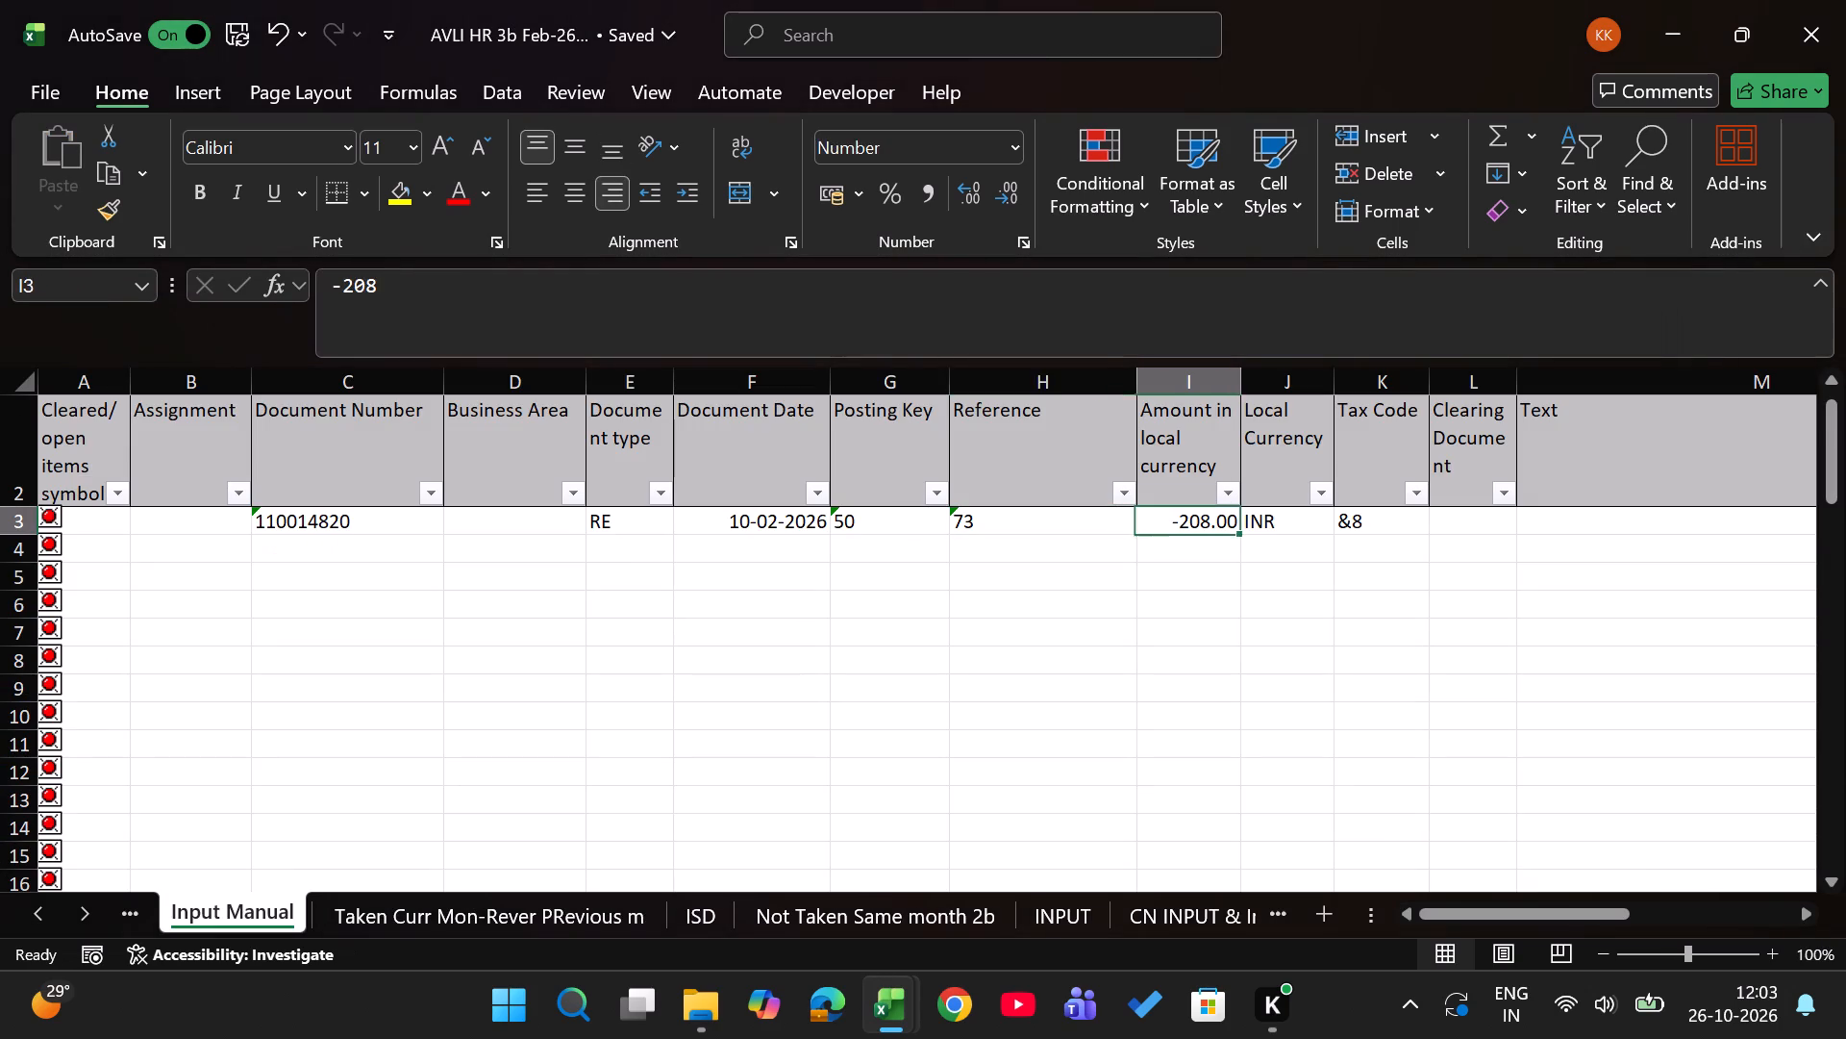
pyautogui.press('Left')
pyautogui.press('Left')
pyautogui.press('Left')
pyautogui.hotkey('ctrl', 'c')
pyautogui.hotkey('alt', 'Tab')
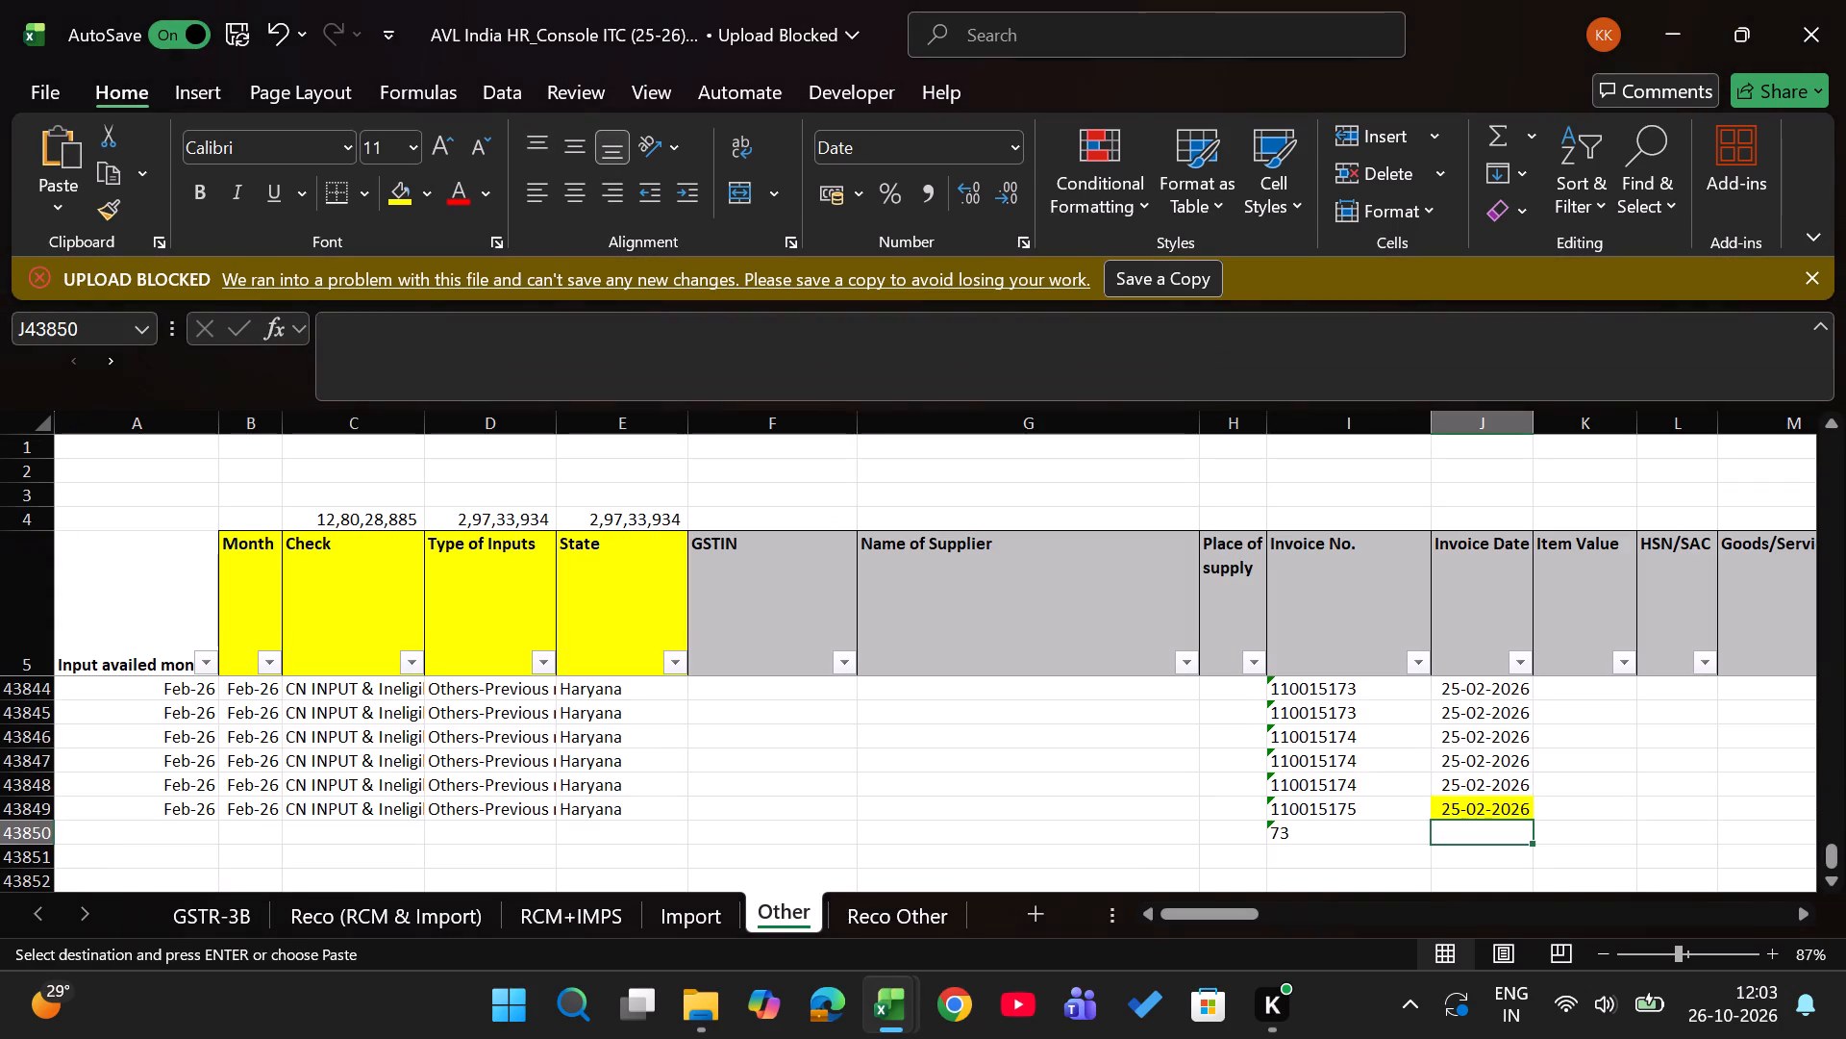
pyautogui.press('Return')
# Copy the -208.00 amount in local currency from Input Manual into IGST (Amount) in row 43850 of the Console ITC workbook's Other sheet.
pyautogui.press('Right')
pyautogui.press('Right')
pyautogui.press('Right')
pyautogui.press('Right')
pyautogui.press('Right')
pyautogui.press('Right')
pyautogui.press('Right')
pyautogui.press('Right')
pyautogui.press('Right')
pyautogui.press('Right')
pyautogui.press('Right')
pyautogui.press('Left')
pyautogui.press('Left')
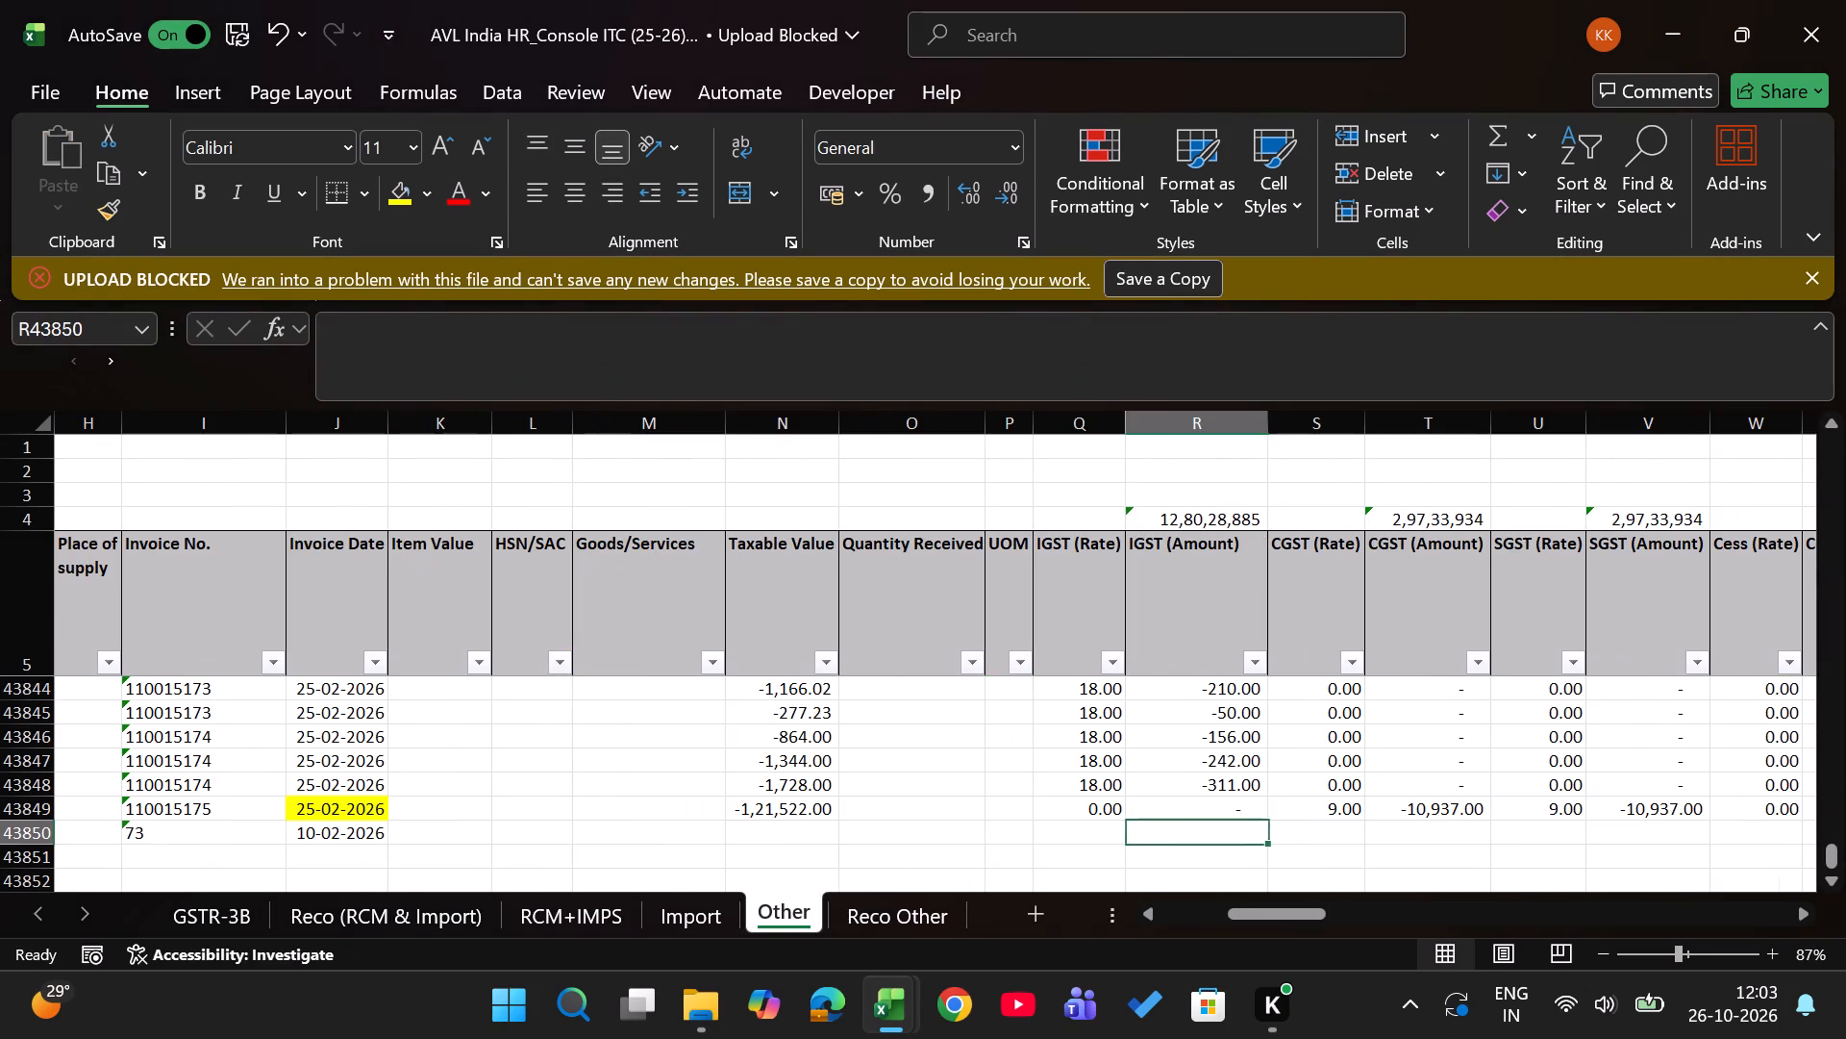
pyautogui.press('Left')
pyautogui.press('Left')
pyautogui.press('Left')
pyautogui.press('Left')
pyautogui.press('Left')
pyautogui.press('Right')
pyautogui.press('Right')
pyautogui.press('Right')
pyautogui.press('Right')
pyautogui.press('Right')
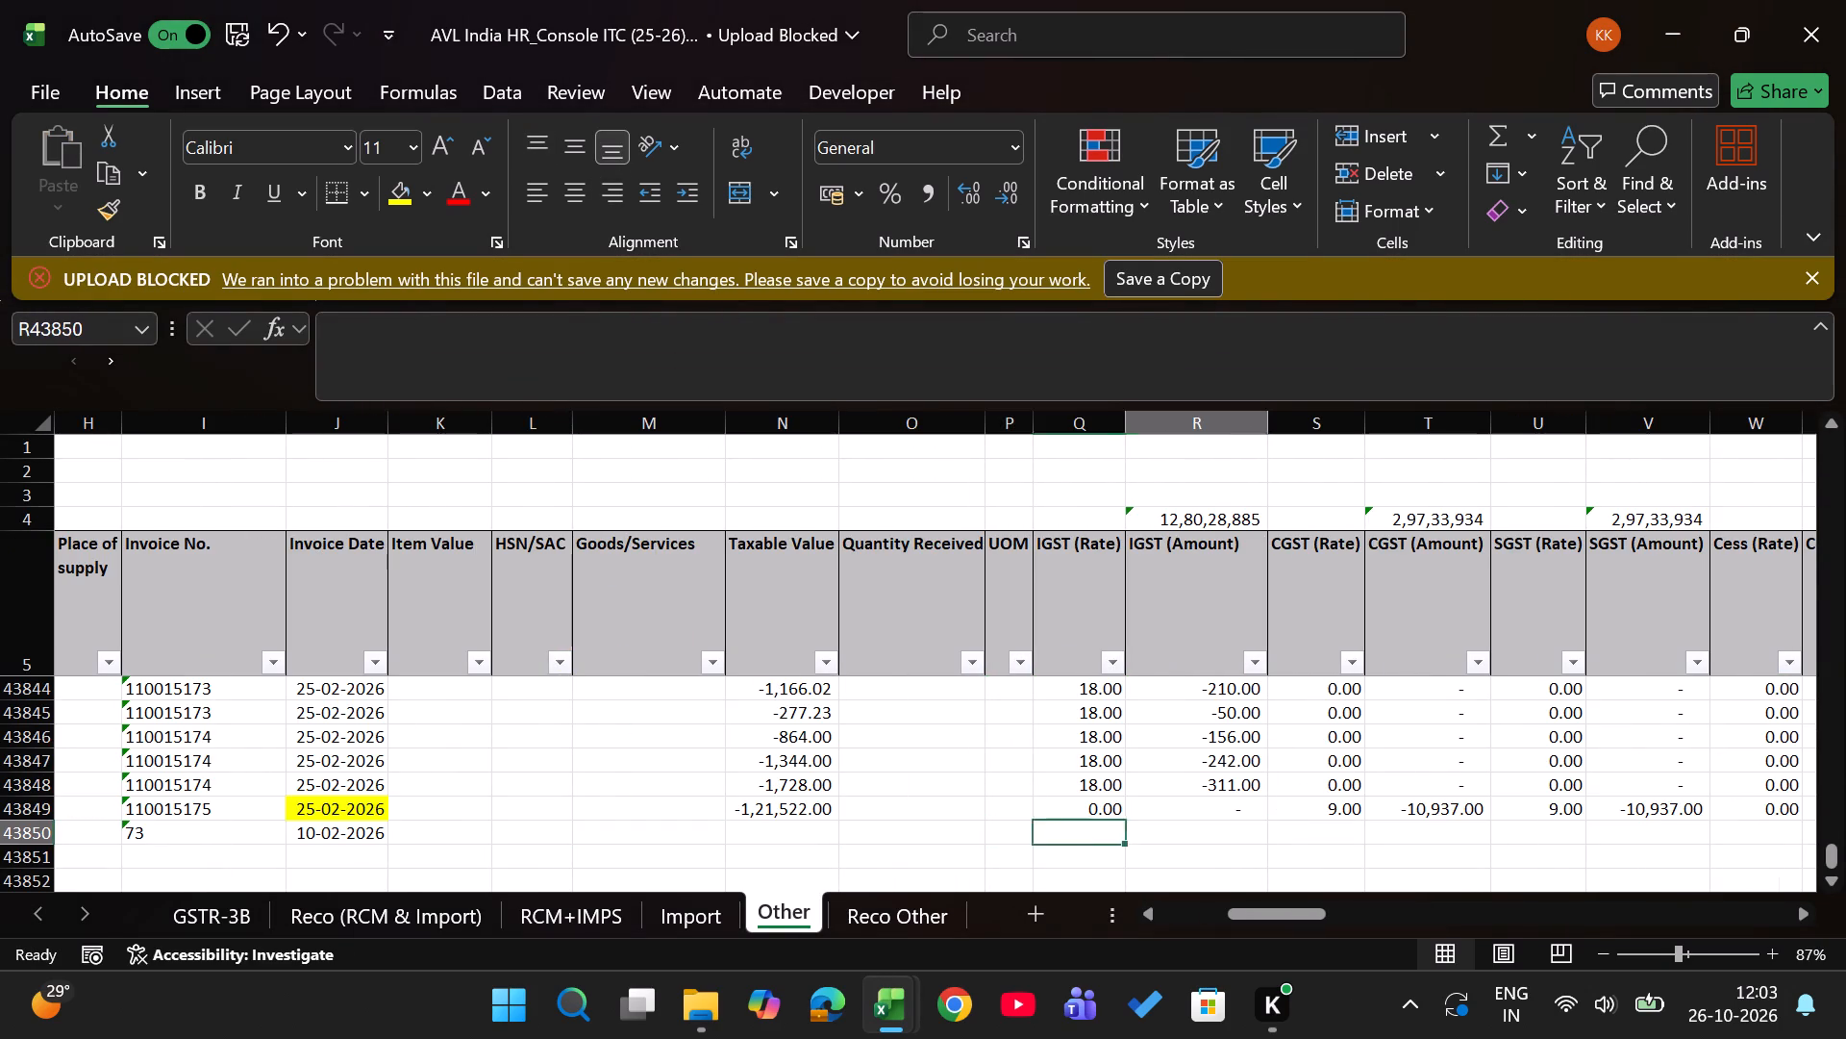
pyautogui.hotkey('alt', 'Tab')
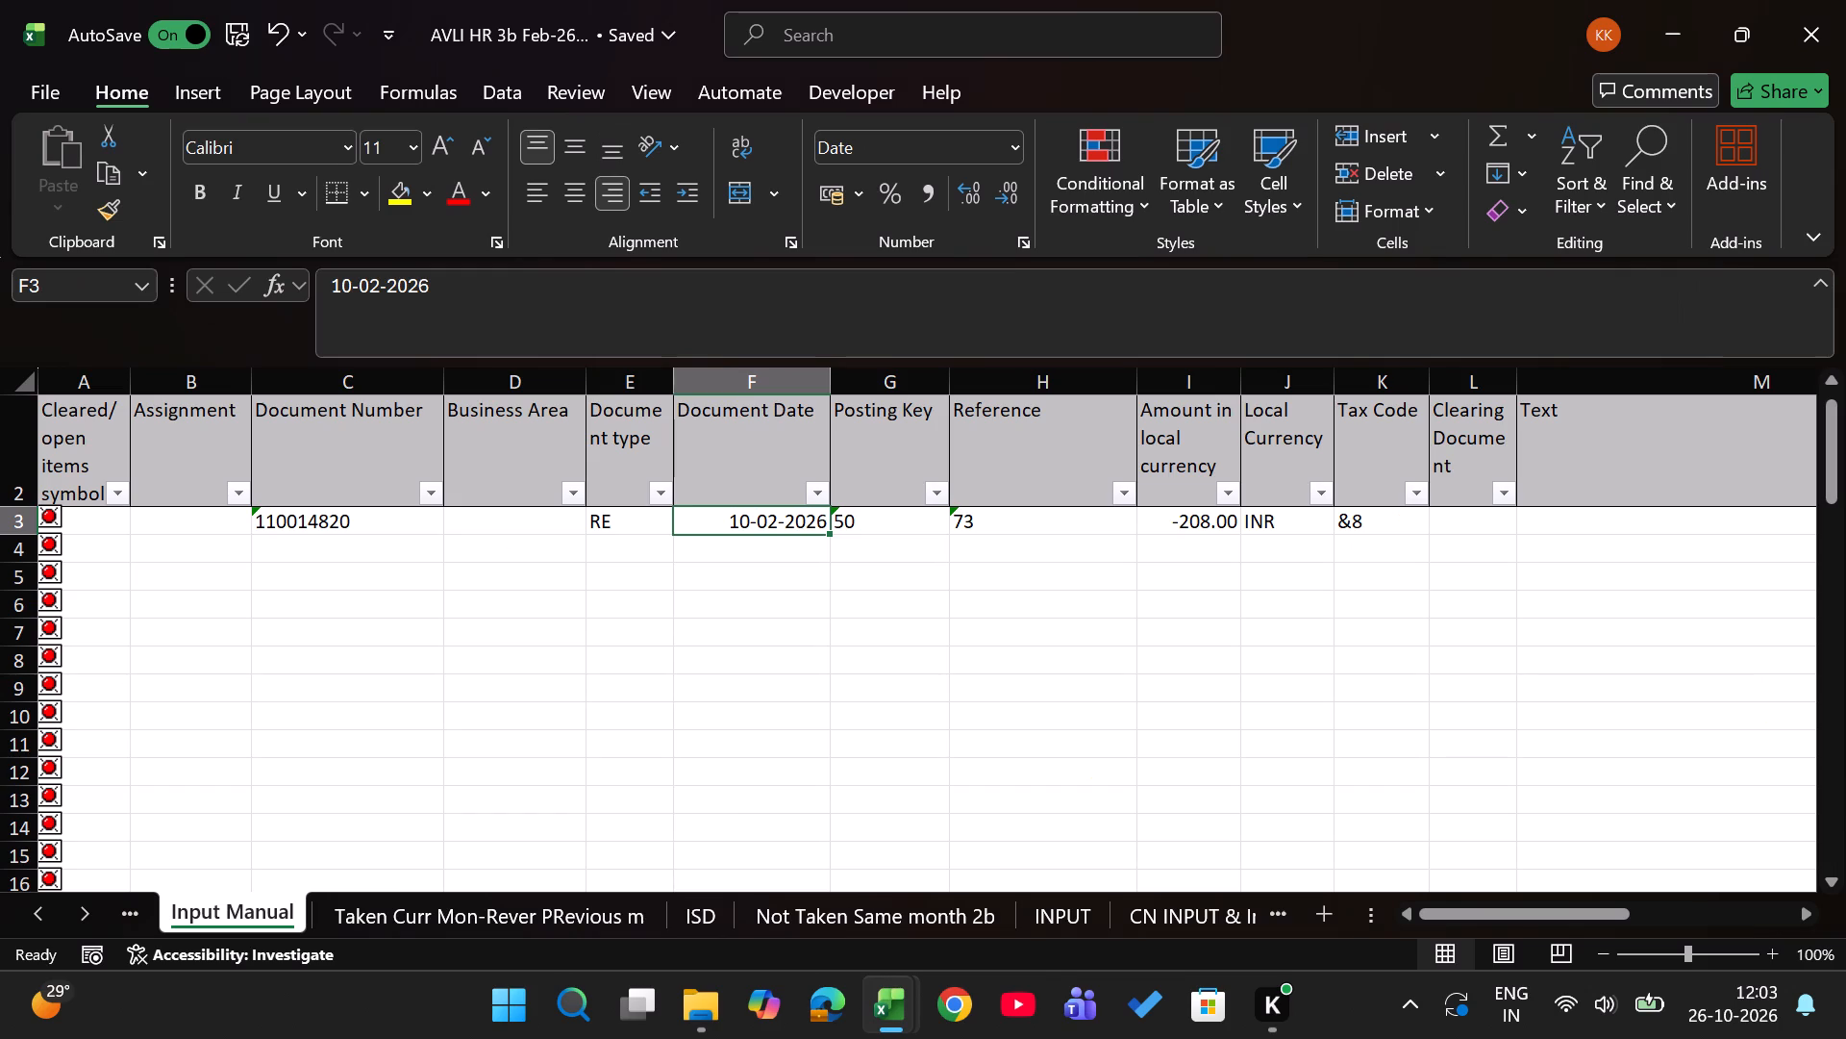
pyautogui.press('Right')
pyautogui.press('Right')
pyautogui.press('Right')
pyautogui.hotkey('ctrl', 'c')
pyautogui.hotkey('alt', 'Tab')
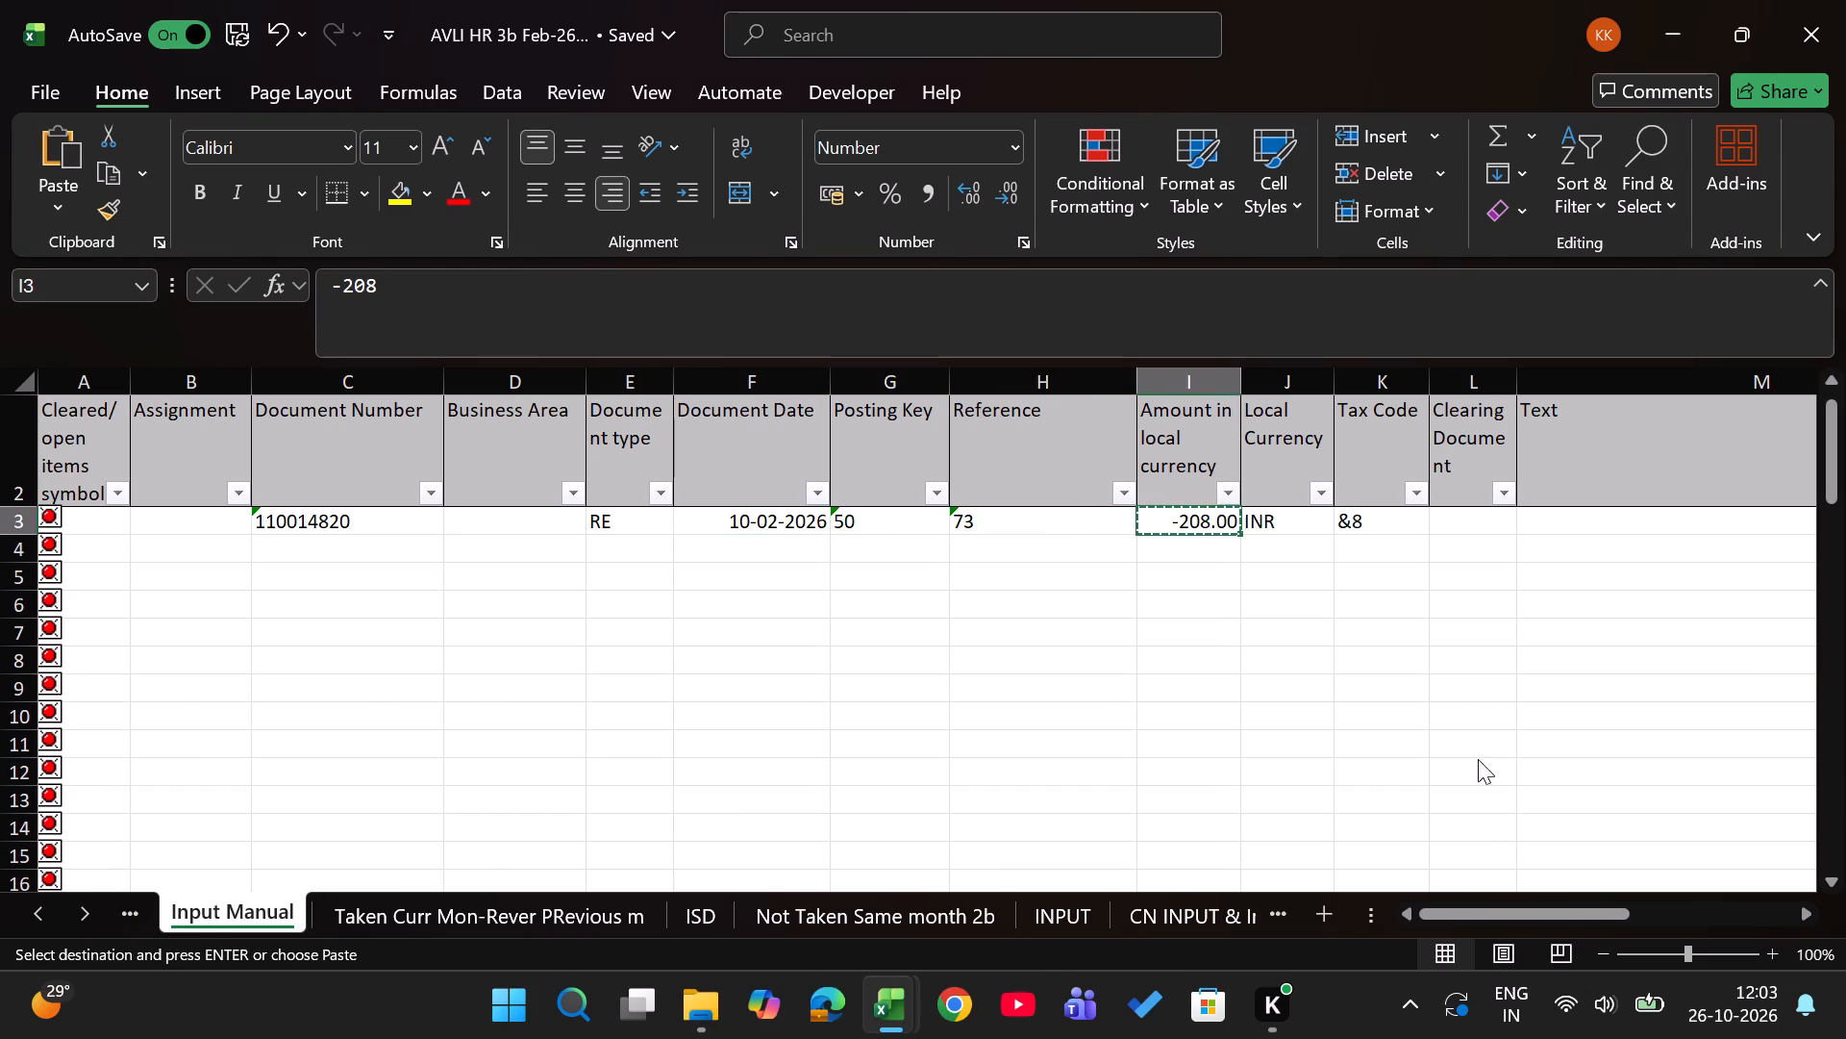
pyautogui.press('Return')
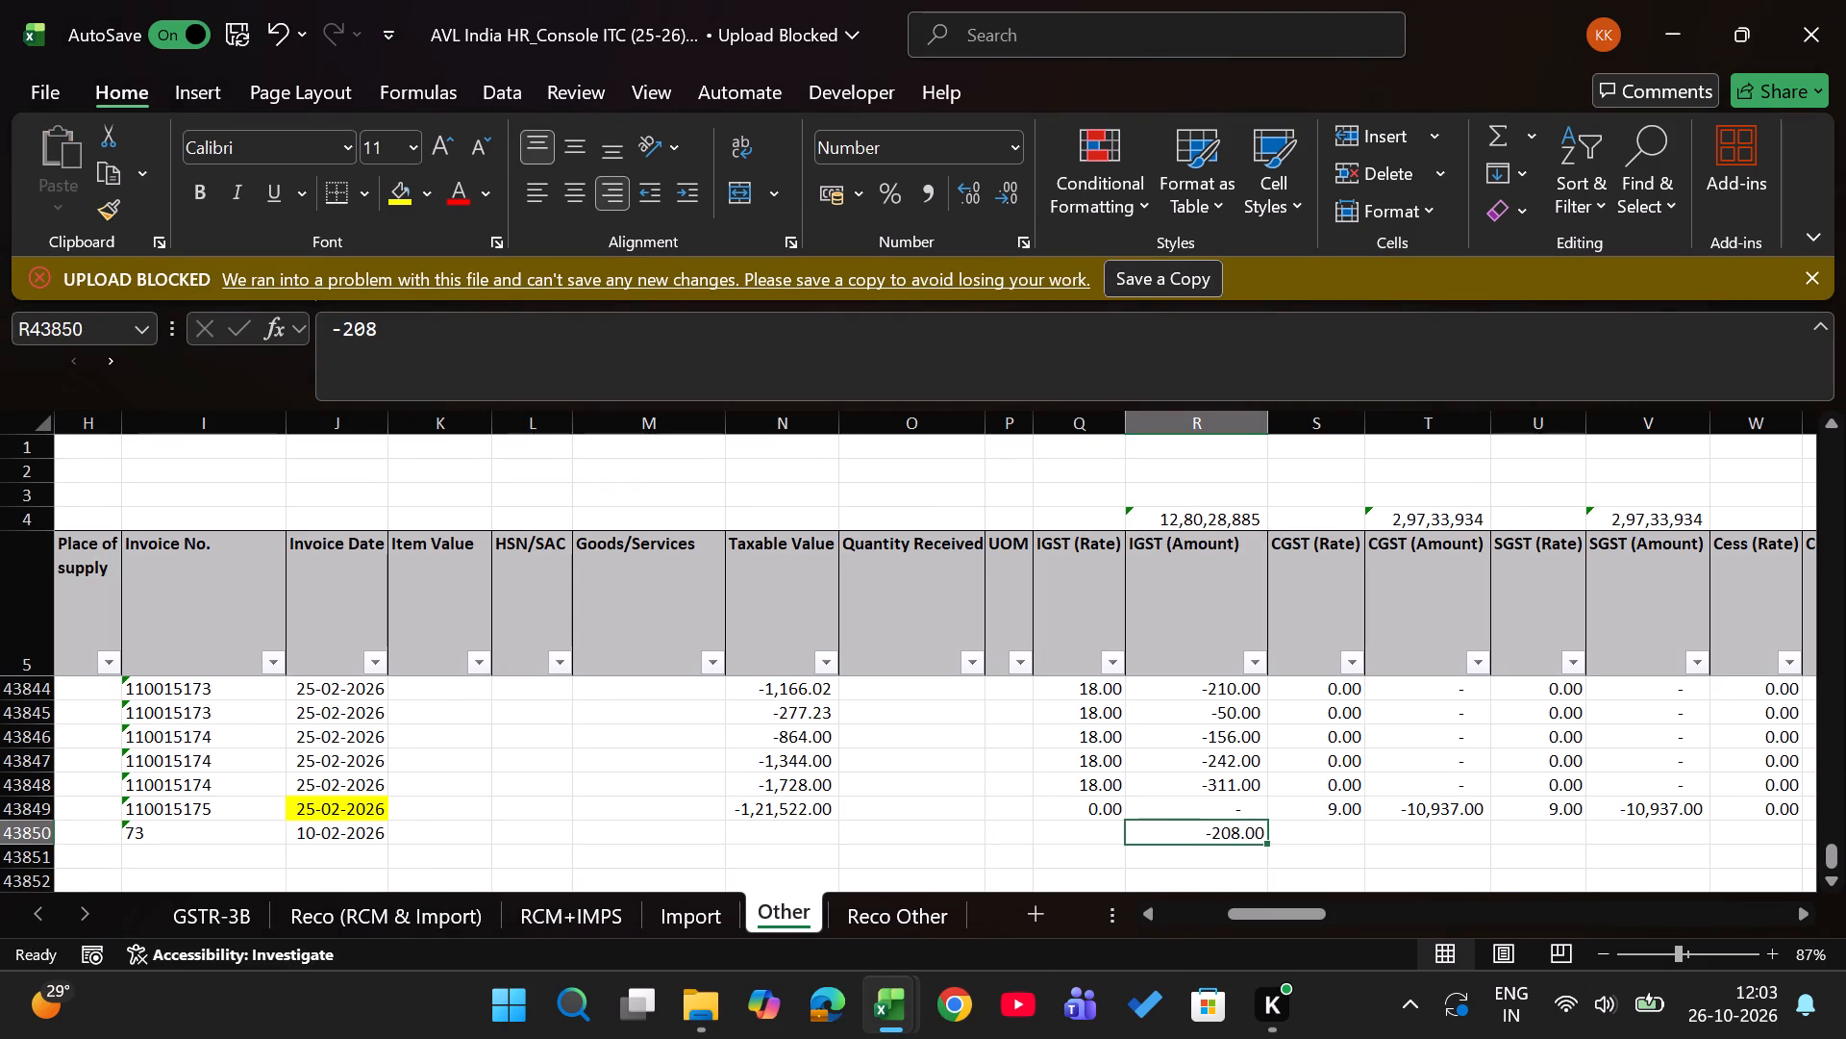
# Copy the -208.00 IGST amount into Total IGST available as ITC in row 43850.
pyautogui.hotkey('ctrl', 'c')
pyautogui.press('Right')
pyautogui.press('Right')
pyautogui.press('Right')
pyautogui.press('Right')
pyautogui.press('Right')
pyautogui.press('Right')
pyautogui.press('Right')
pyautogui.press('Right')
pyautogui.press('Right')
pyautogui.press('Right')
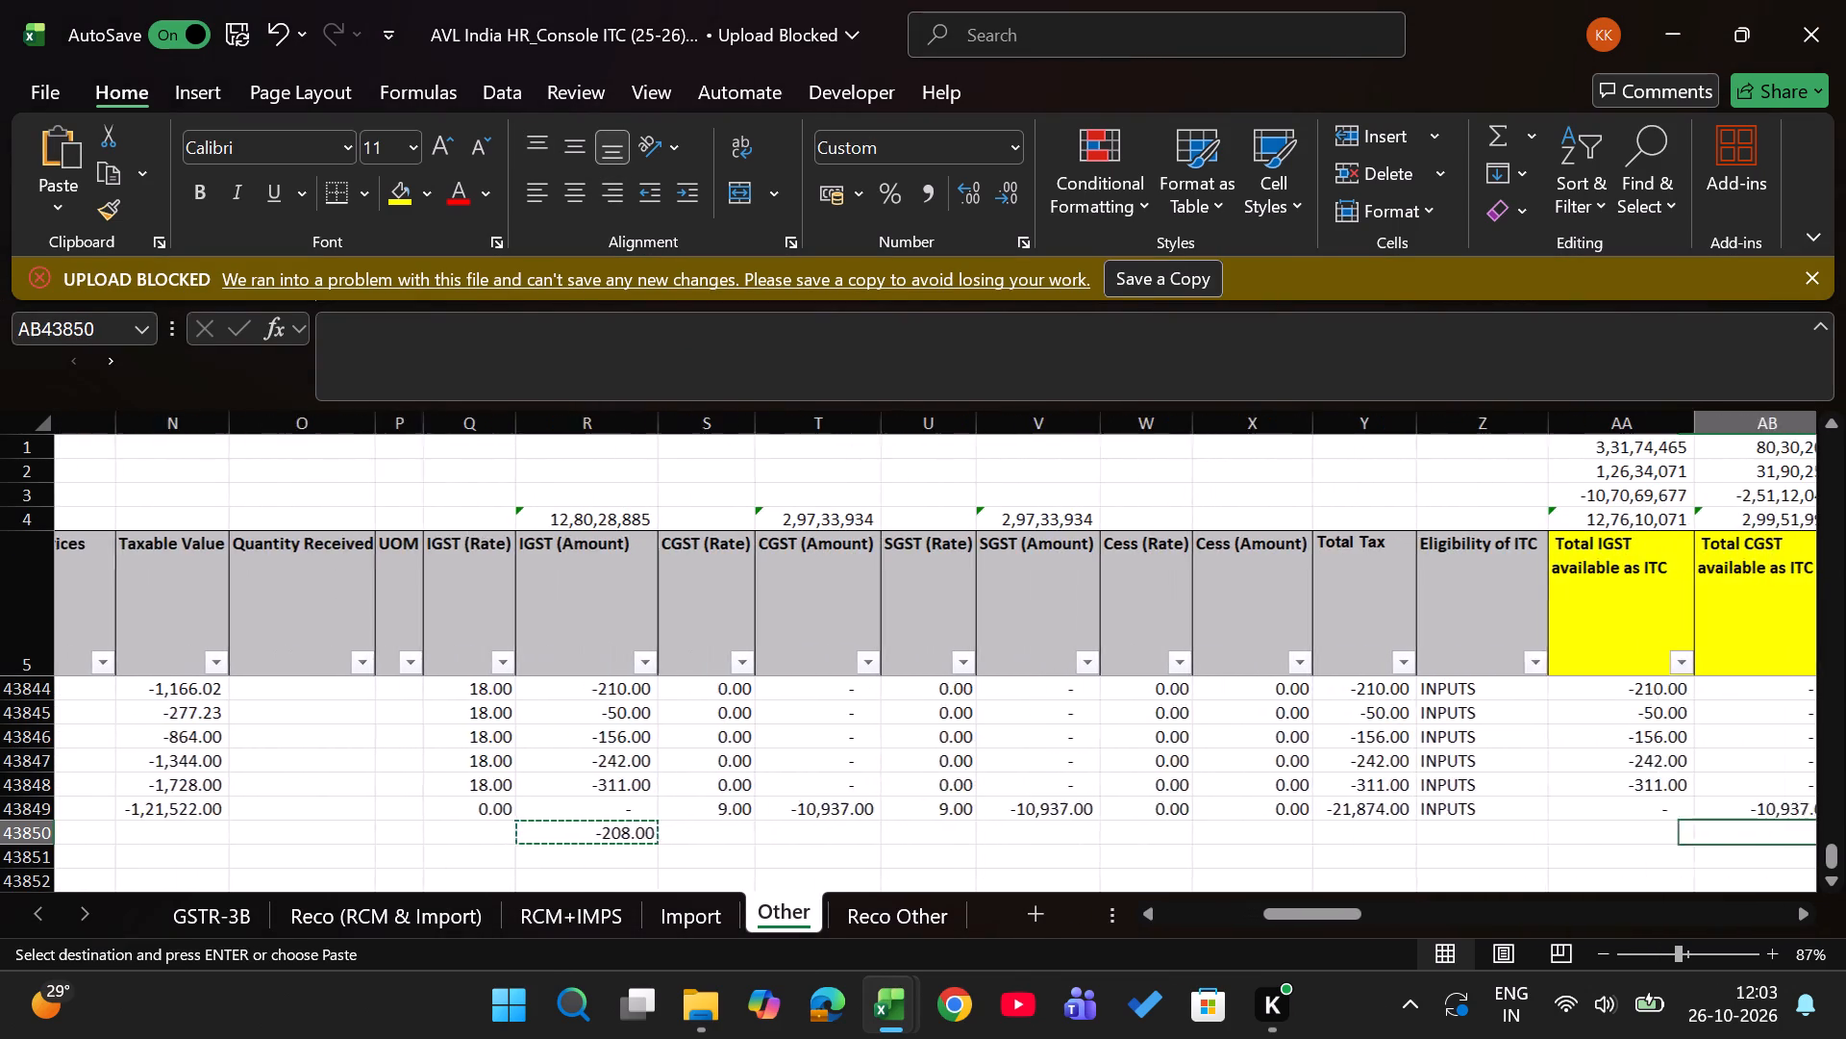
pyautogui.press('Right')
pyautogui.press('Right')
pyautogui.press('Left')
pyautogui.press('Left')
pyautogui.press('Left')
pyautogui.press('Return')
# Copy -208.00 from Total IGST available as ITC into Total ITC in row 43850.
pyautogui.press('Right')
pyautogui.press('Right')
pyautogui.press('Right')
pyautogui.press('Right')
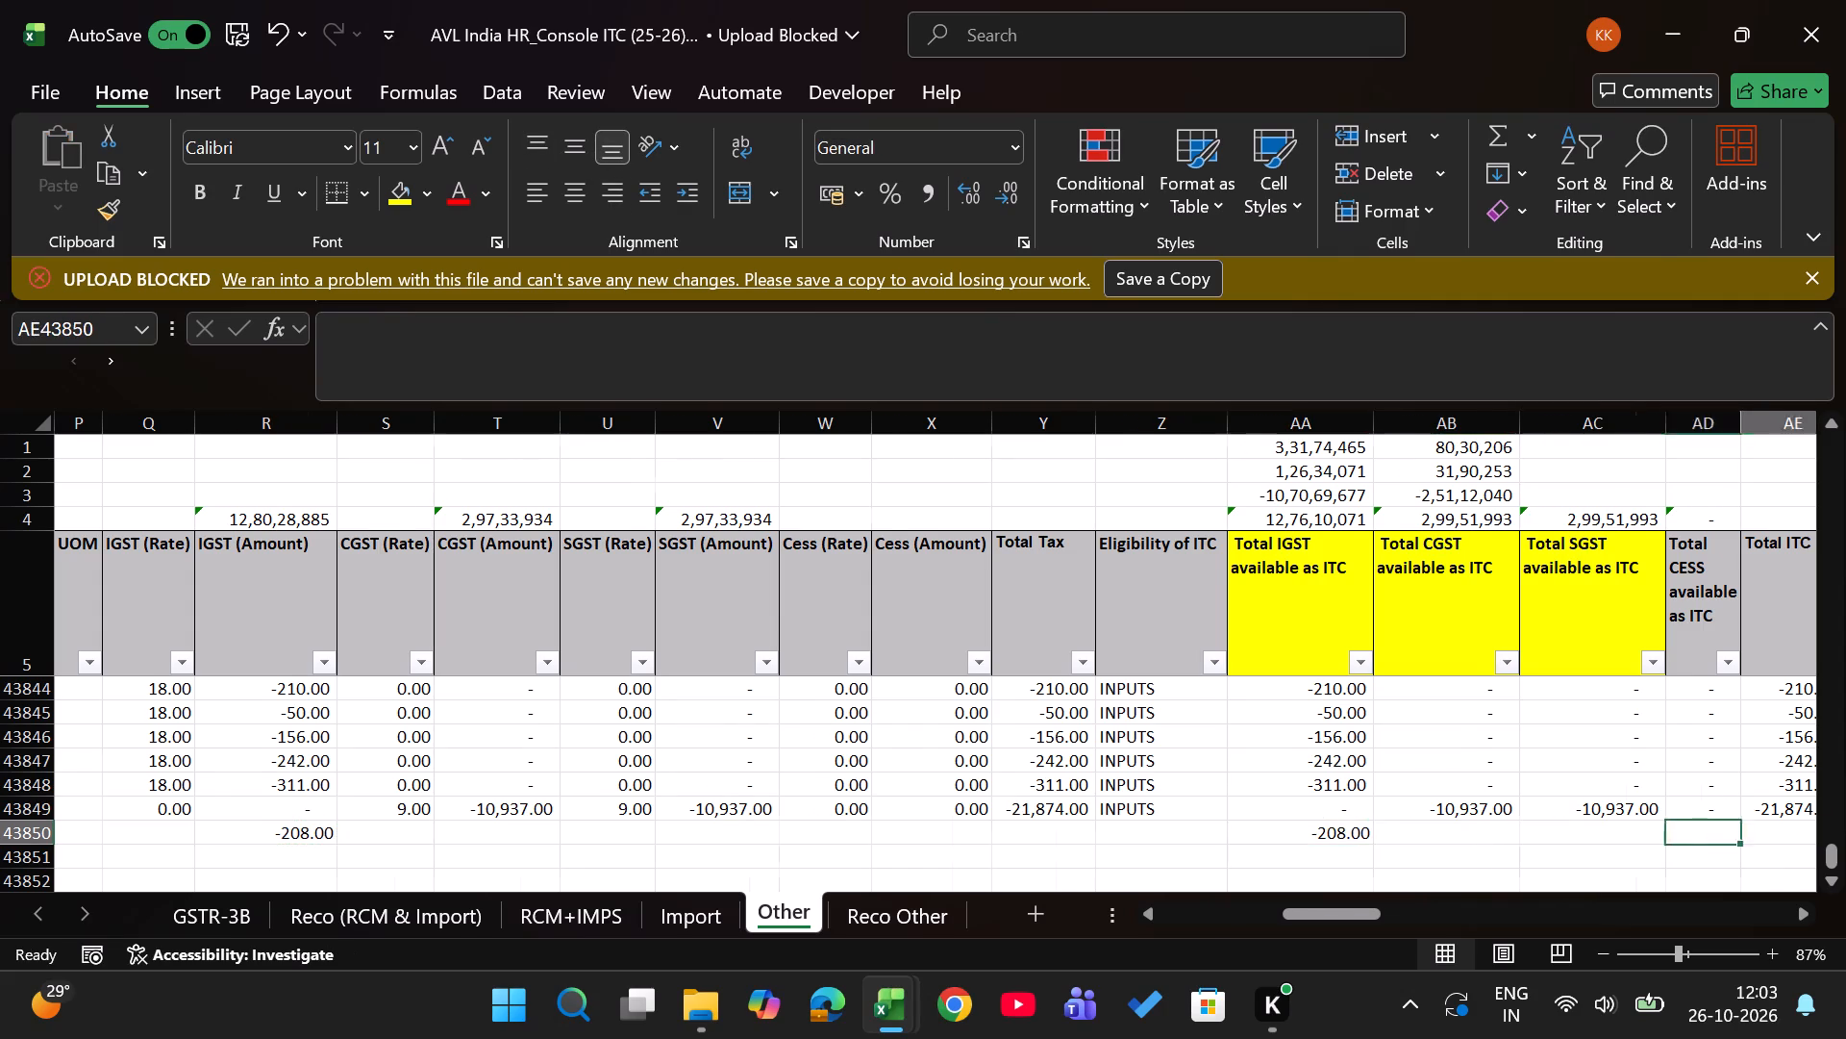
pyautogui.press('Right')
pyautogui.press('Right')
pyautogui.press('Right')
pyautogui.press('Right')
pyautogui.press('Left')
pyautogui.press('Left')
pyautogui.press('Left')
pyautogui.press('Left')
pyautogui.press('Left')
pyautogui.press('Left')
pyautogui.press('Left')
pyautogui.press('Left')
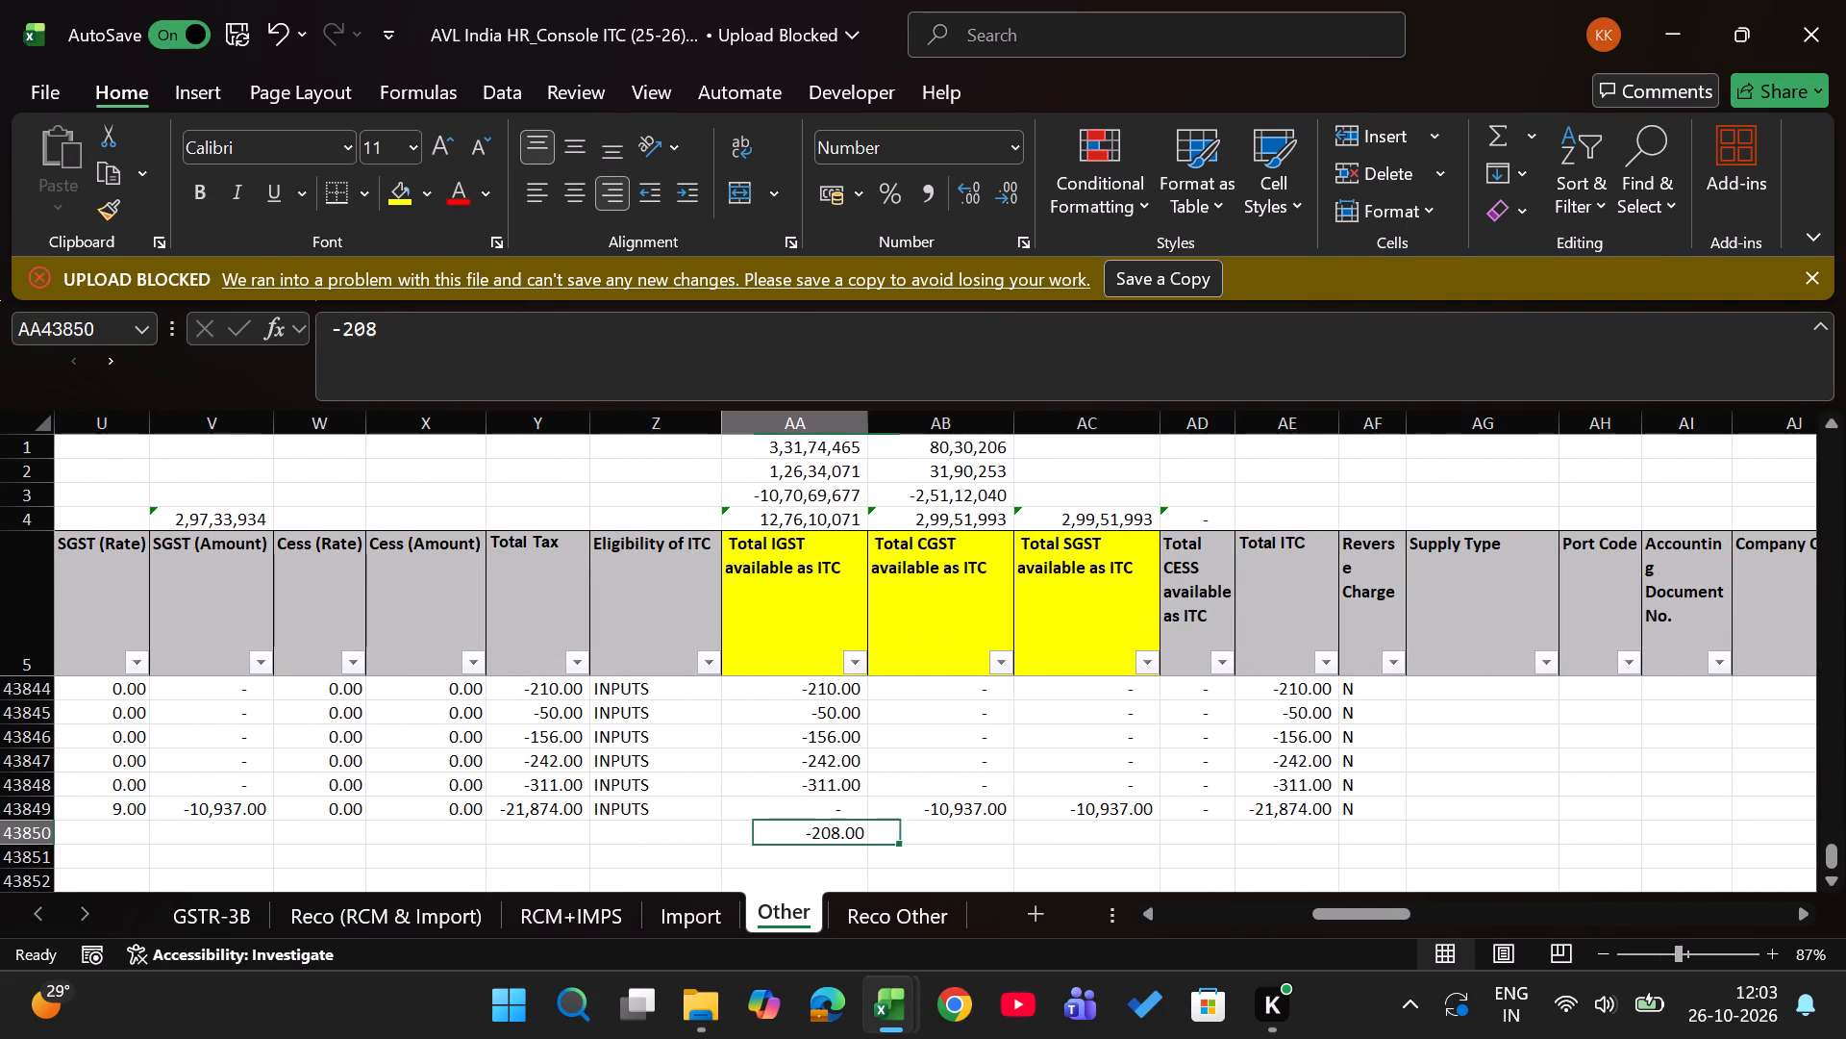
pyautogui.hotkey('ctrl', 'c')
pyautogui.press('Right')
pyautogui.press('Right')
pyautogui.press('Right')
pyautogui.press('Right')
pyautogui.press('Return')
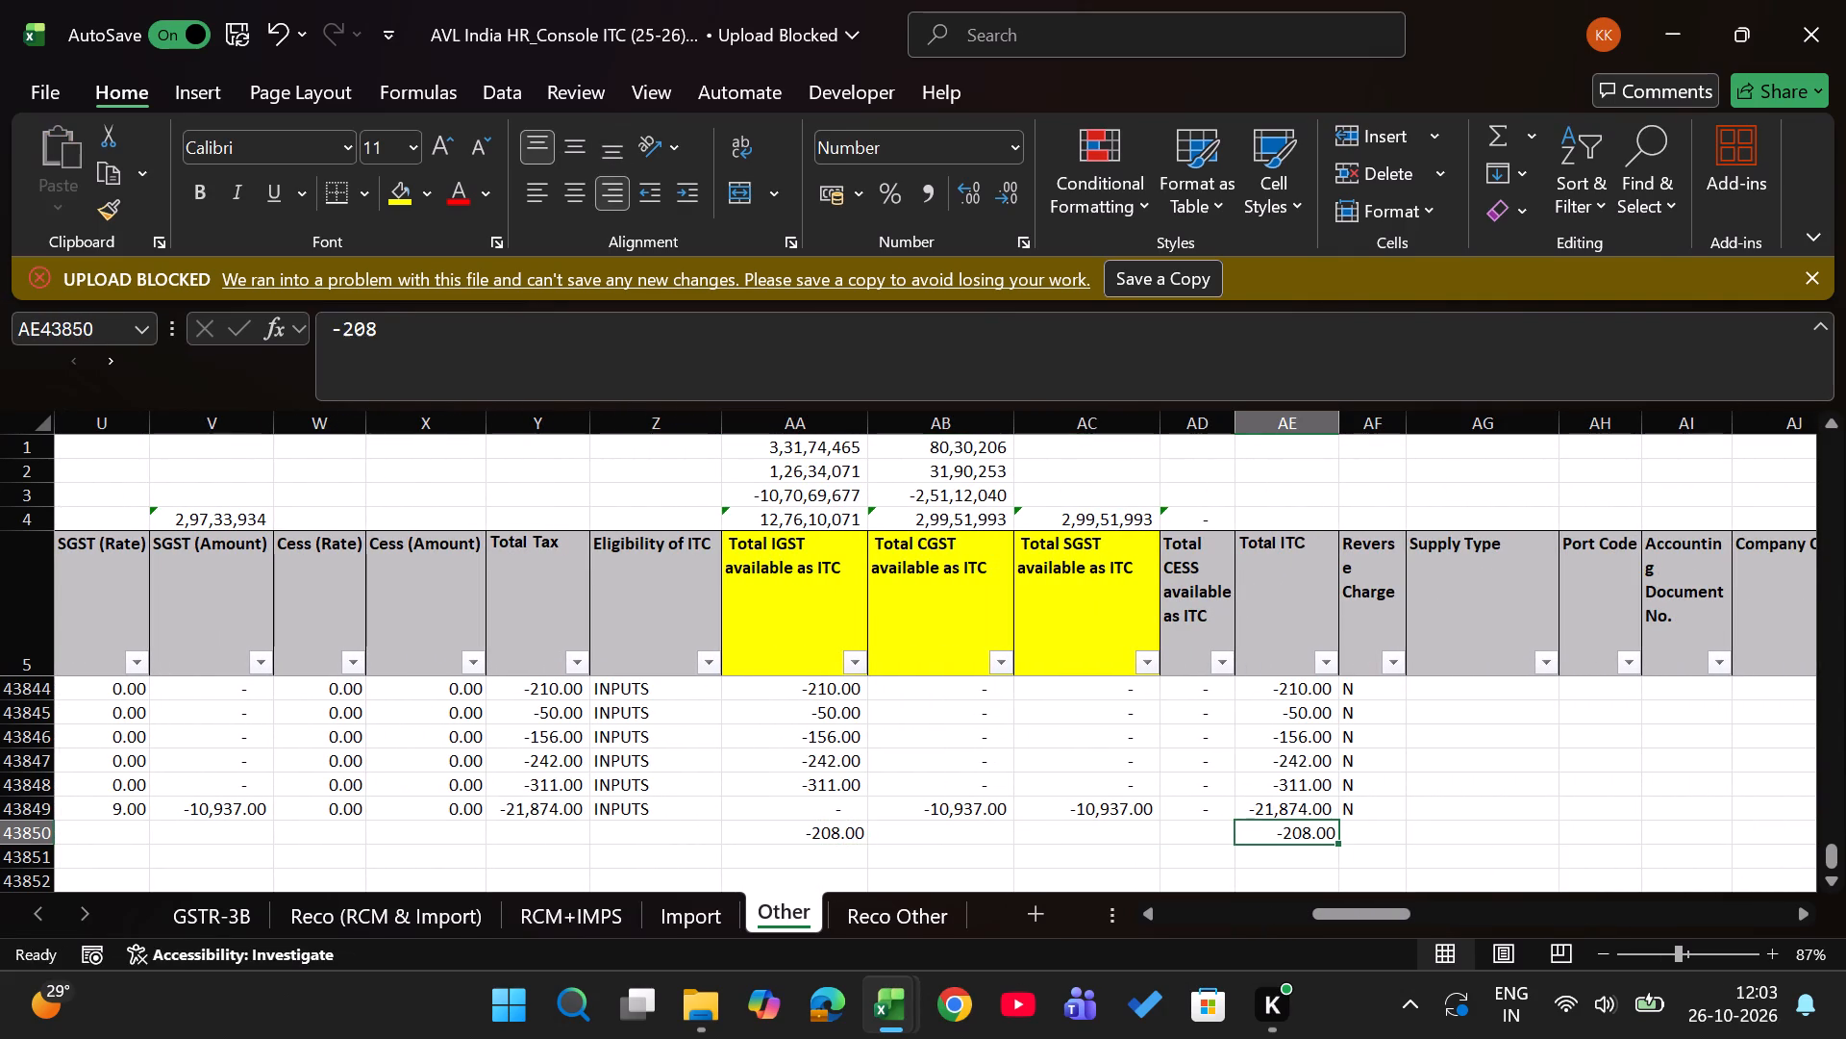
# Copy -208.00 from Total ITC into Total Tax in row 43850.
pyautogui.hotkey('ctrl', 'c')
pyautogui.press('Left')
pyautogui.press('Left')
pyautogui.press('Left')
pyautogui.press('Left')
pyautogui.press('Left')
pyautogui.press('Left')
pyautogui.press('Left')
pyautogui.press('Right')
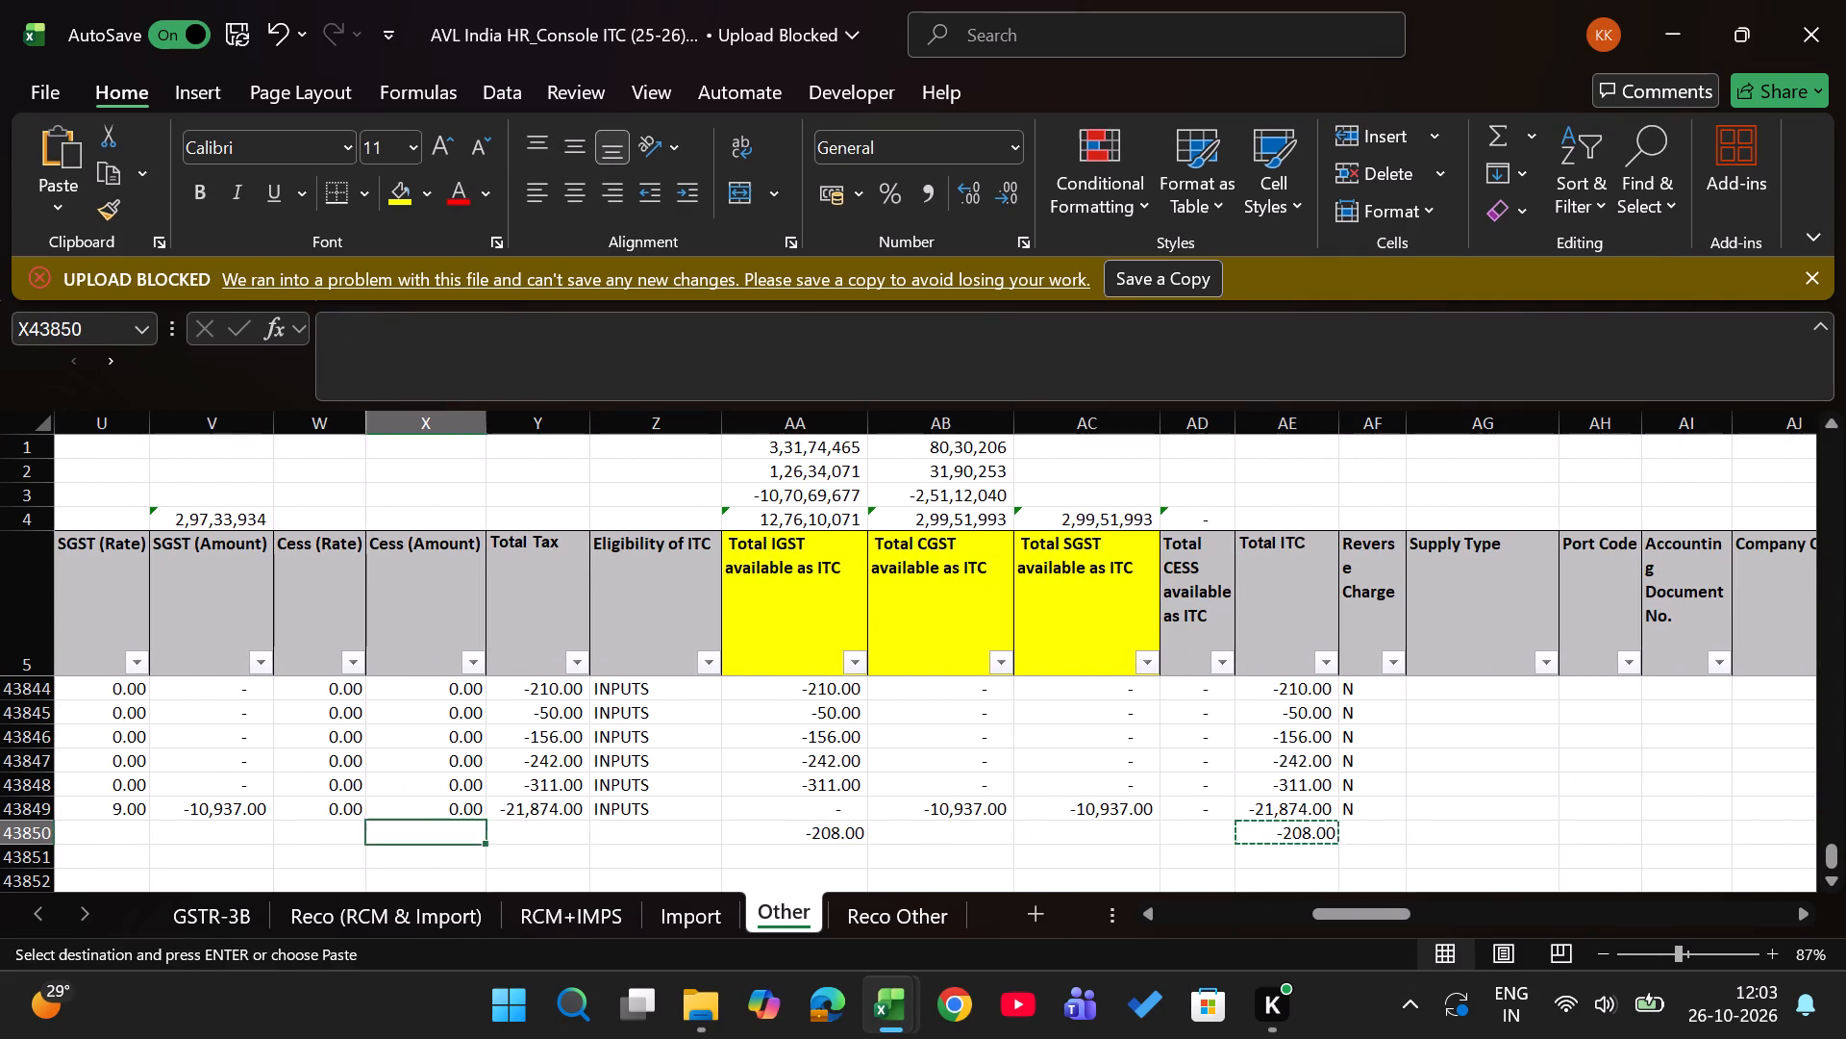
pyautogui.press('Return')
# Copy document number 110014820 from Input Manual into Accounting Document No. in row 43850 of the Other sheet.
pyautogui.press('Right')
pyautogui.press('Right')
pyautogui.press('Right')
pyautogui.press('Right')
pyautogui.press('Right')
pyautogui.press('Right')
pyautogui.press('Right')
pyautogui.press('Right')
pyautogui.press('Right')
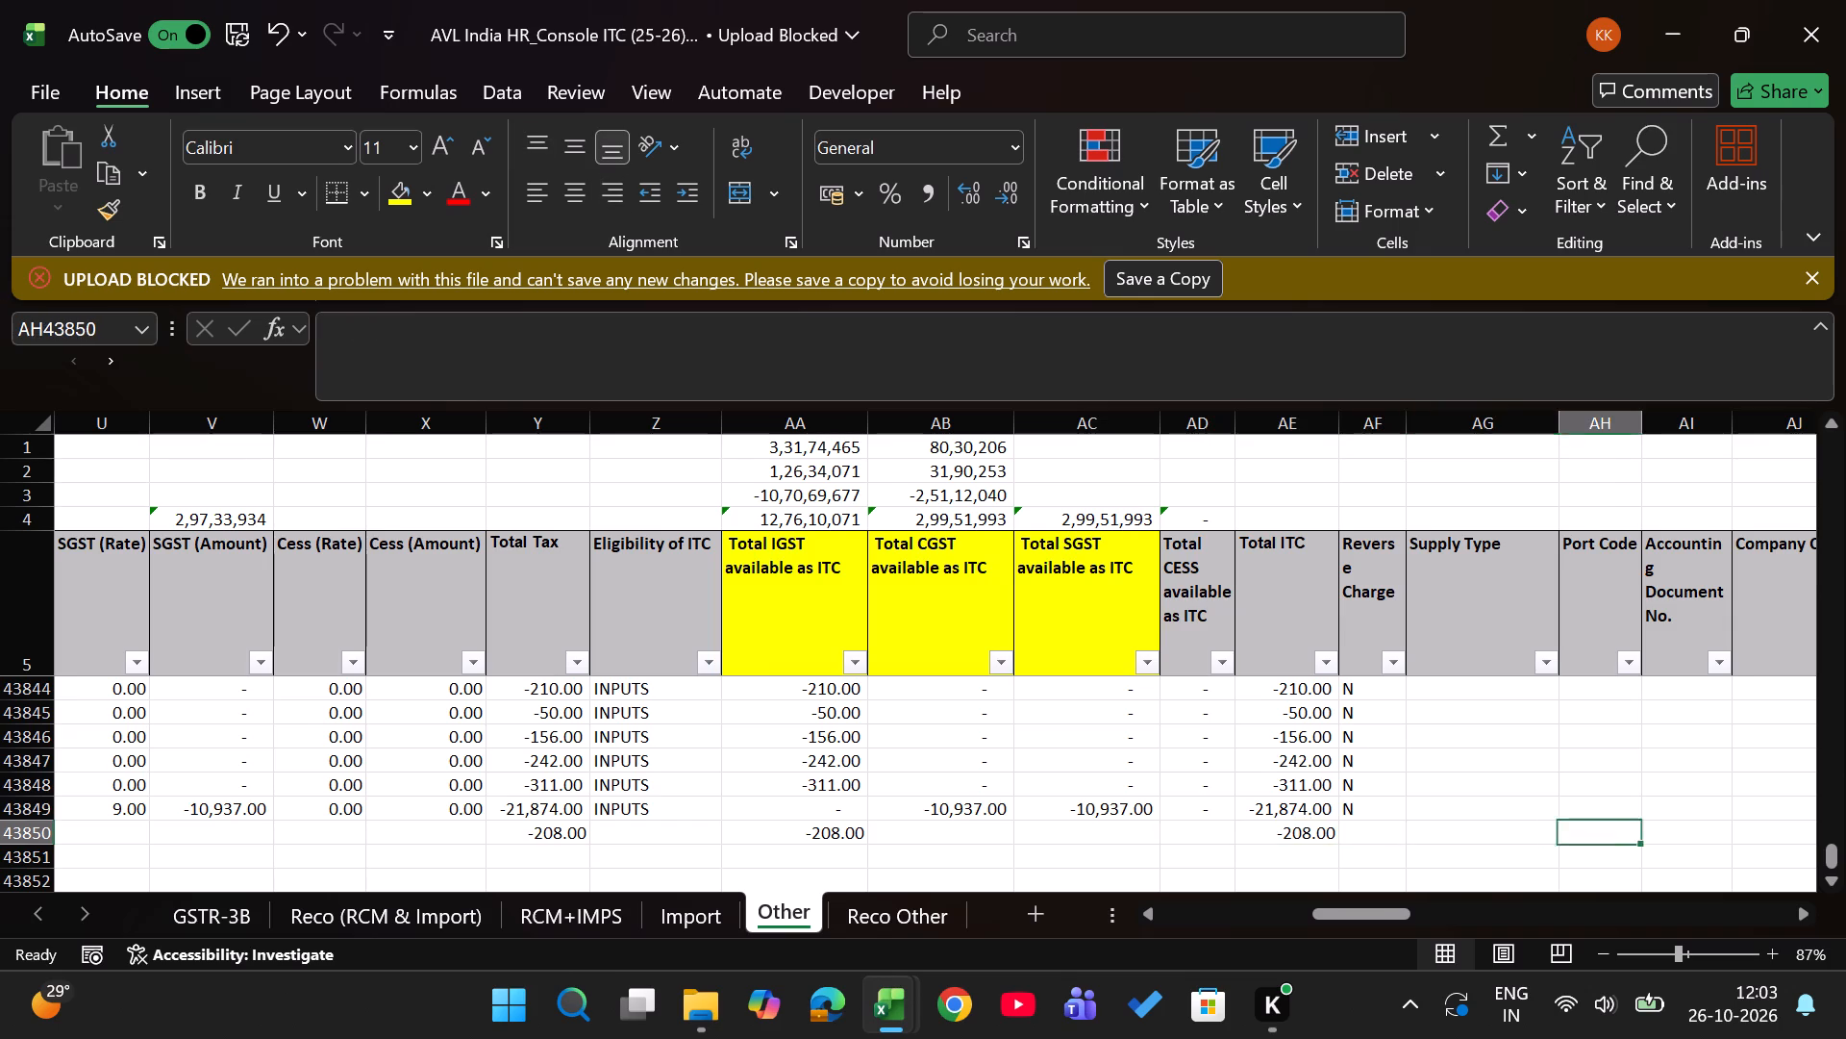
pyautogui.press('Right')
pyautogui.press('Right')
pyautogui.press('Right')
pyautogui.press('Right')
pyautogui.press('Left')
pyautogui.press('Left')
pyautogui.press('Left')
pyautogui.hotkey('alt', 'Tab')
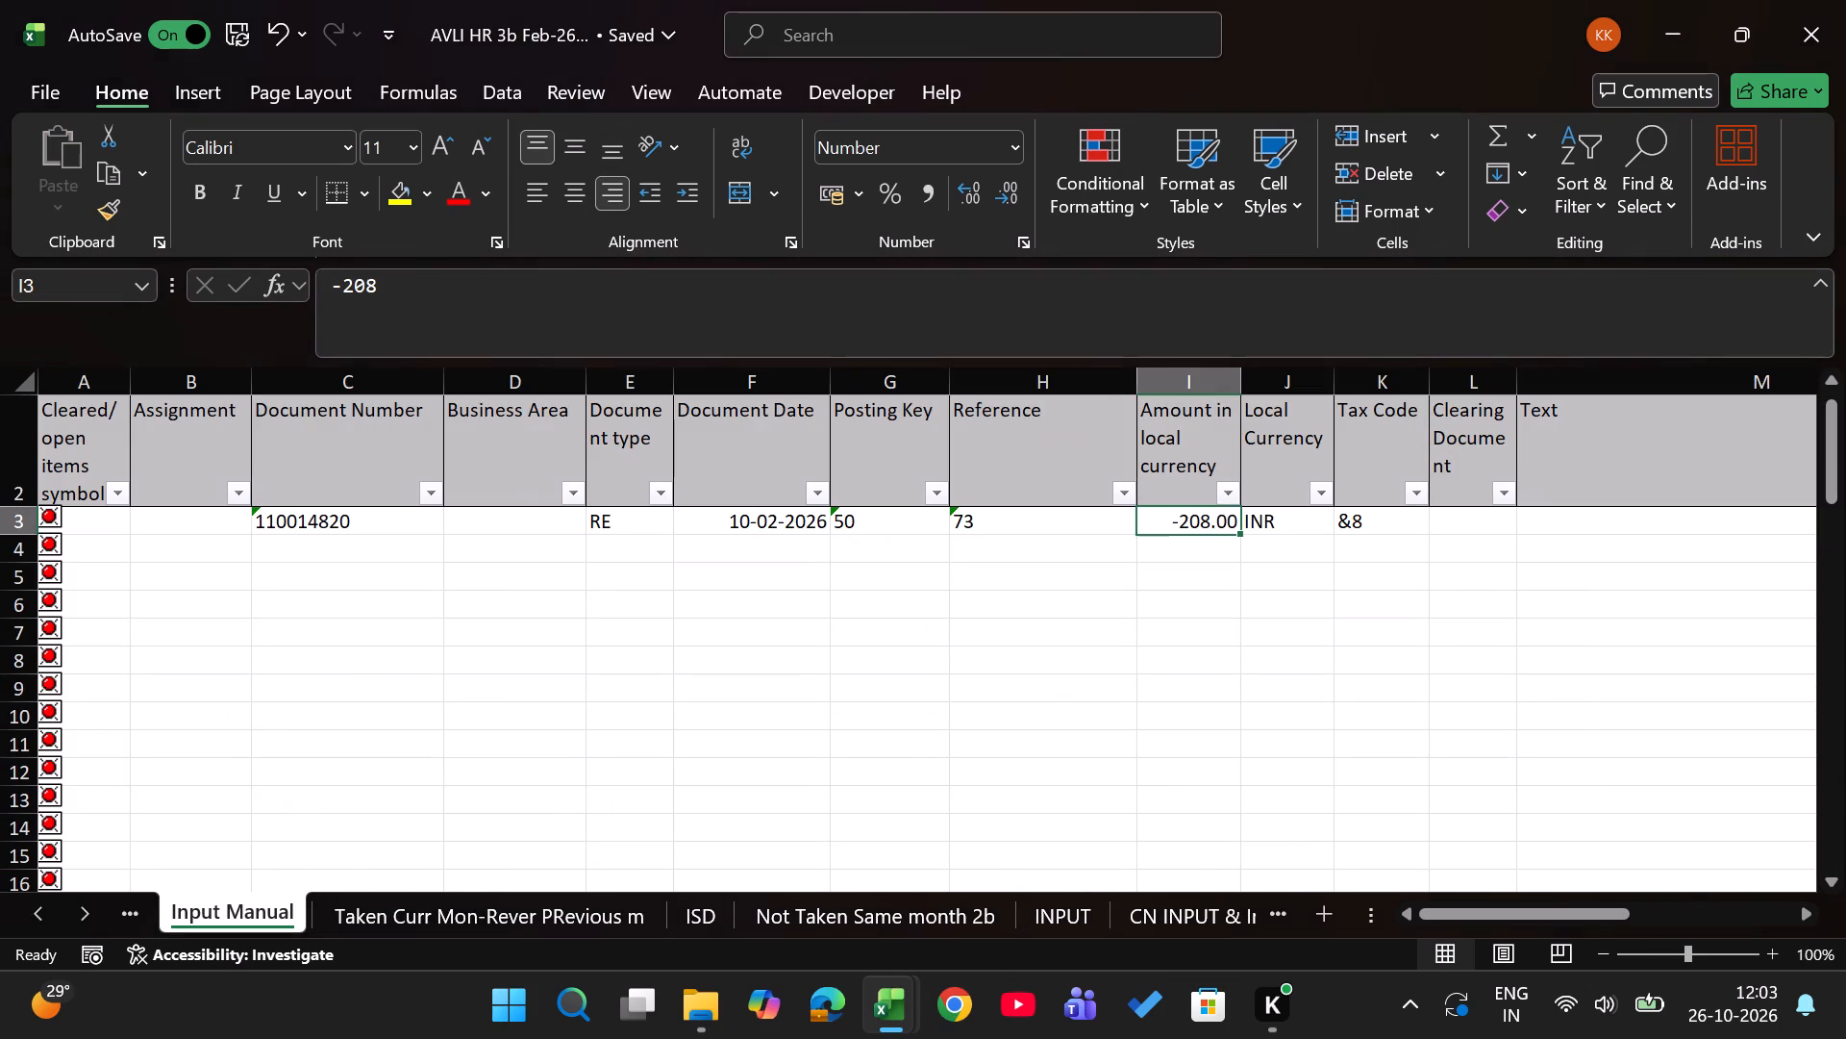
pyautogui.press('Left')
pyautogui.press('Left')
pyautogui.press('Left')
pyautogui.press('Left')
pyautogui.press('Left')
pyautogui.press('Left')
pyautogui.hotkey('ctrl', 'c')
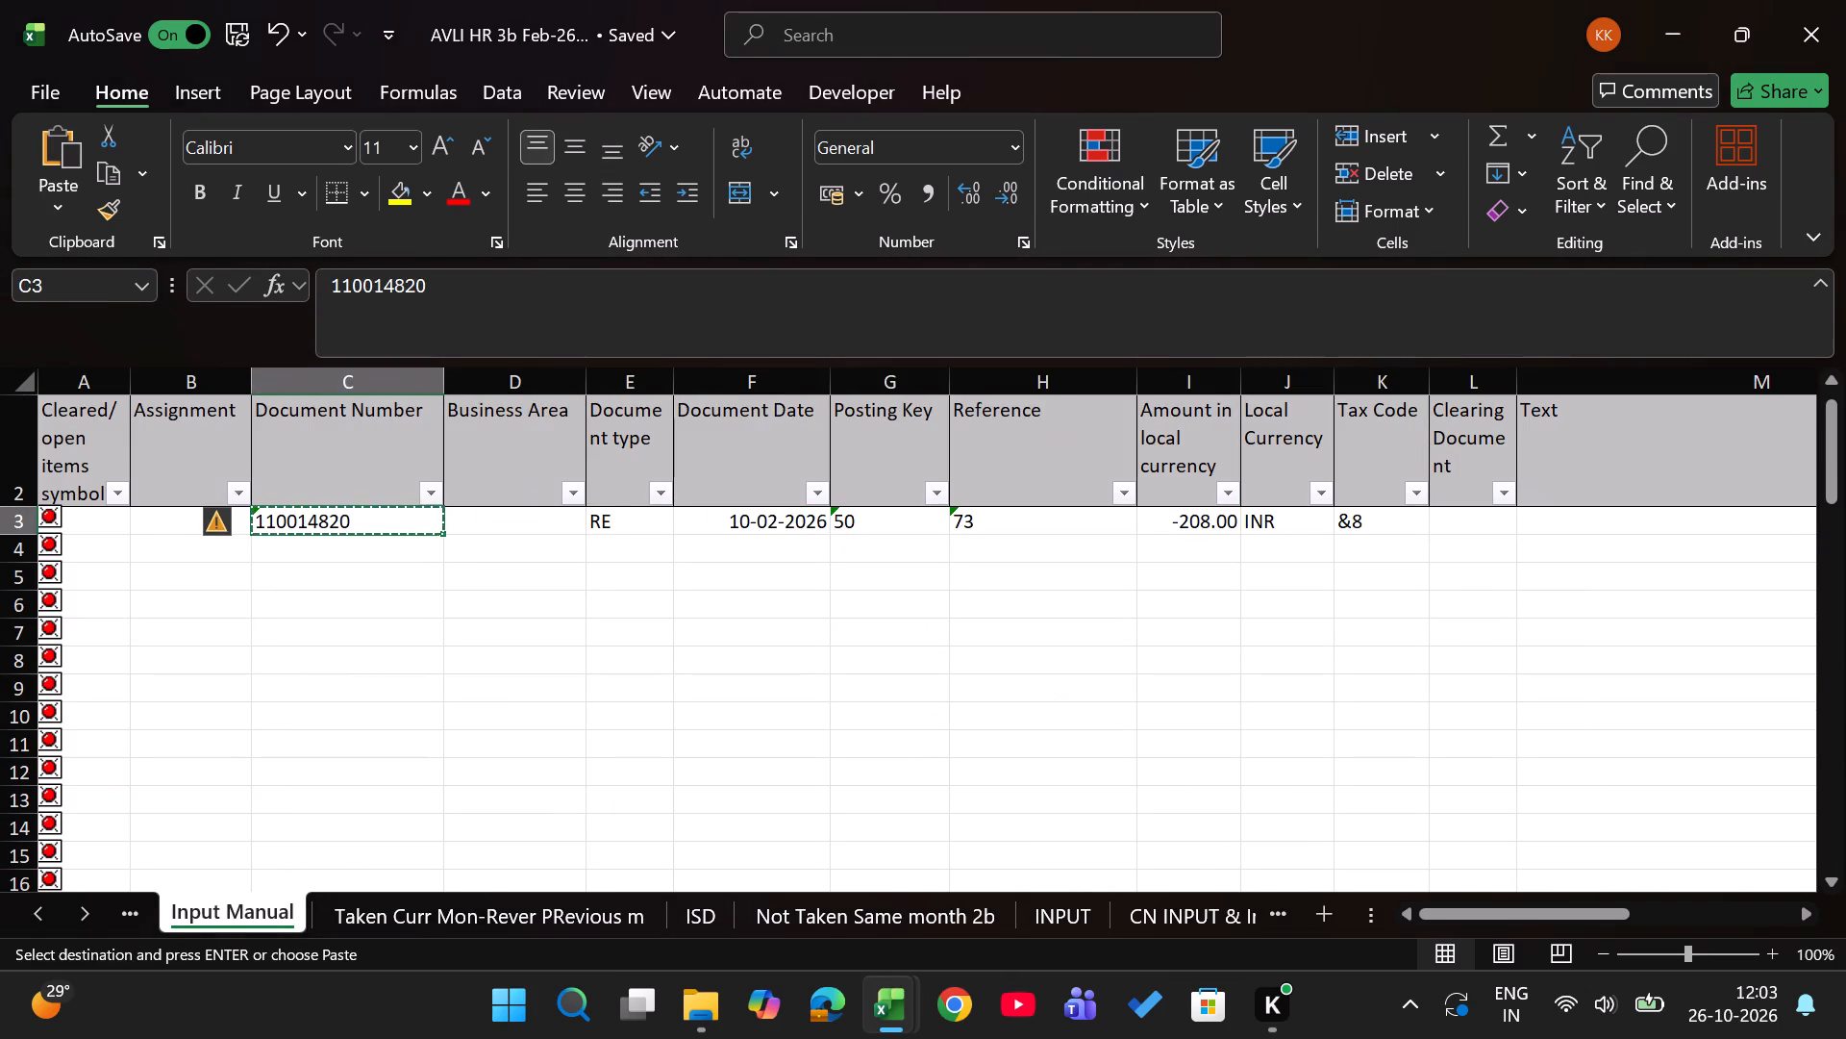
pyautogui.hotkey('alt', 'Tab')
pyautogui.press('Return')
# Examine the Input Manual entry's remaining columns, from reference through posting date, account and GI description to the 2a/current month column.
pyautogui.press('Right')
pyautogui.hotkey('alt', 'Tab')
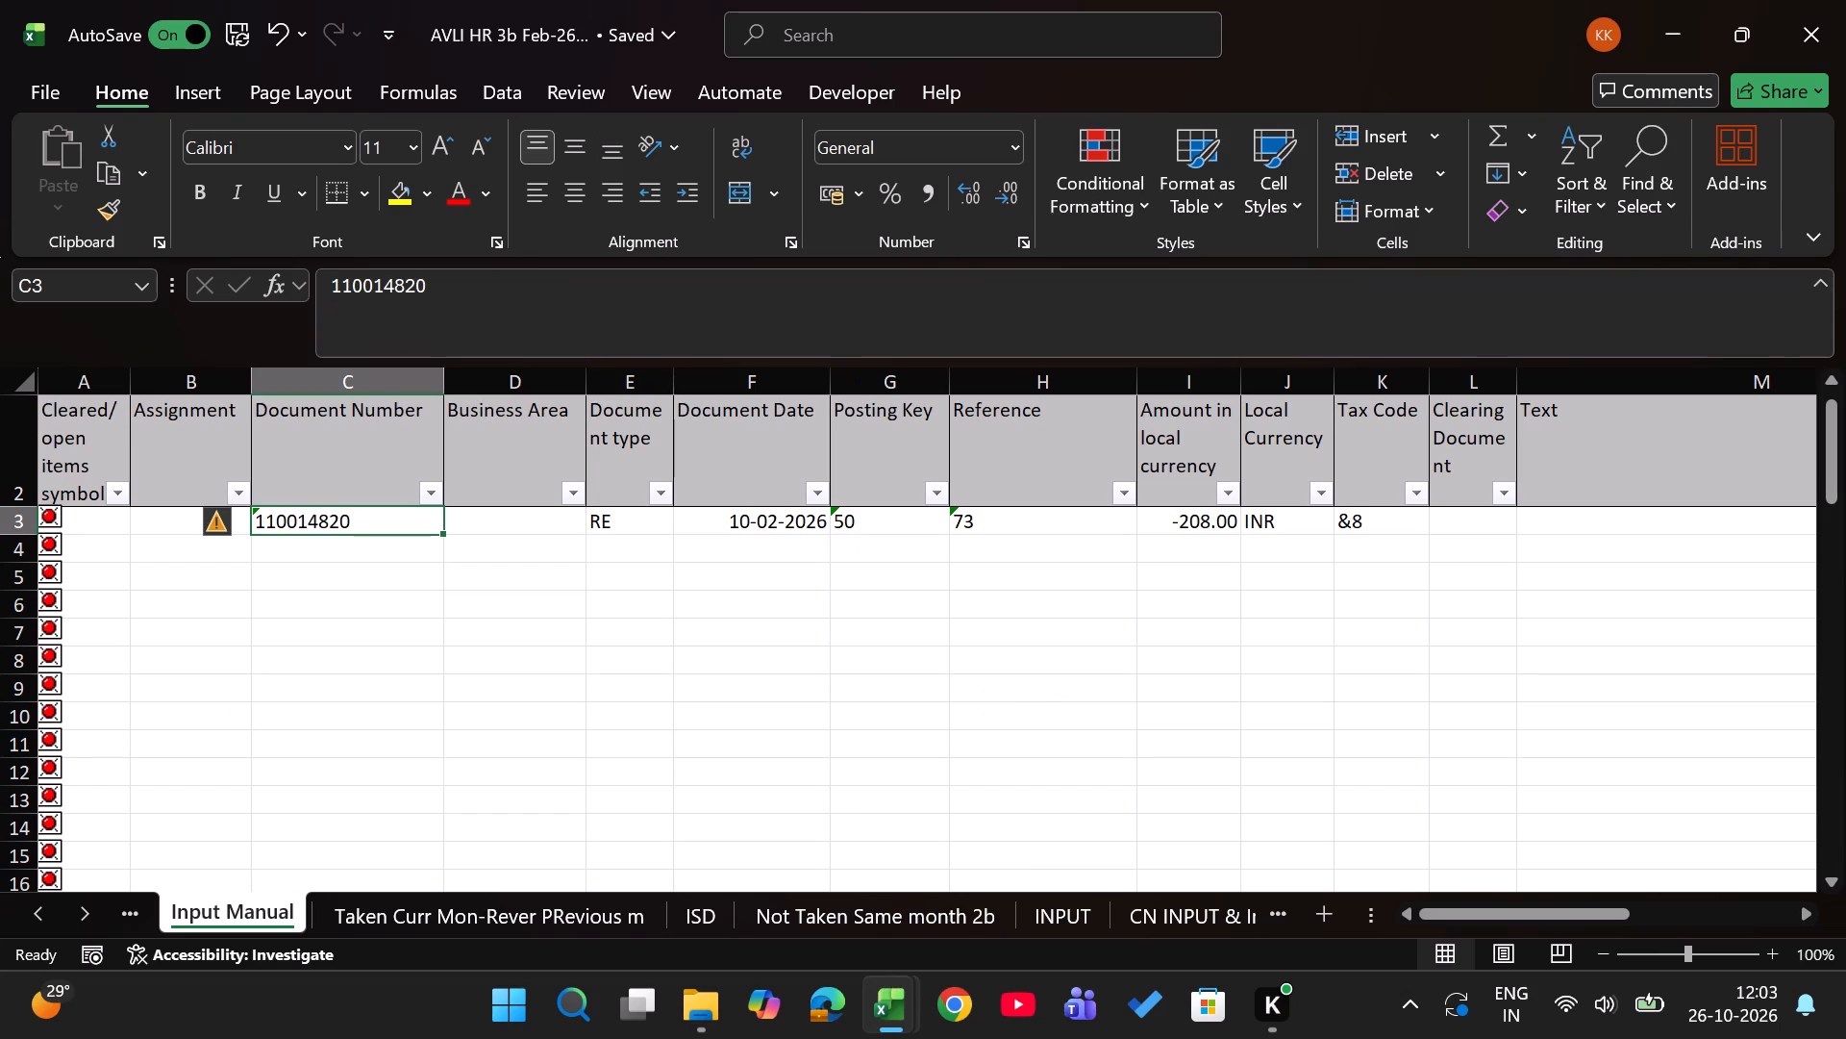
pyautogui.press('Left')
pyautogui.press('Right')
pyautogui.press('Right')
pyautogui.press('Right')
pyautogui.press('Right')
pyautogui.press('Right')
pyautogui.press('Right')
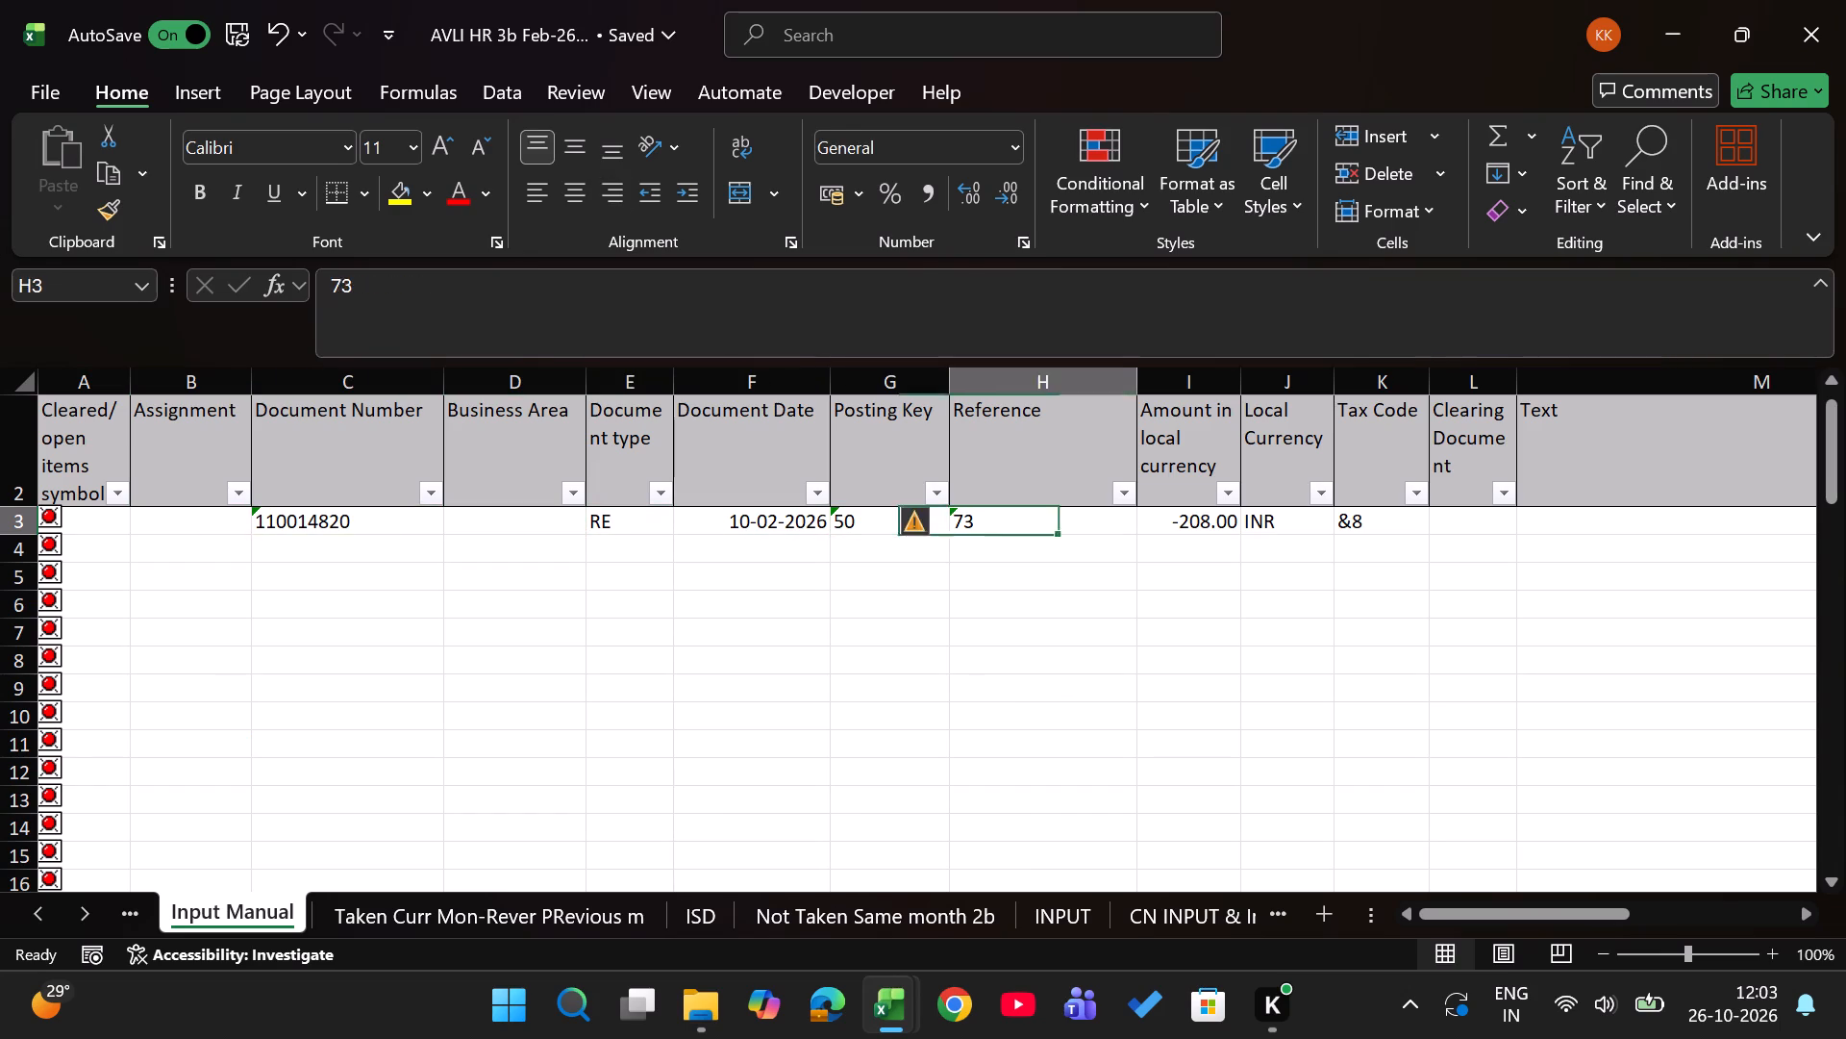
pyautogui.press('Right')
pyautogui.press('Right')
pyautogui.press('Right')
pyautogui.press('Right')
pyautogui.press('Right')
pyautogui.press('Right')
pyautogui.press('Right')
pyautogui.press('Right')
pyautogui.press('Right')
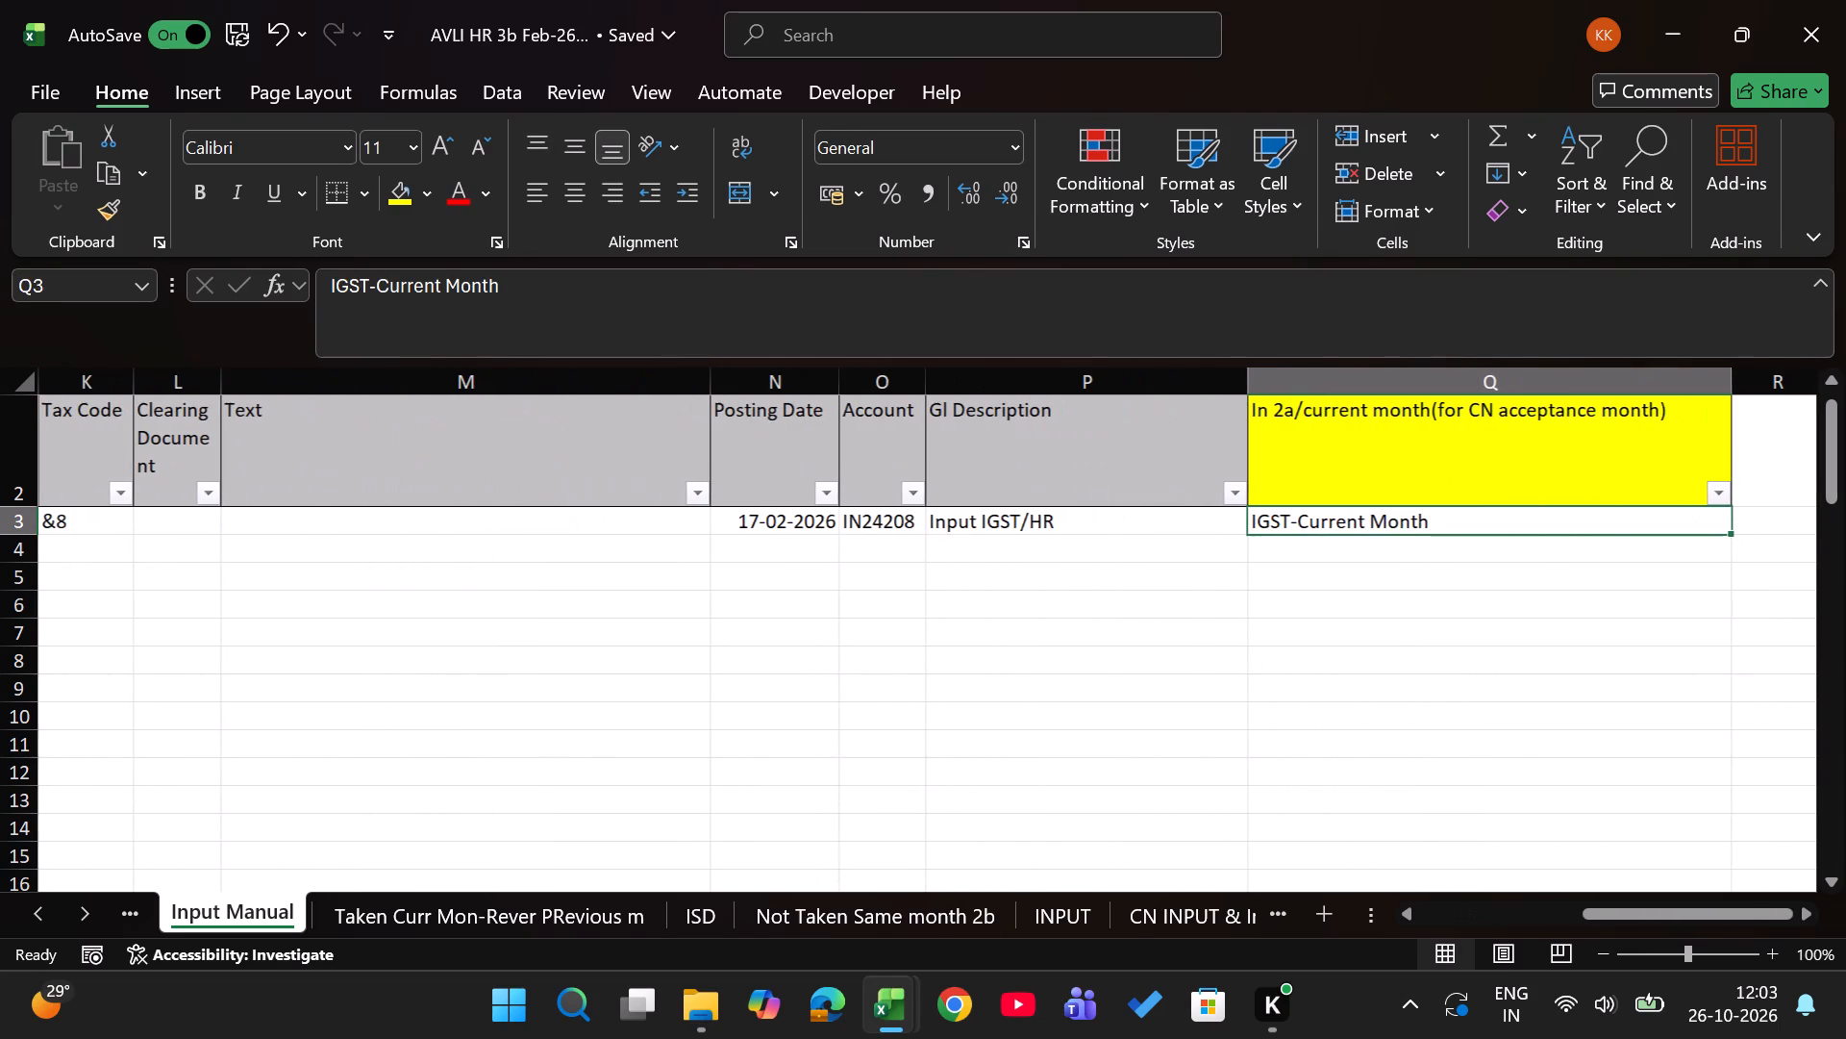
# Examine the Other sheet's columns beyond Company Code around row 43850, comparing the new entry with the filled rows above.
pyautogui.hotkey('alt', 'Tab')
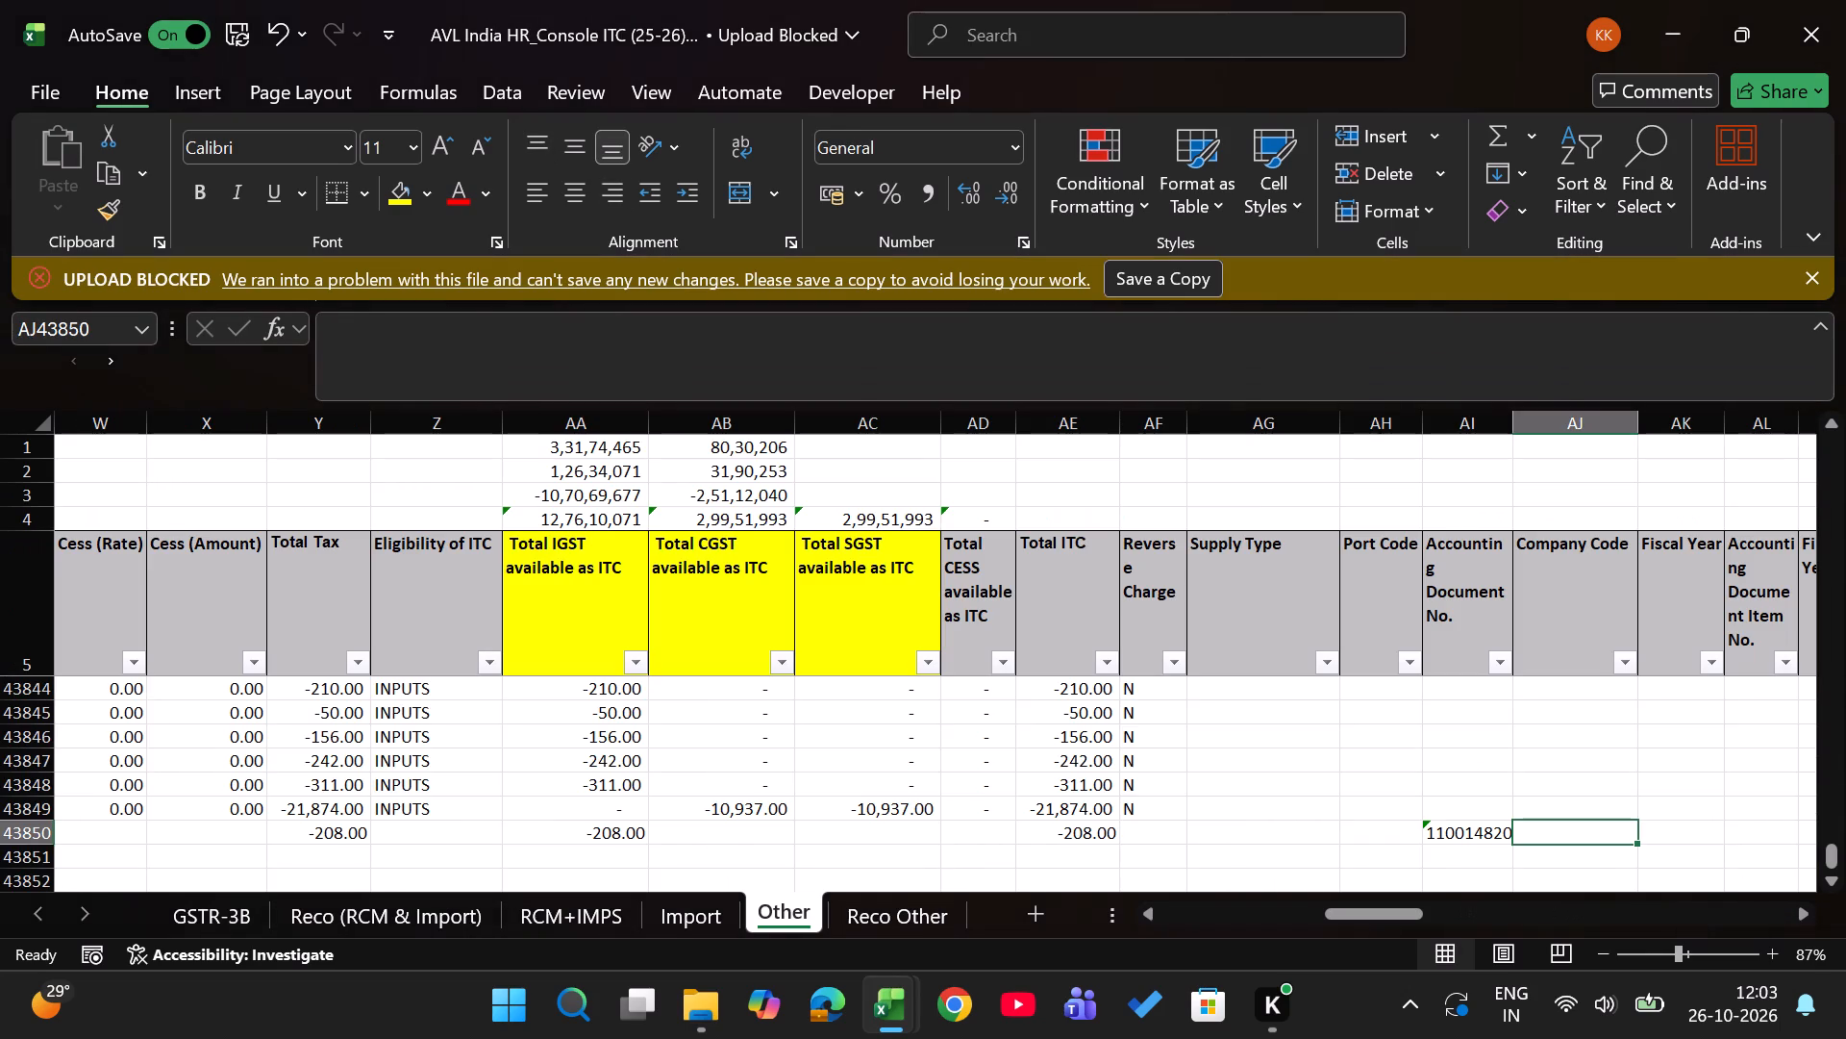
pyautogui.press('Right')
pyautogui.press('Right')
pyautogui.press('Right')
pyautogui.press('Left')
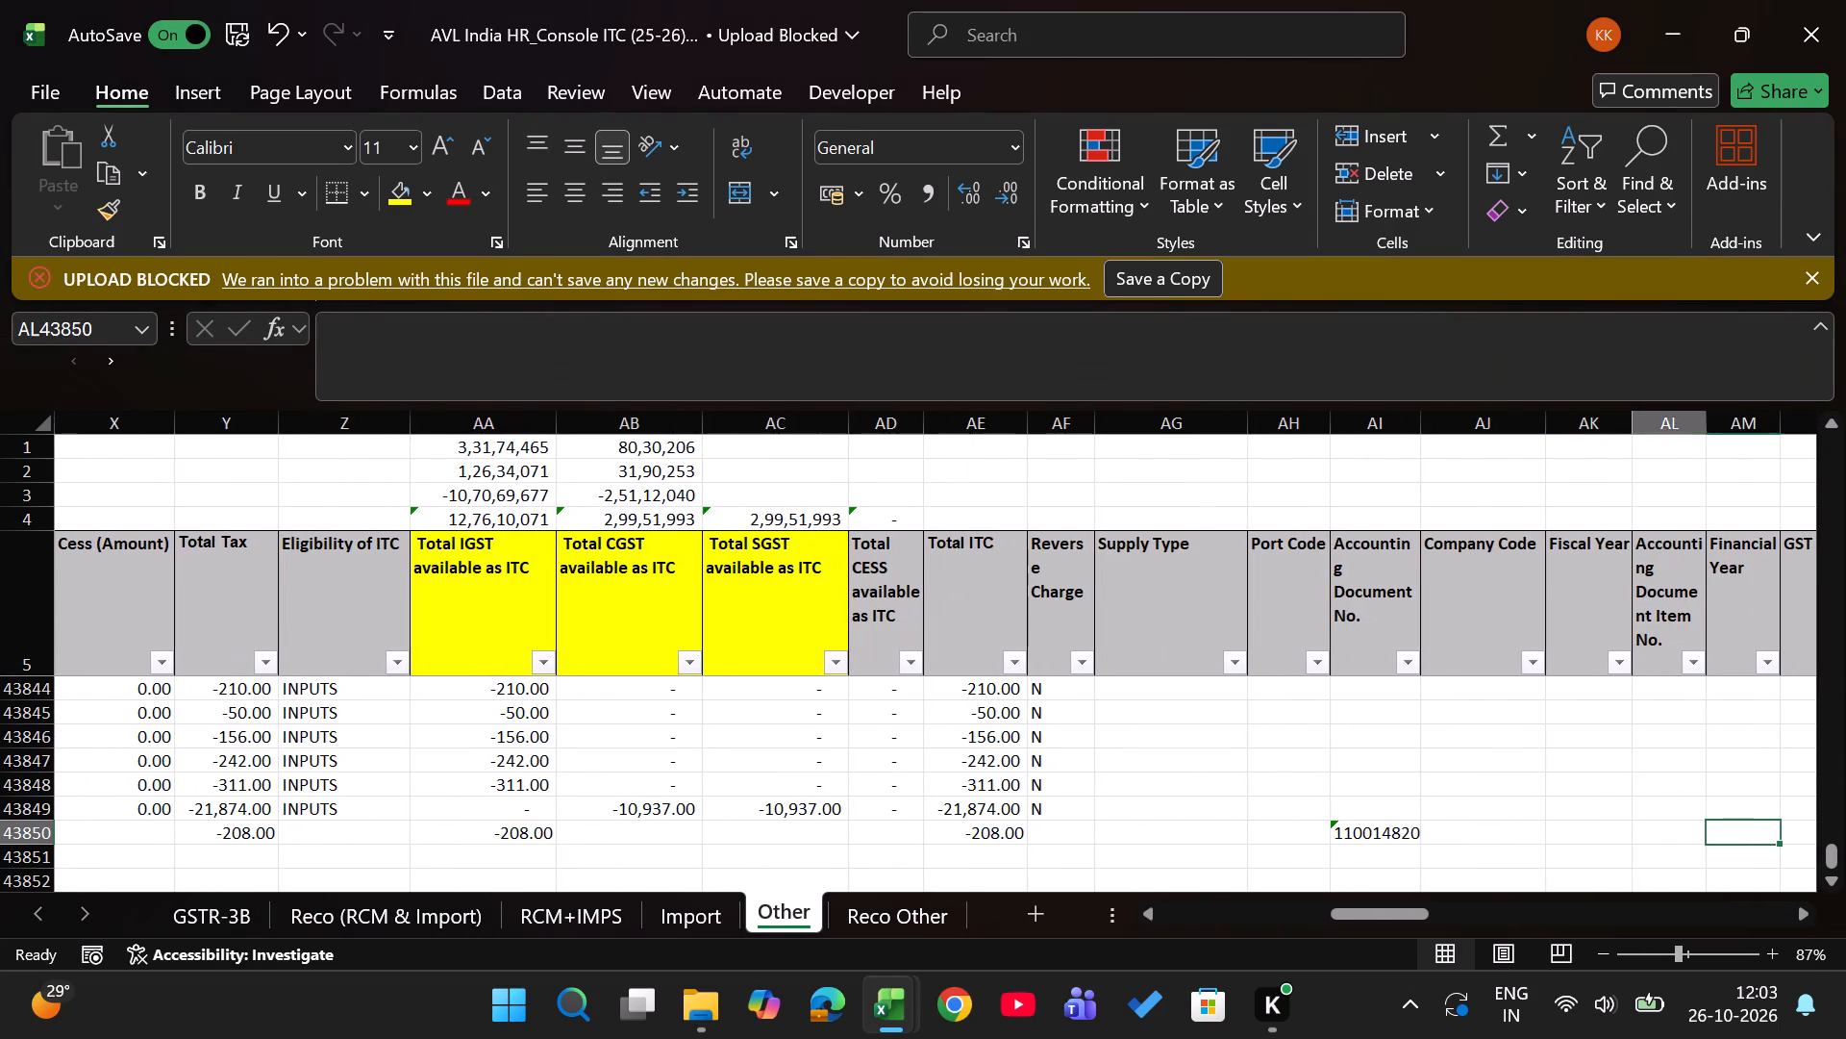
pyautogui.press('Left')
pyautogui.press('Right')
pyautogui.press('Right')
pyautogui.press('Right')
pyautogui.press('Right')
pyautogui.press('Right')
pyautogui.press('Right')
pyautogui.press('Right')
pyautogui.press('Right')
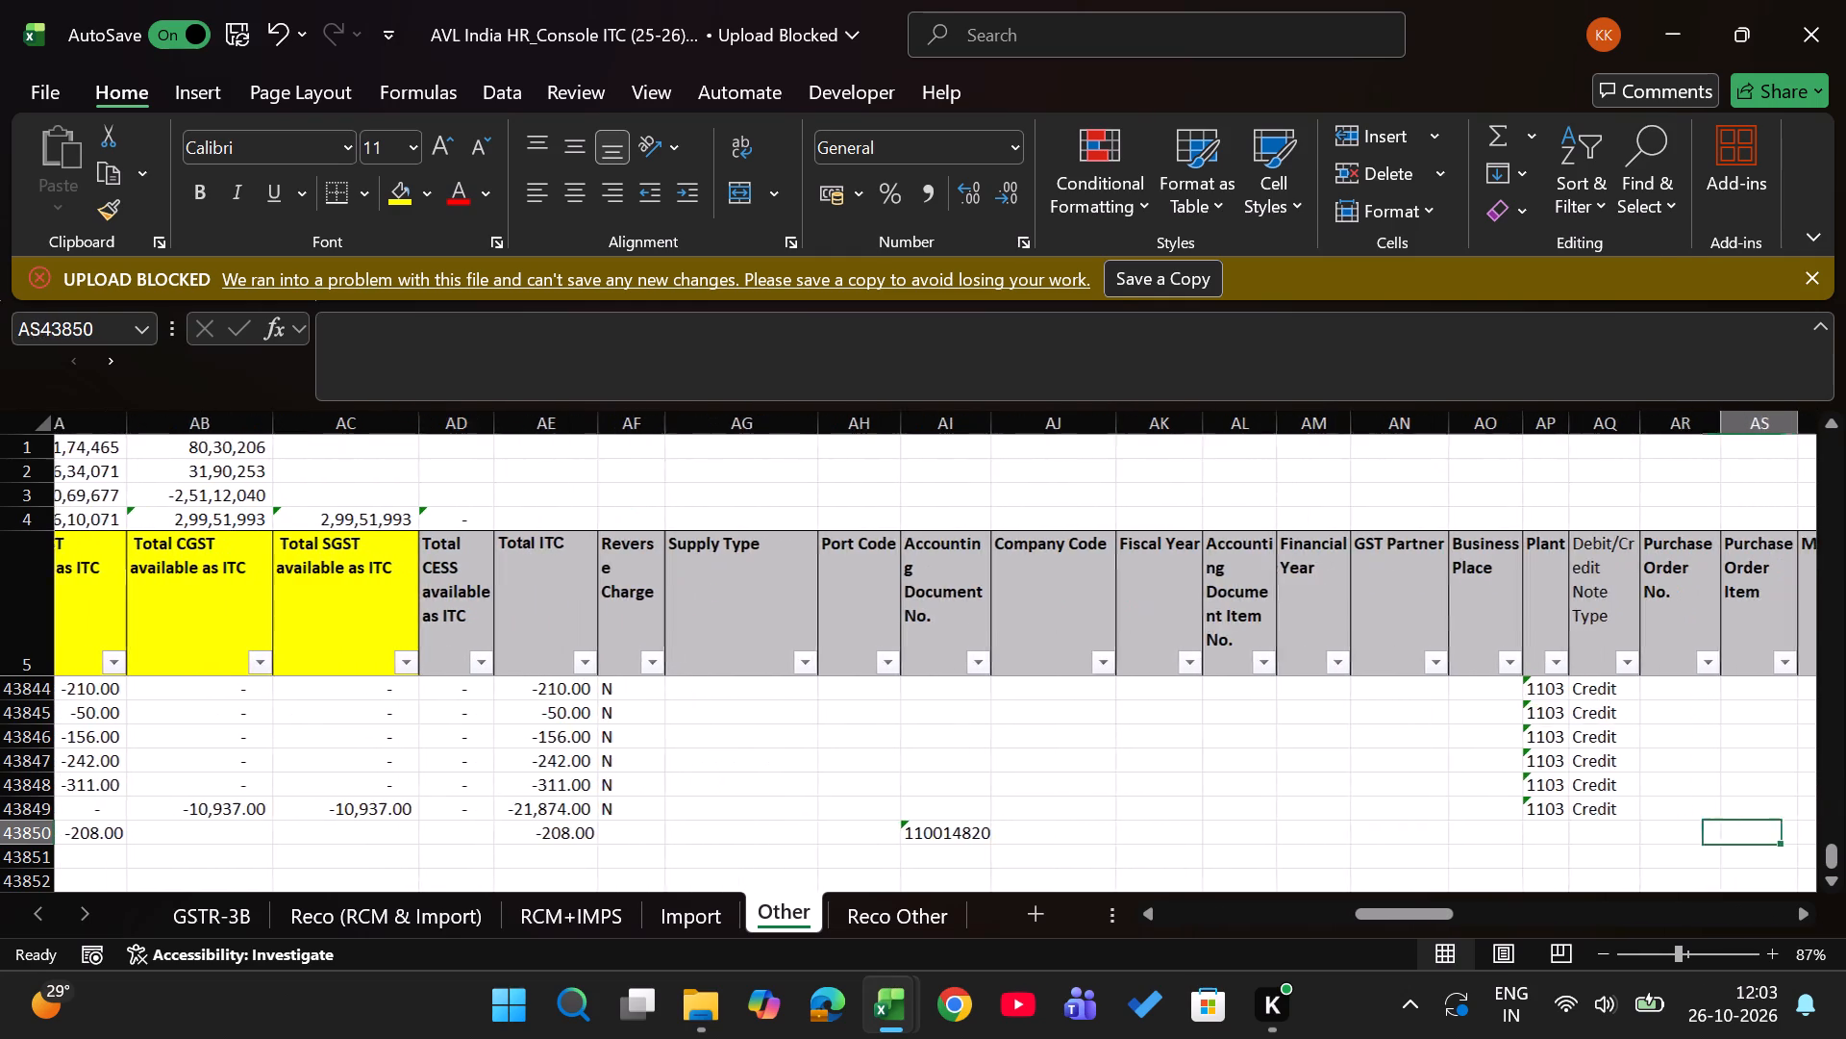
pyautogui.press('Right')
pyautogui.press('Right')
pyautogui.press('Left')
pyautogui.press('Left')
pyautogui.press('Left')
pyautogui.press('Left')
pyautogui.press('Left')
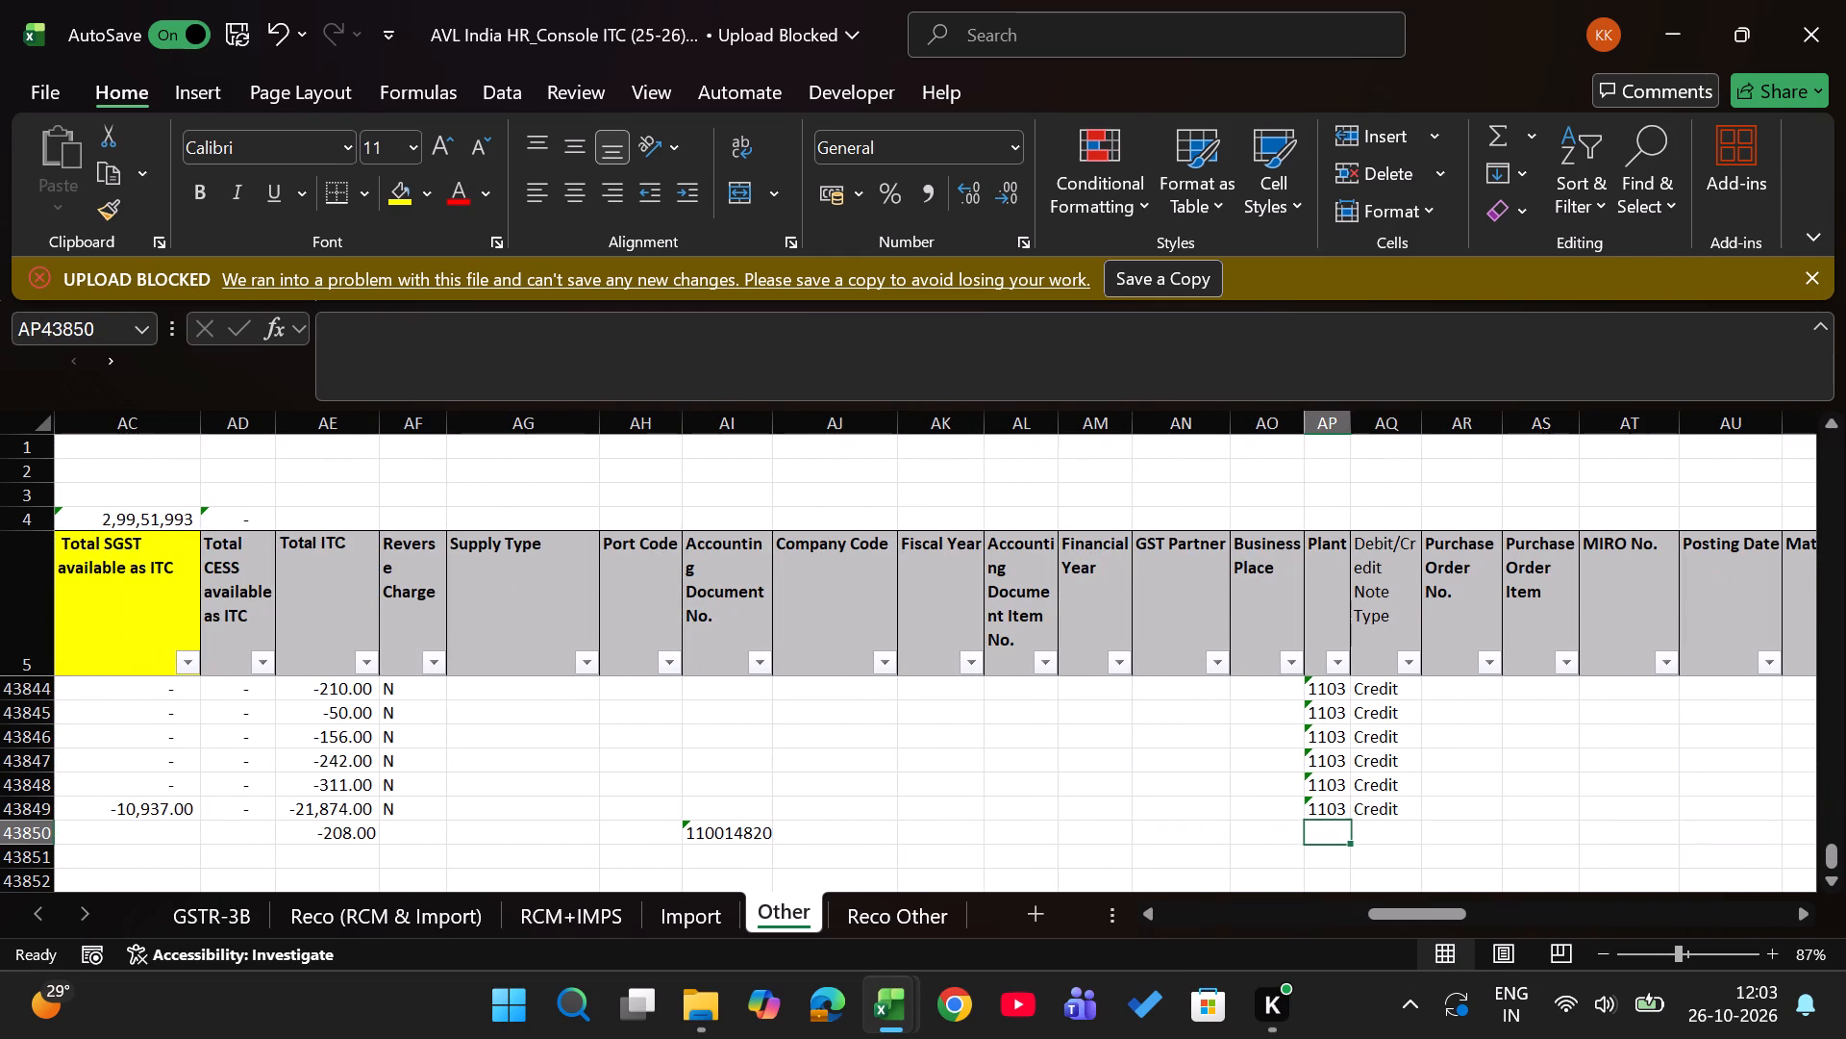
# Copy the Feb-26 input availed month and Month values from row 43849 into row 43850 of the Other sheet.
pyautogui.hotkey('ctrl', 'Left')
pyautogui.hotkey('ctrl', 'Left')
pyautogui.hotkey('ctrl', 'Left')
pyautogui.hotkey('ctrl', 'Left')
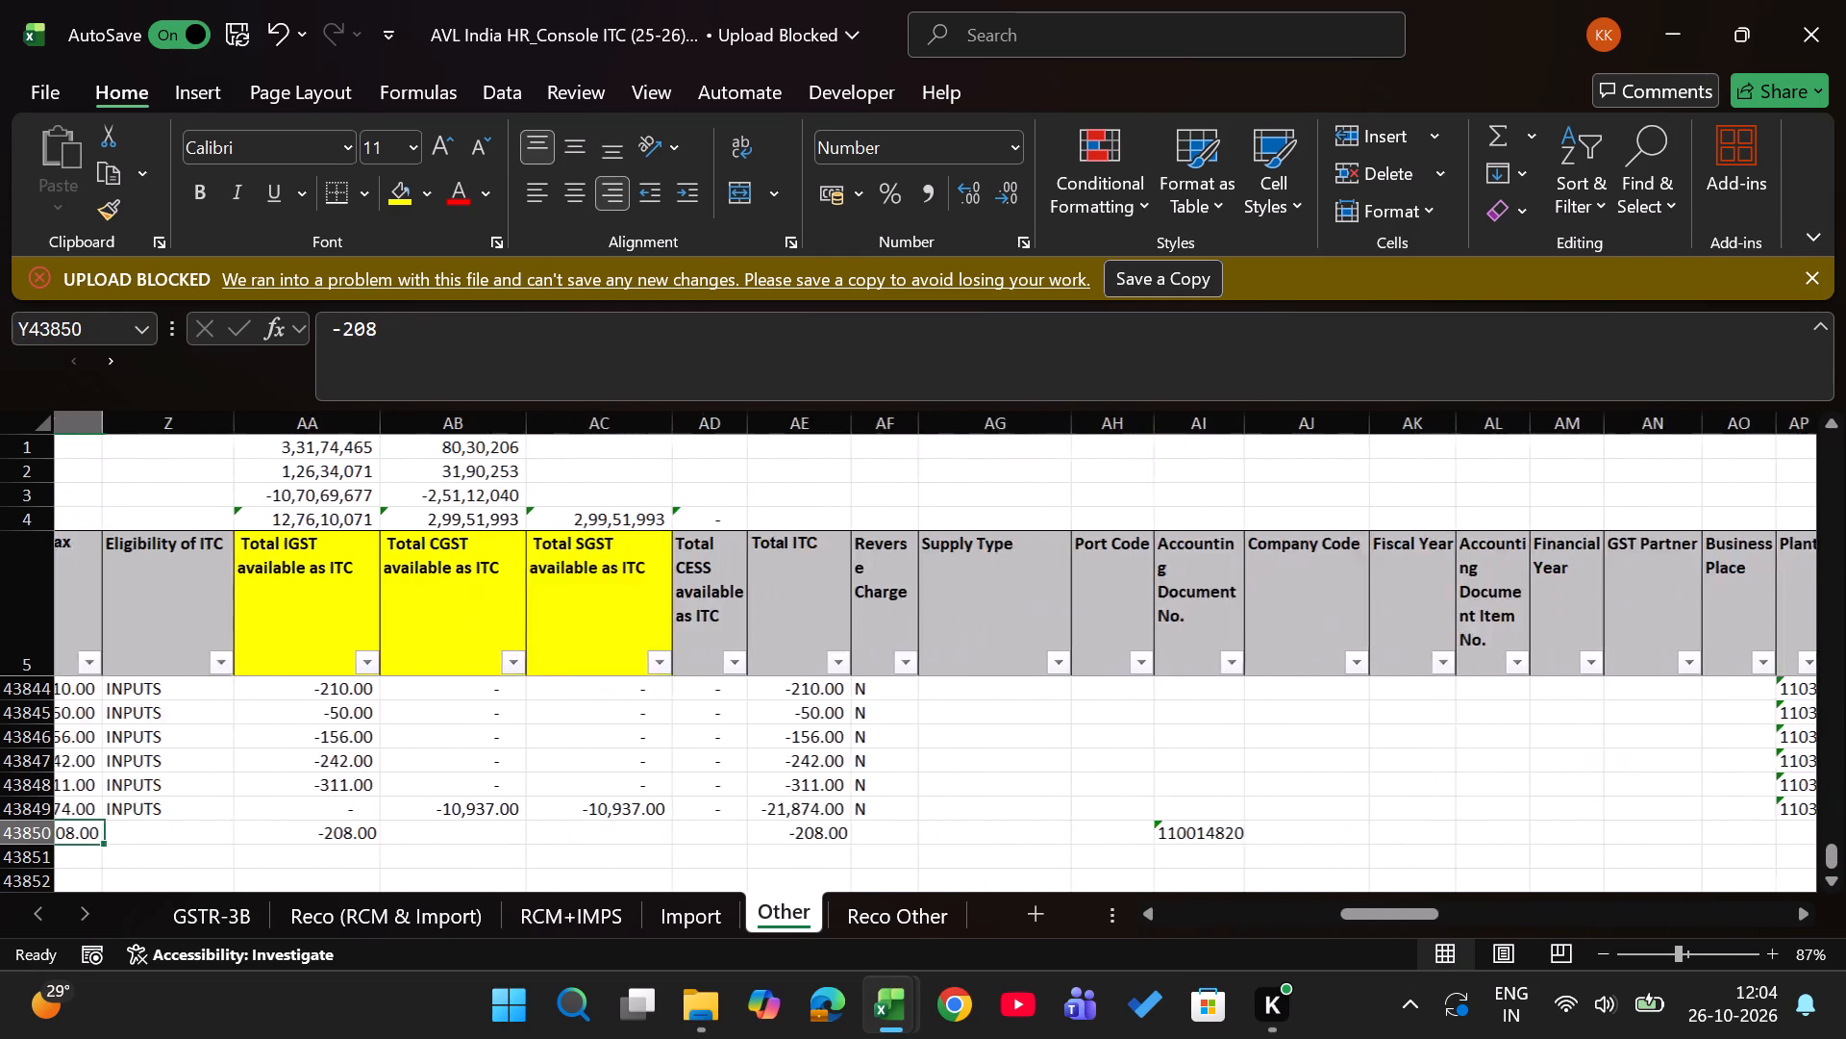
pyautogui.hotkey('ctrl', 'Left')
pyautogui.hotkey('ctrl', 'Left')
pyautogui.hotkey('ctrl', 'Left')
pyautogui.hotkey('ctrl', 'Left')
pyautogui.hotkey('ctrl', 'Left')
pyautogui.press('Right')
pyautogui.press('Up')
pyautogui.press('Left')
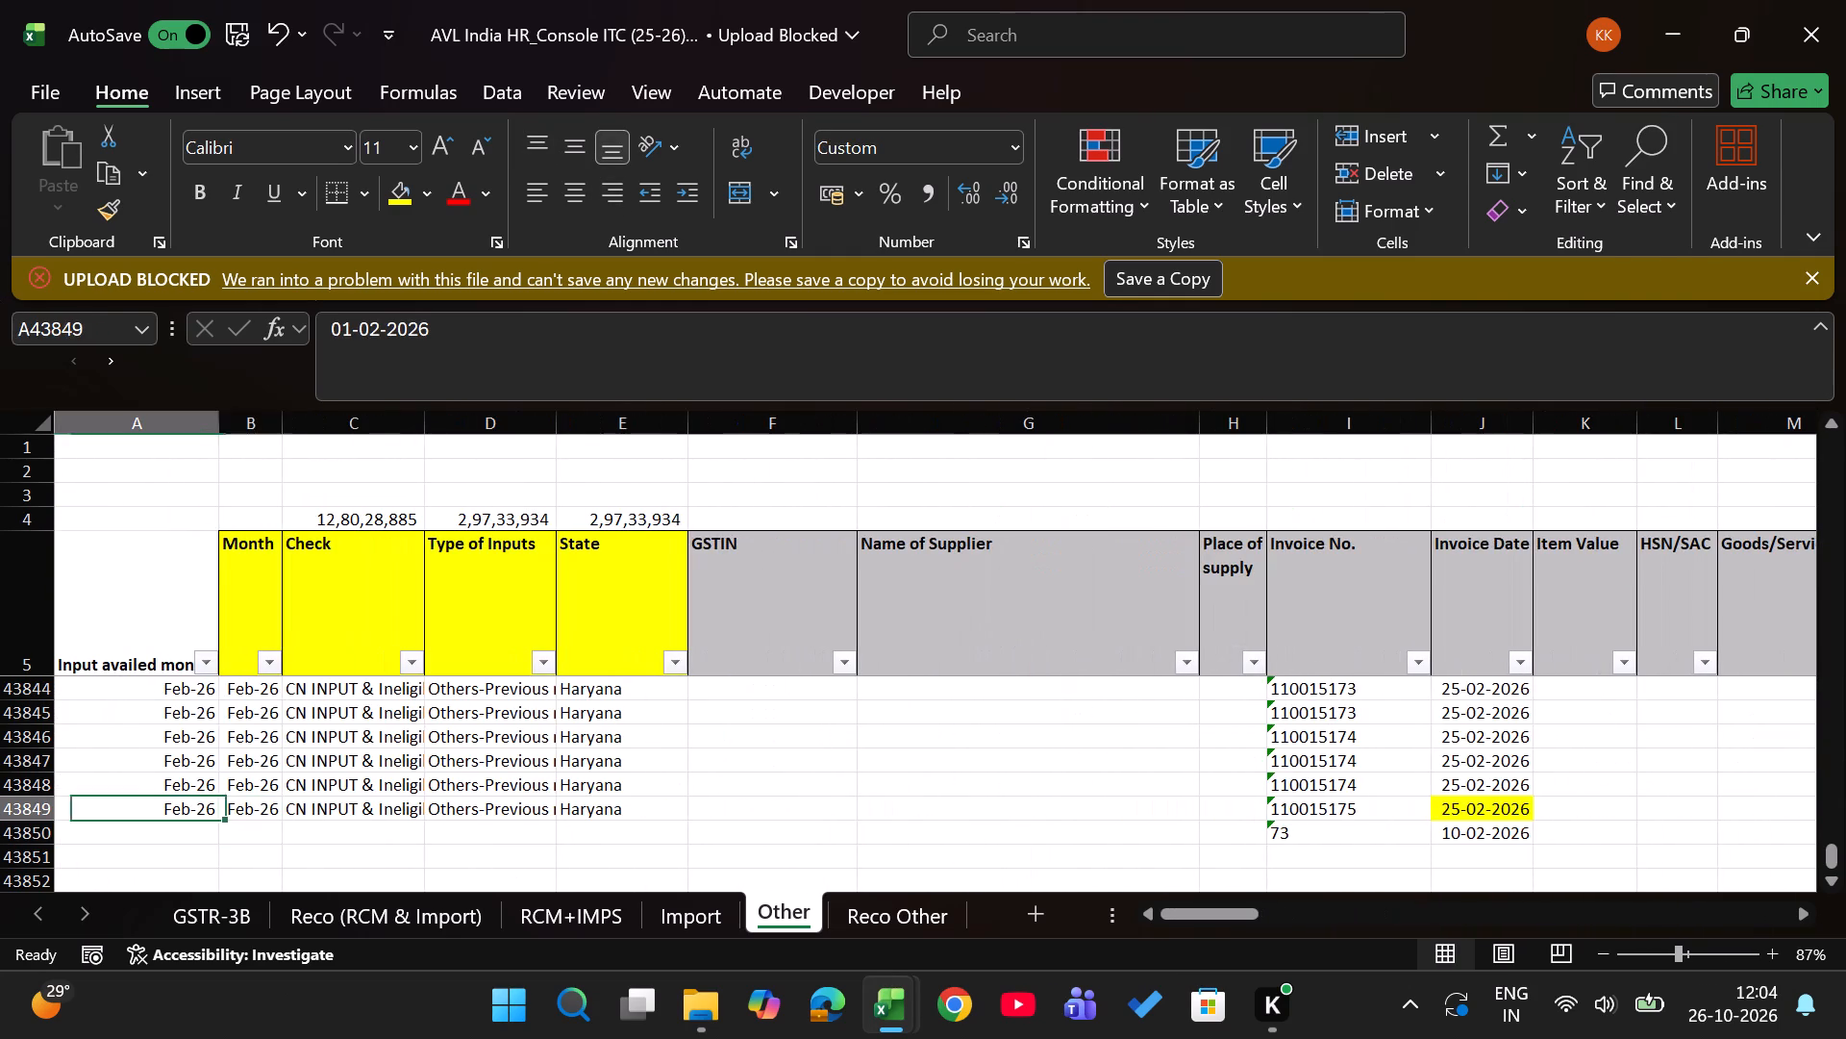
pyautogui.hotkey('shift', 'Right')
pyautogui.hotkey('ctrl', 'c')
pyautogui.press('Down')
pyautogui.press('Return')
# Copy the State value Haryana from row 43849 into row 43850.
pyautogui.press('Right')
pyautogui.press('Right')
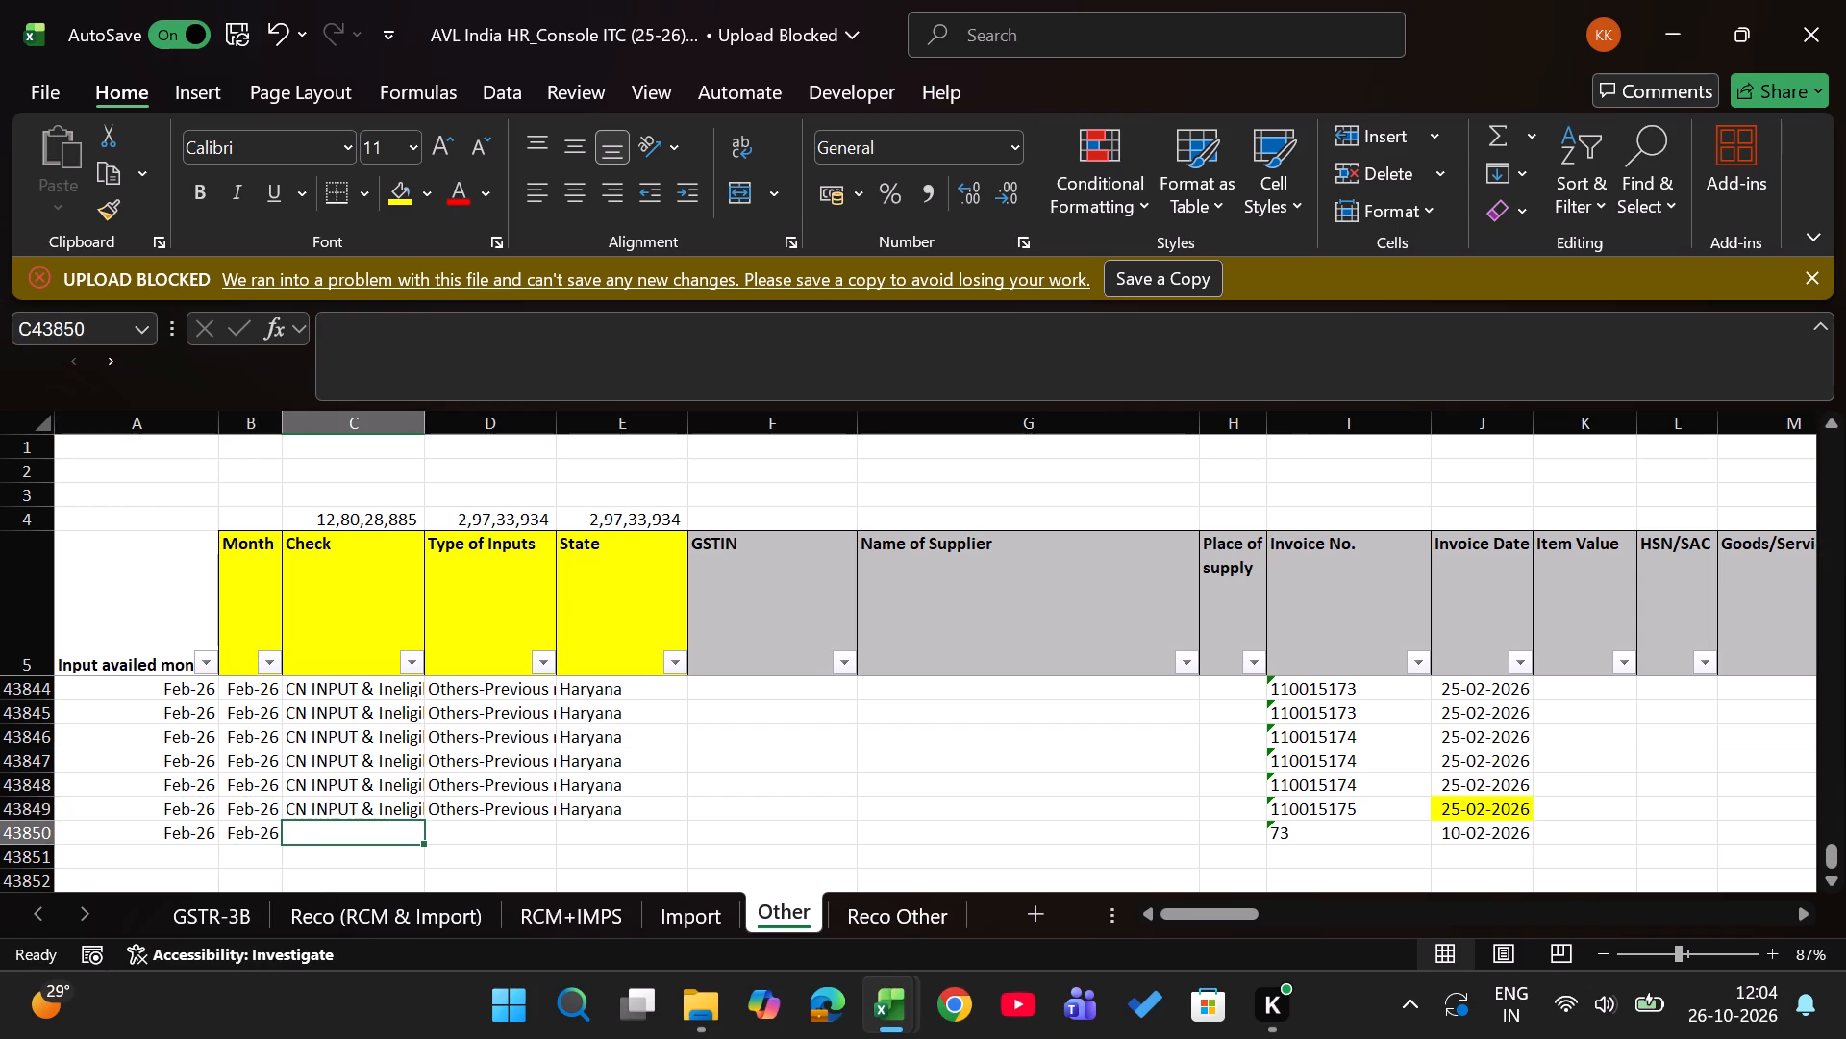
pyautogui.press('Right')
pyautogui.press('Right')
pyautogui.press('Up')
pyautogui.hotkey('ctrl', 'c')
pyautogui.press('Down')
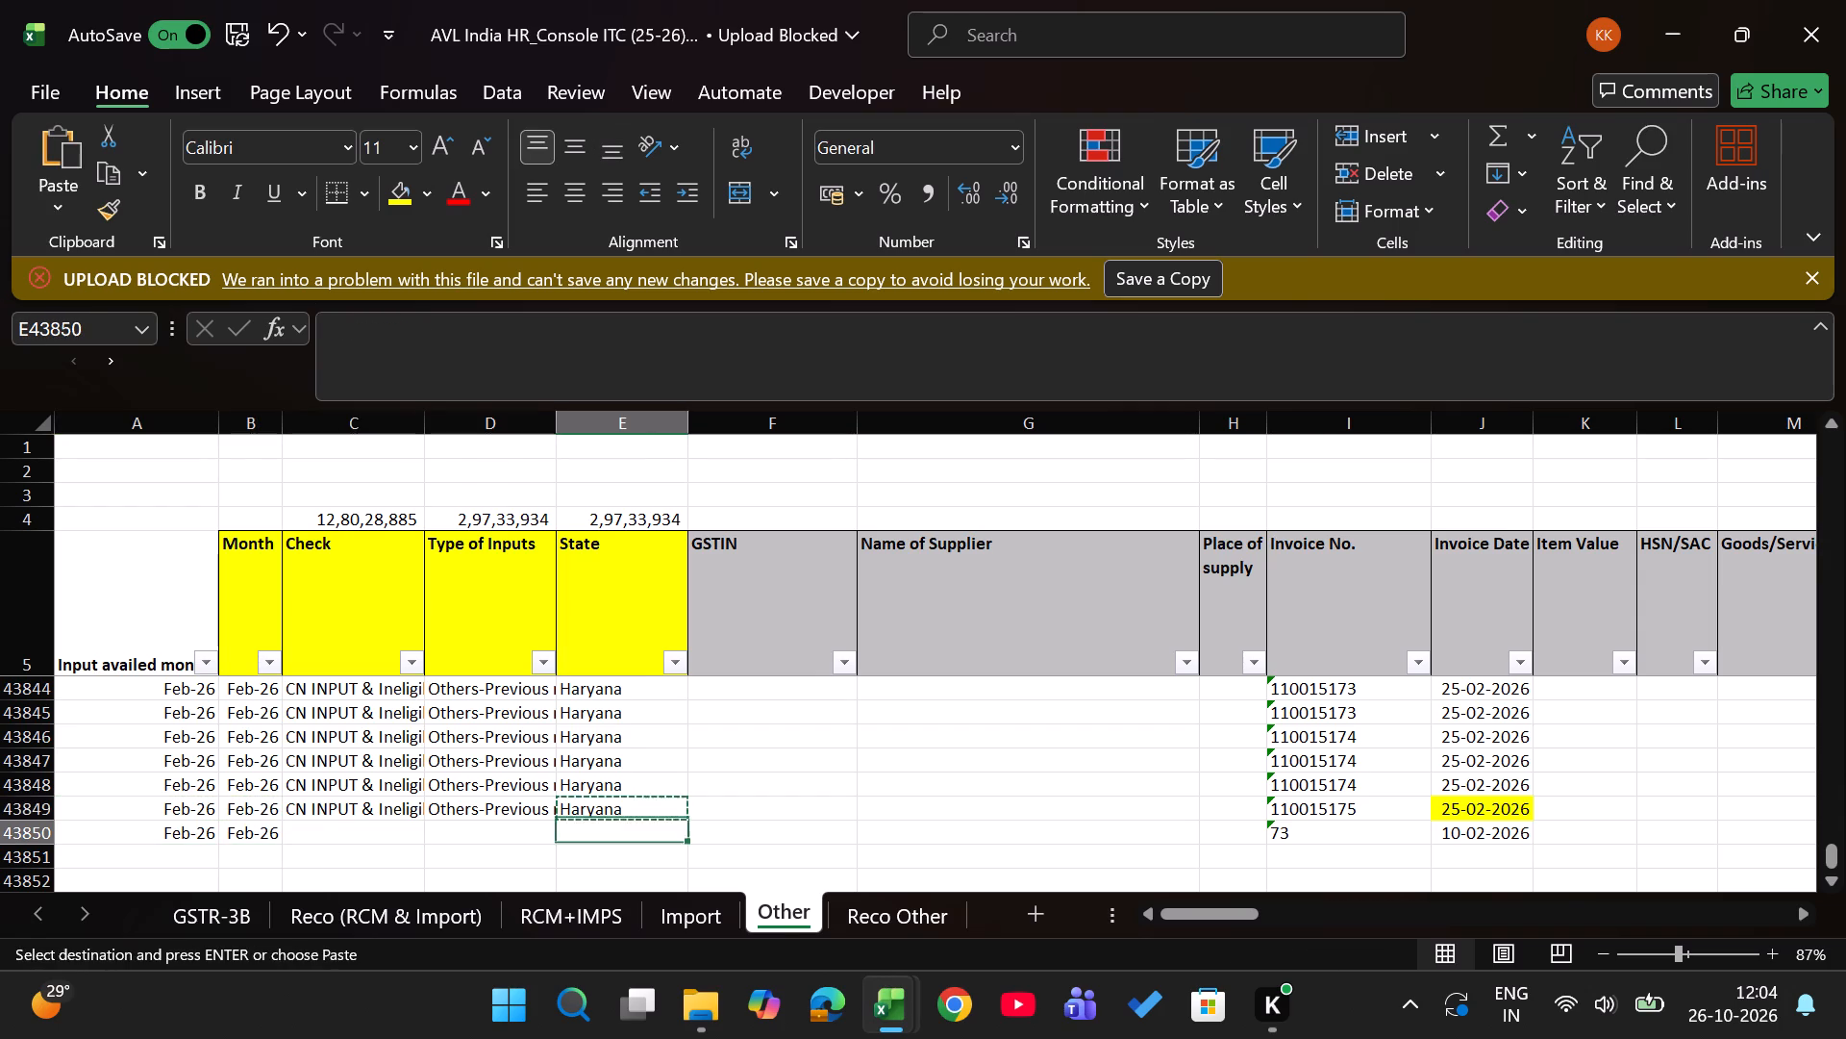
pyautogui.press('Return')
# Choose Input mannual as the Check value in row 43850 and copy it into Type of Inputs.
pyautogui.press('Left')
pyautogui.press('Left')
pyautogui.hotkey('alt', 'Down')
pyautogui.press('Down')
pyautogui.press('Down')
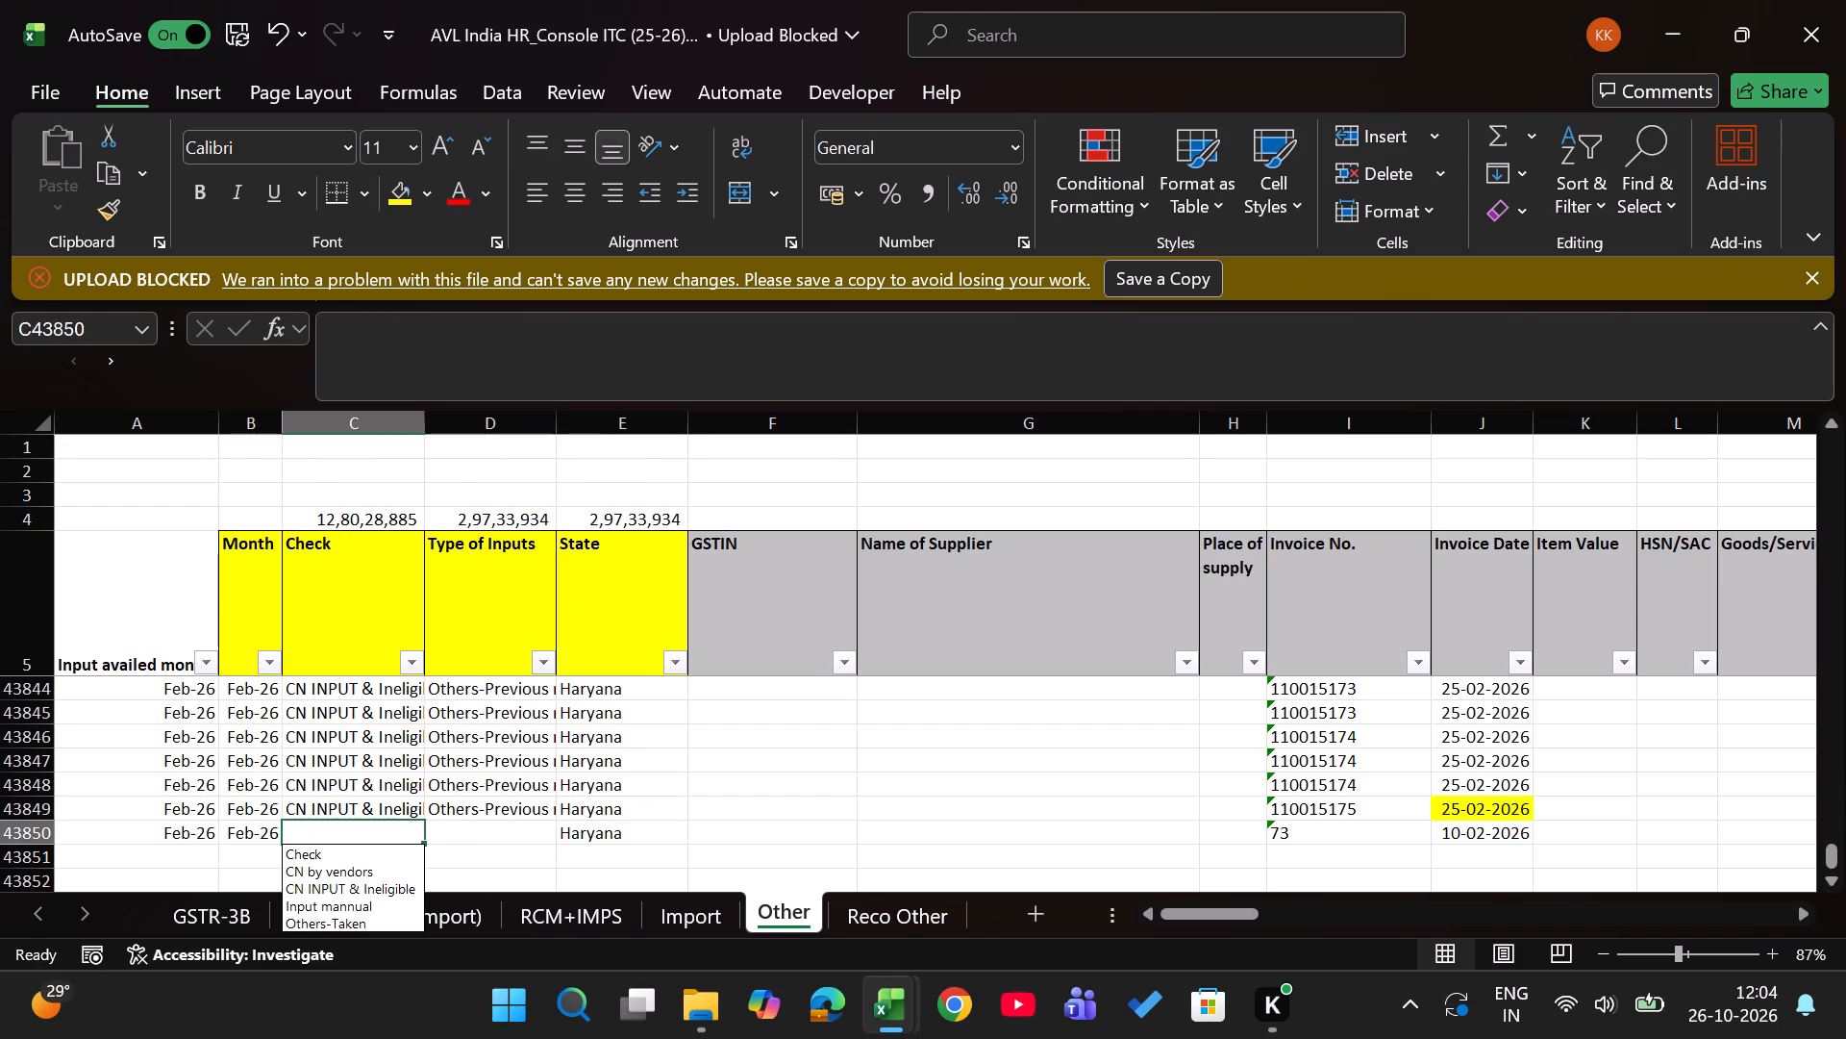
pyautogui.press('Down')
pyautogui.press('Down')
pyautogui.press('Return')
pyautogui.hotkey('ctrl', 'c')
pyautogui.press('Right')
pyautogui.press('Return')
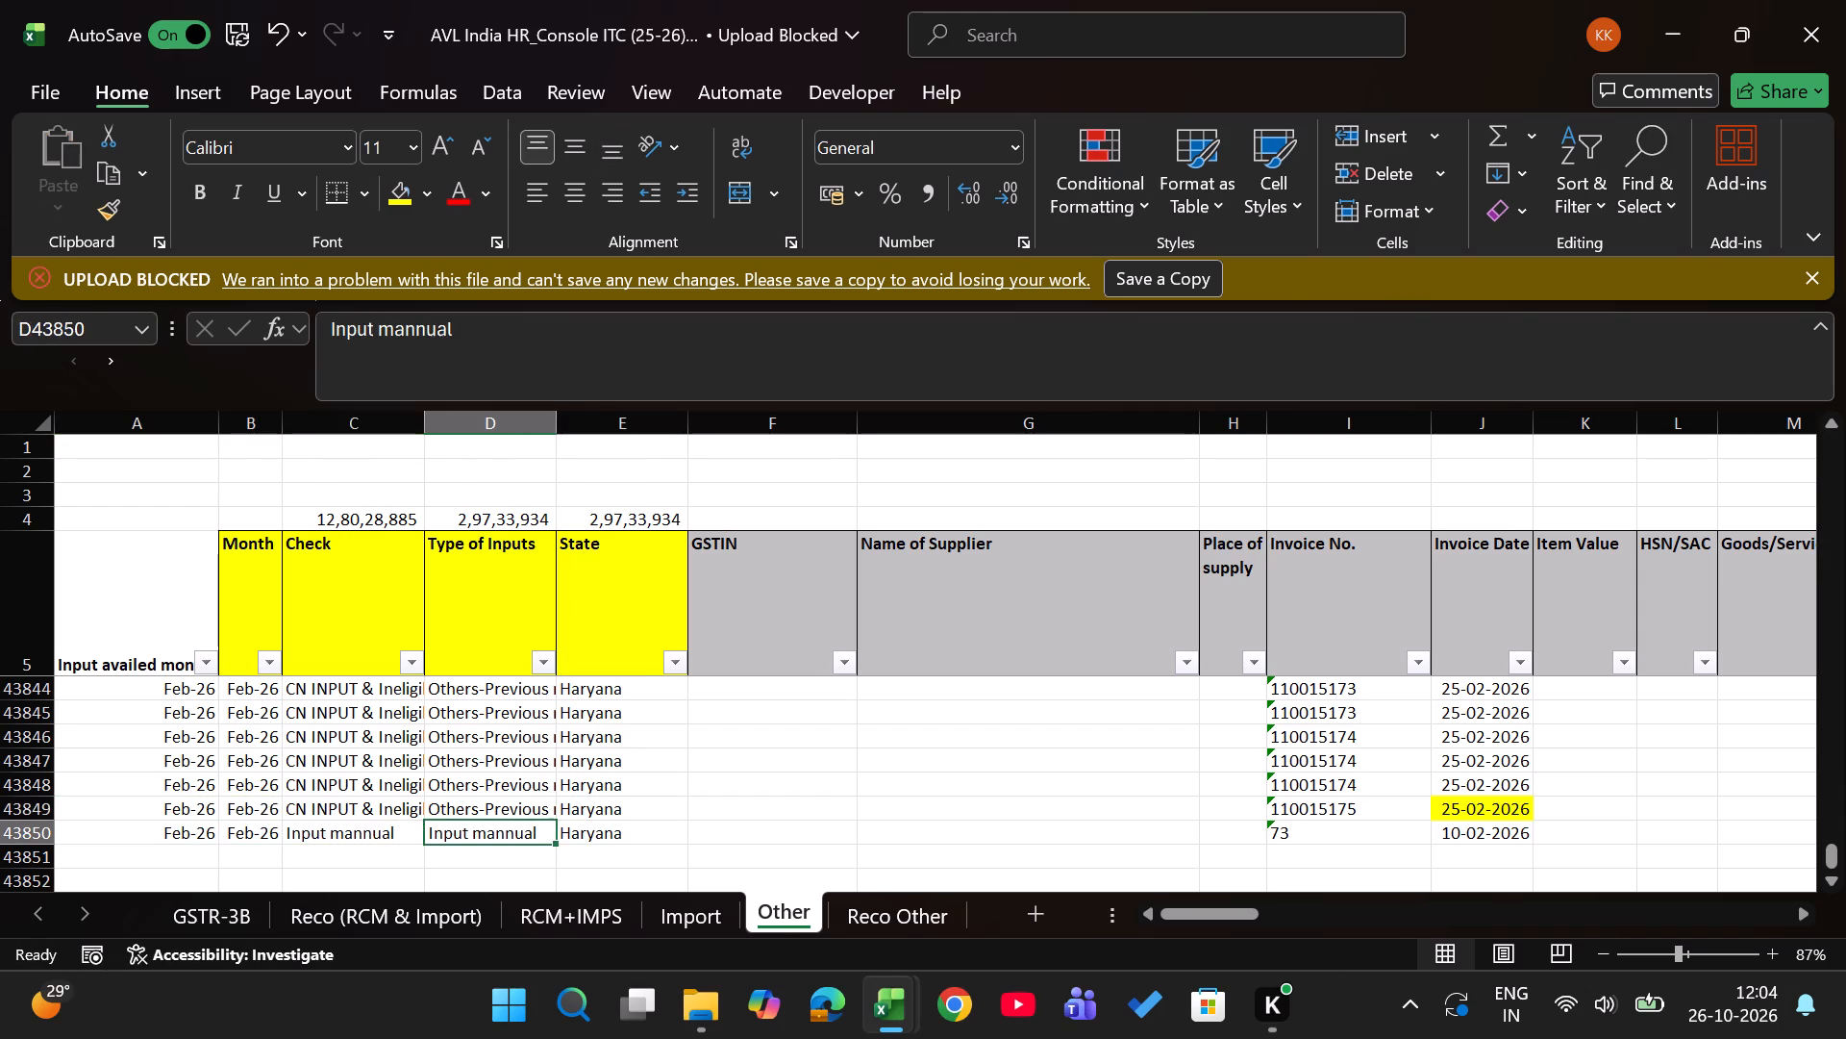
# Check the Feb-26 differences on the Reco Other sheet.
pyautogui.hotkey('ctrl', 'pagedown')
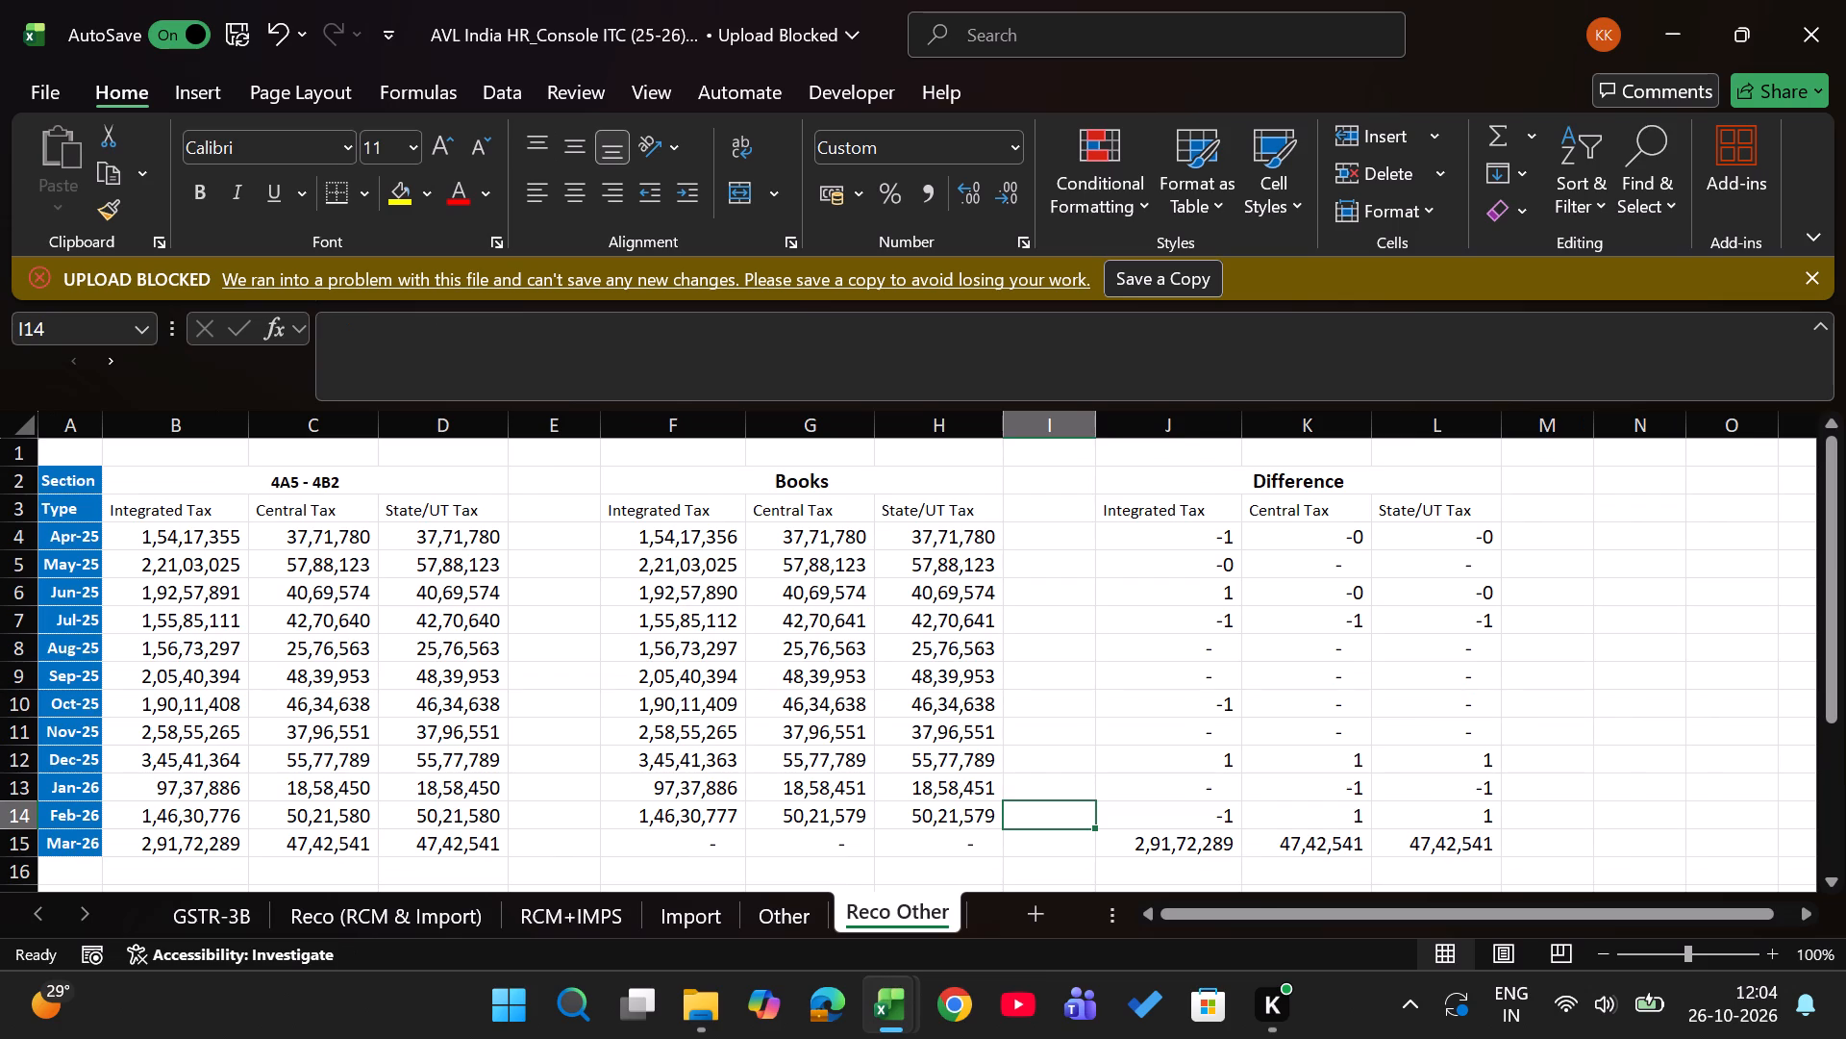
# Close the AVLI HR 3b Feb-26 workbook.
pyautogui.hotkey('alt', 'Tab')
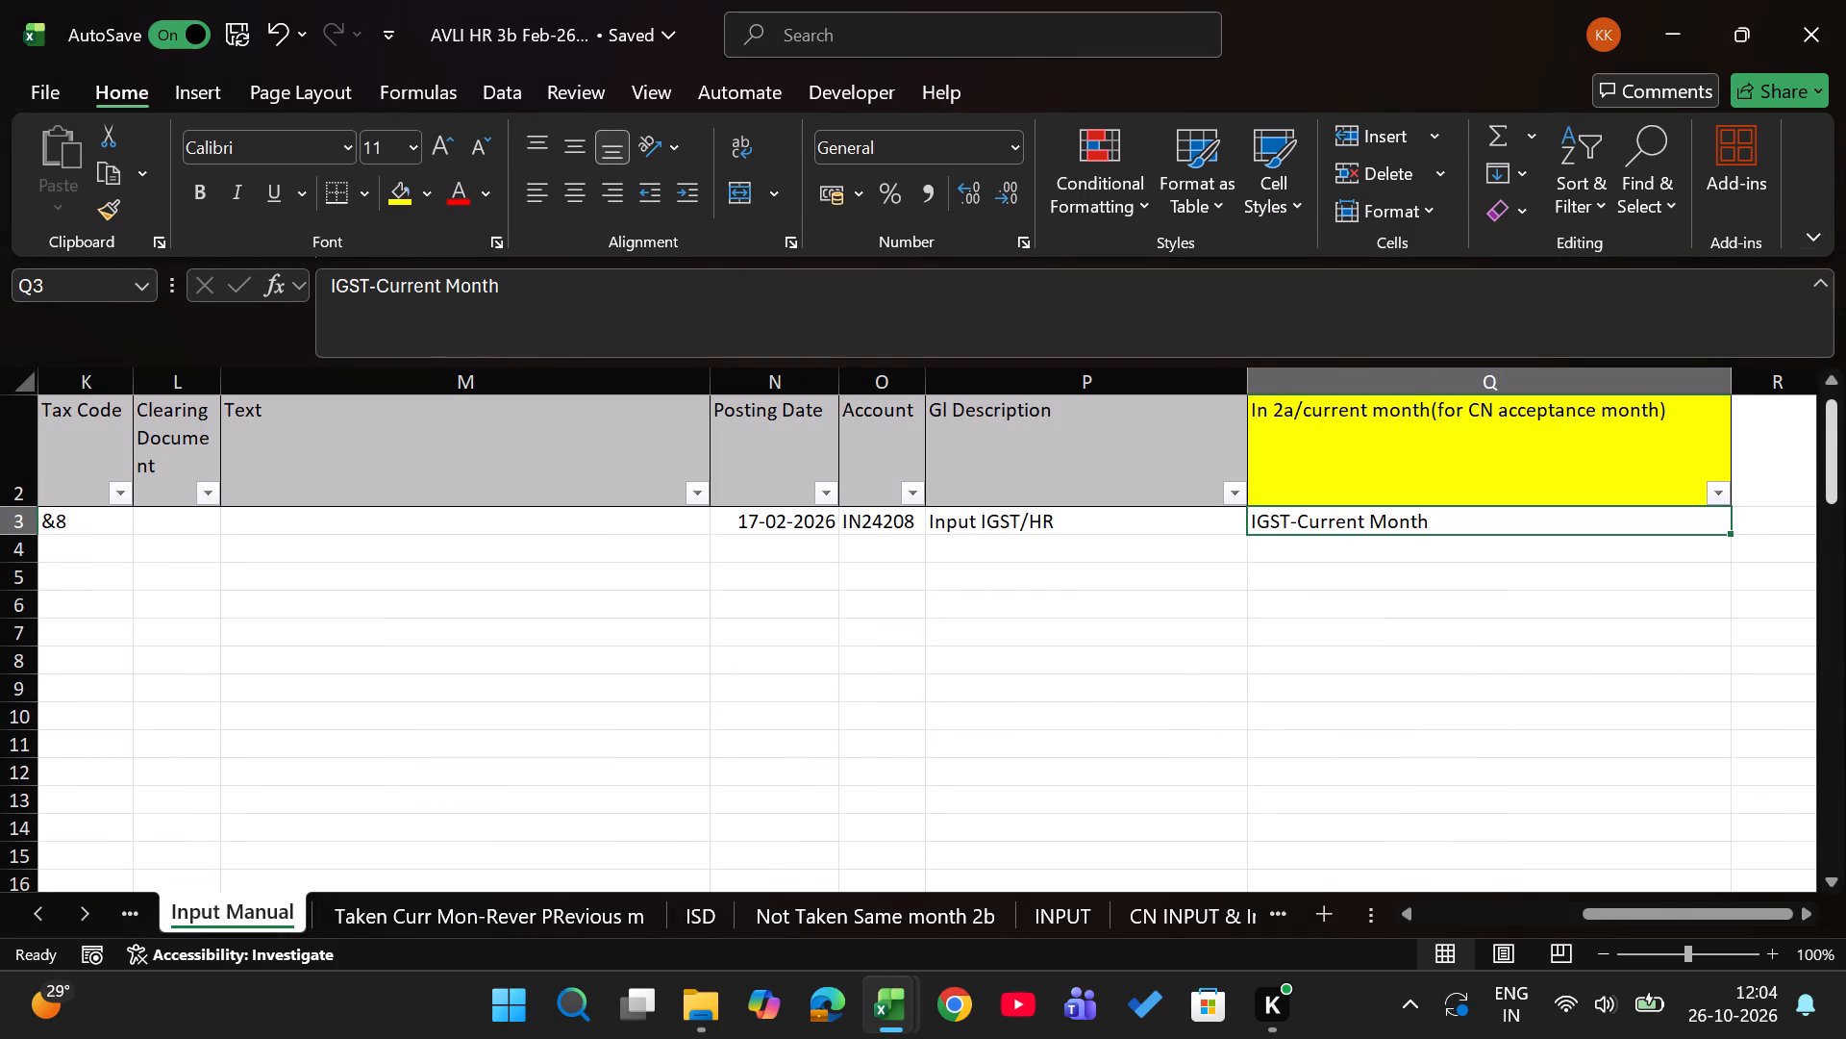
pyautogui.click(1845, 0)
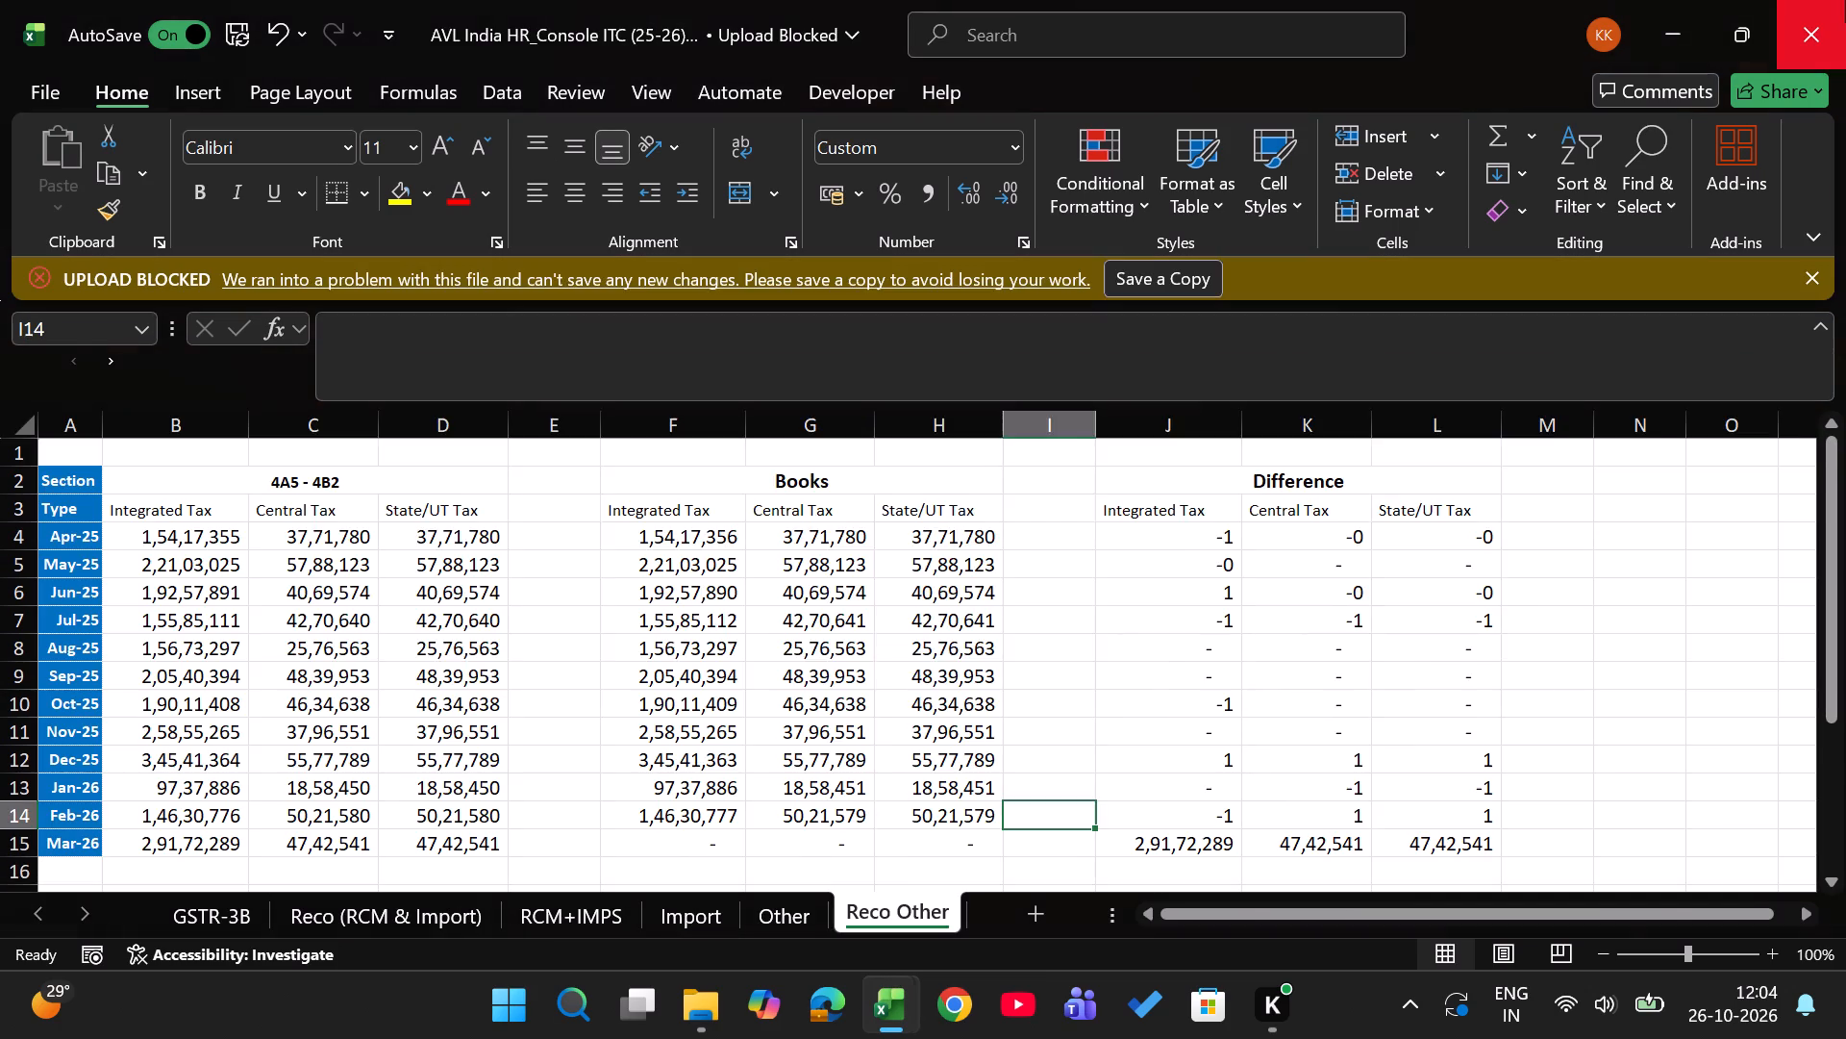
# Switch to File Explorer and open the AVLI HR 3b Mar-26 workbook from the 12. Mar-26 folder.
pyautogui.hotkey('alt', 'Tab')
pyautogui.press('BackSpace')
pyautogui.press('Down')
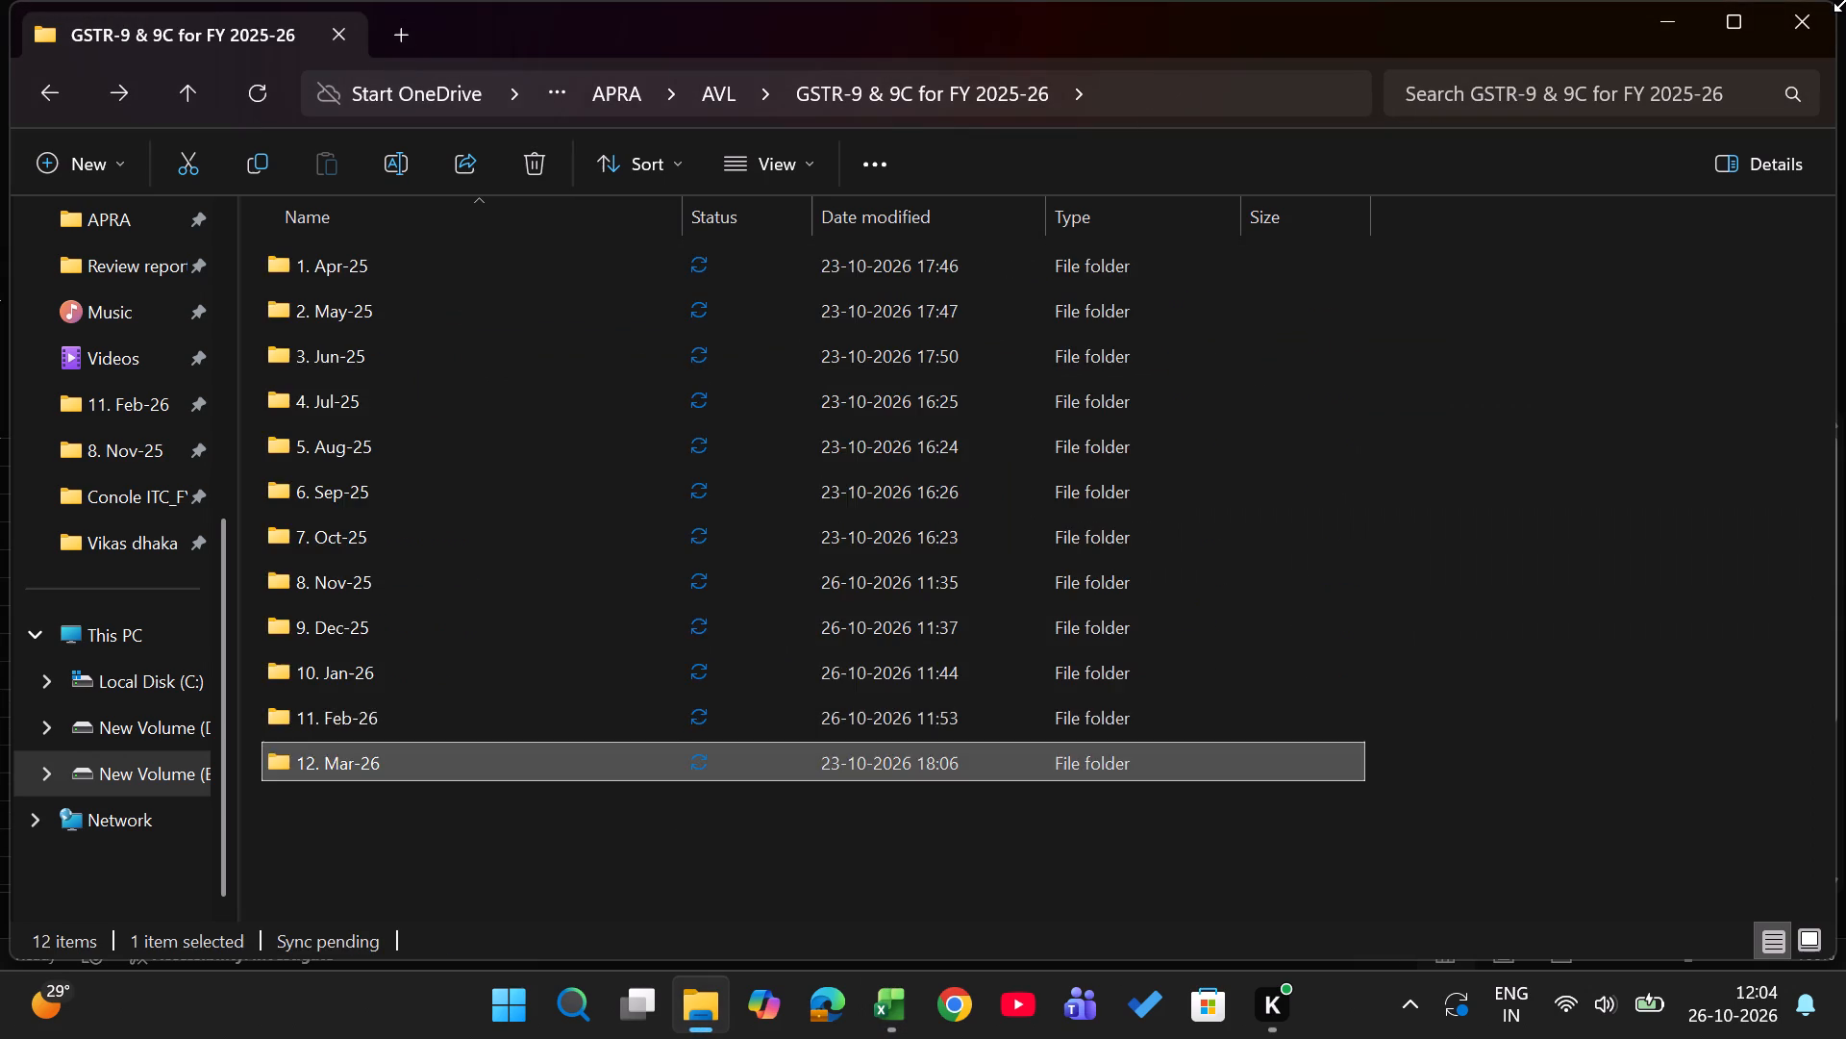
pyautogui.press('Return')
pyautogui.press('Down')
pyautogui.press('Up')
pyautogui.press('Return')
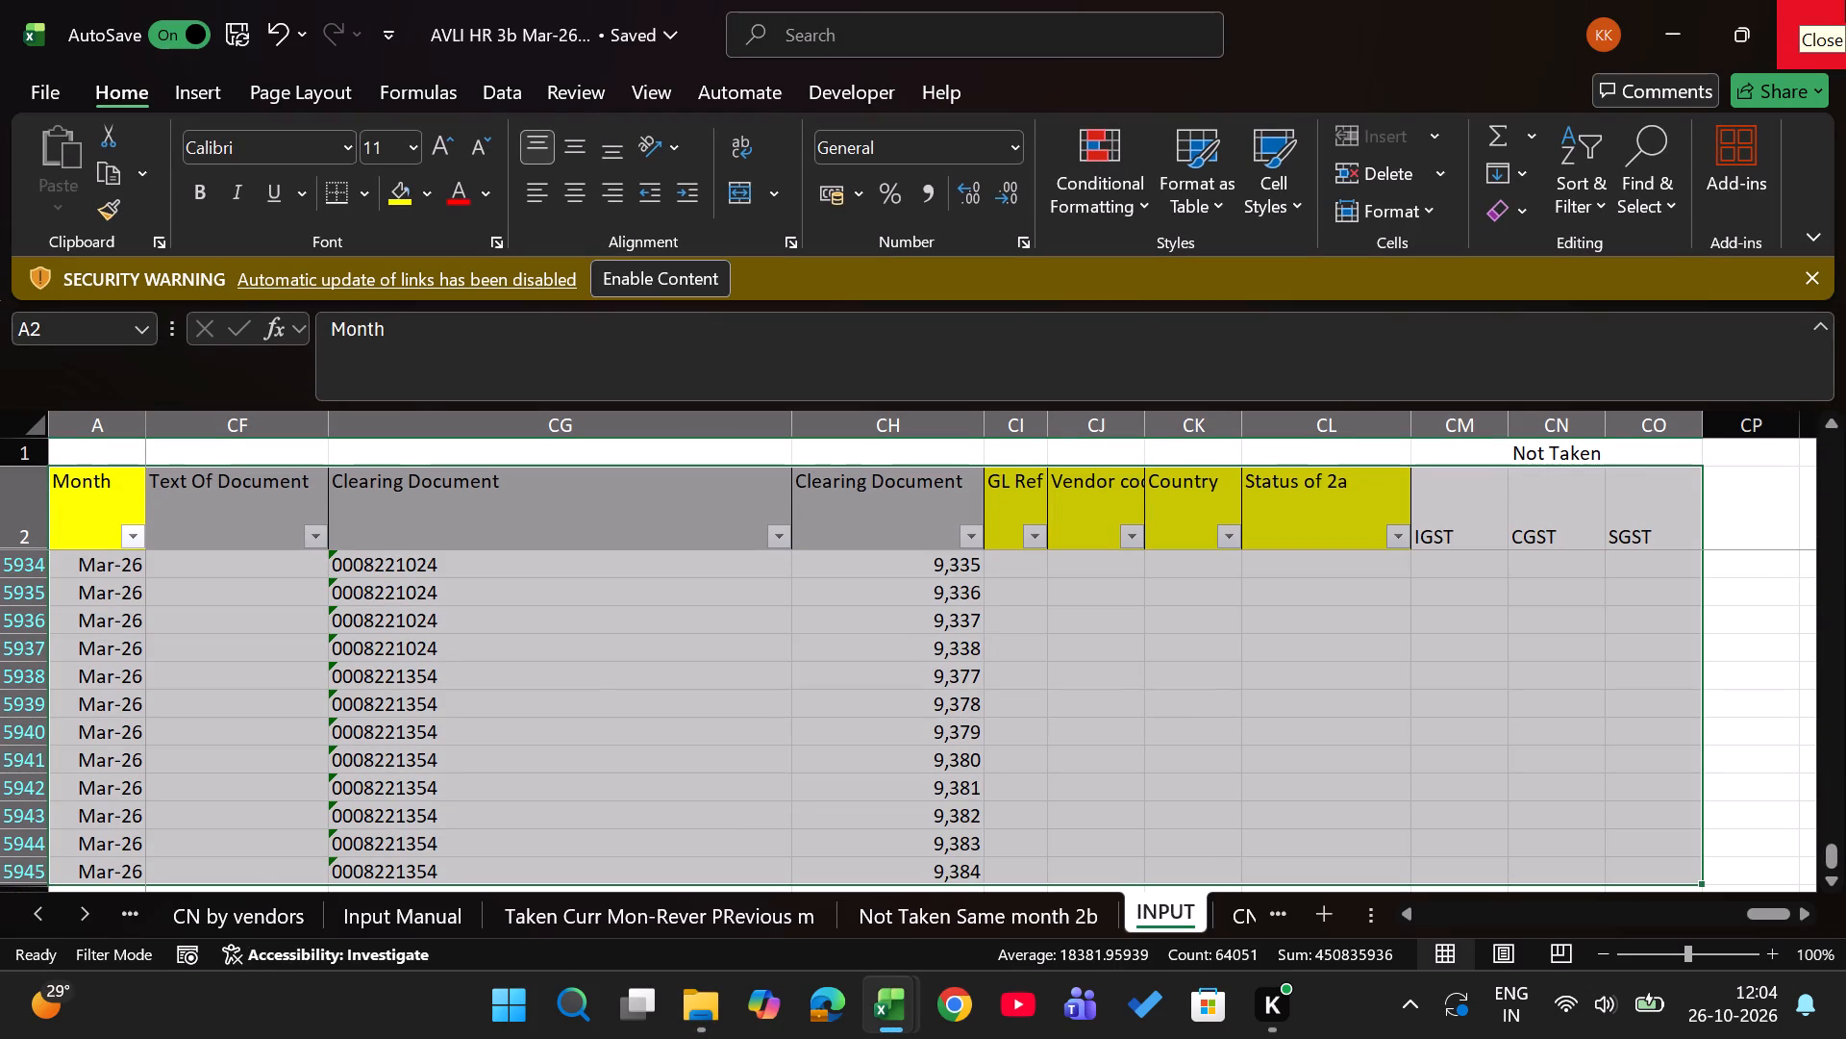
# Filter the Check column of the Mar-26 INPUT sheet to Others-taken instead of Import of goods-Taken.
pyautogui.press('Left')
pyautogui.hotkey('ctrl', 'Left')
pyautogui.hotkey('ctrl', 'Left')
pyautogui.hotkey('ctrl', 'Left')
pyautogui.press('Up')
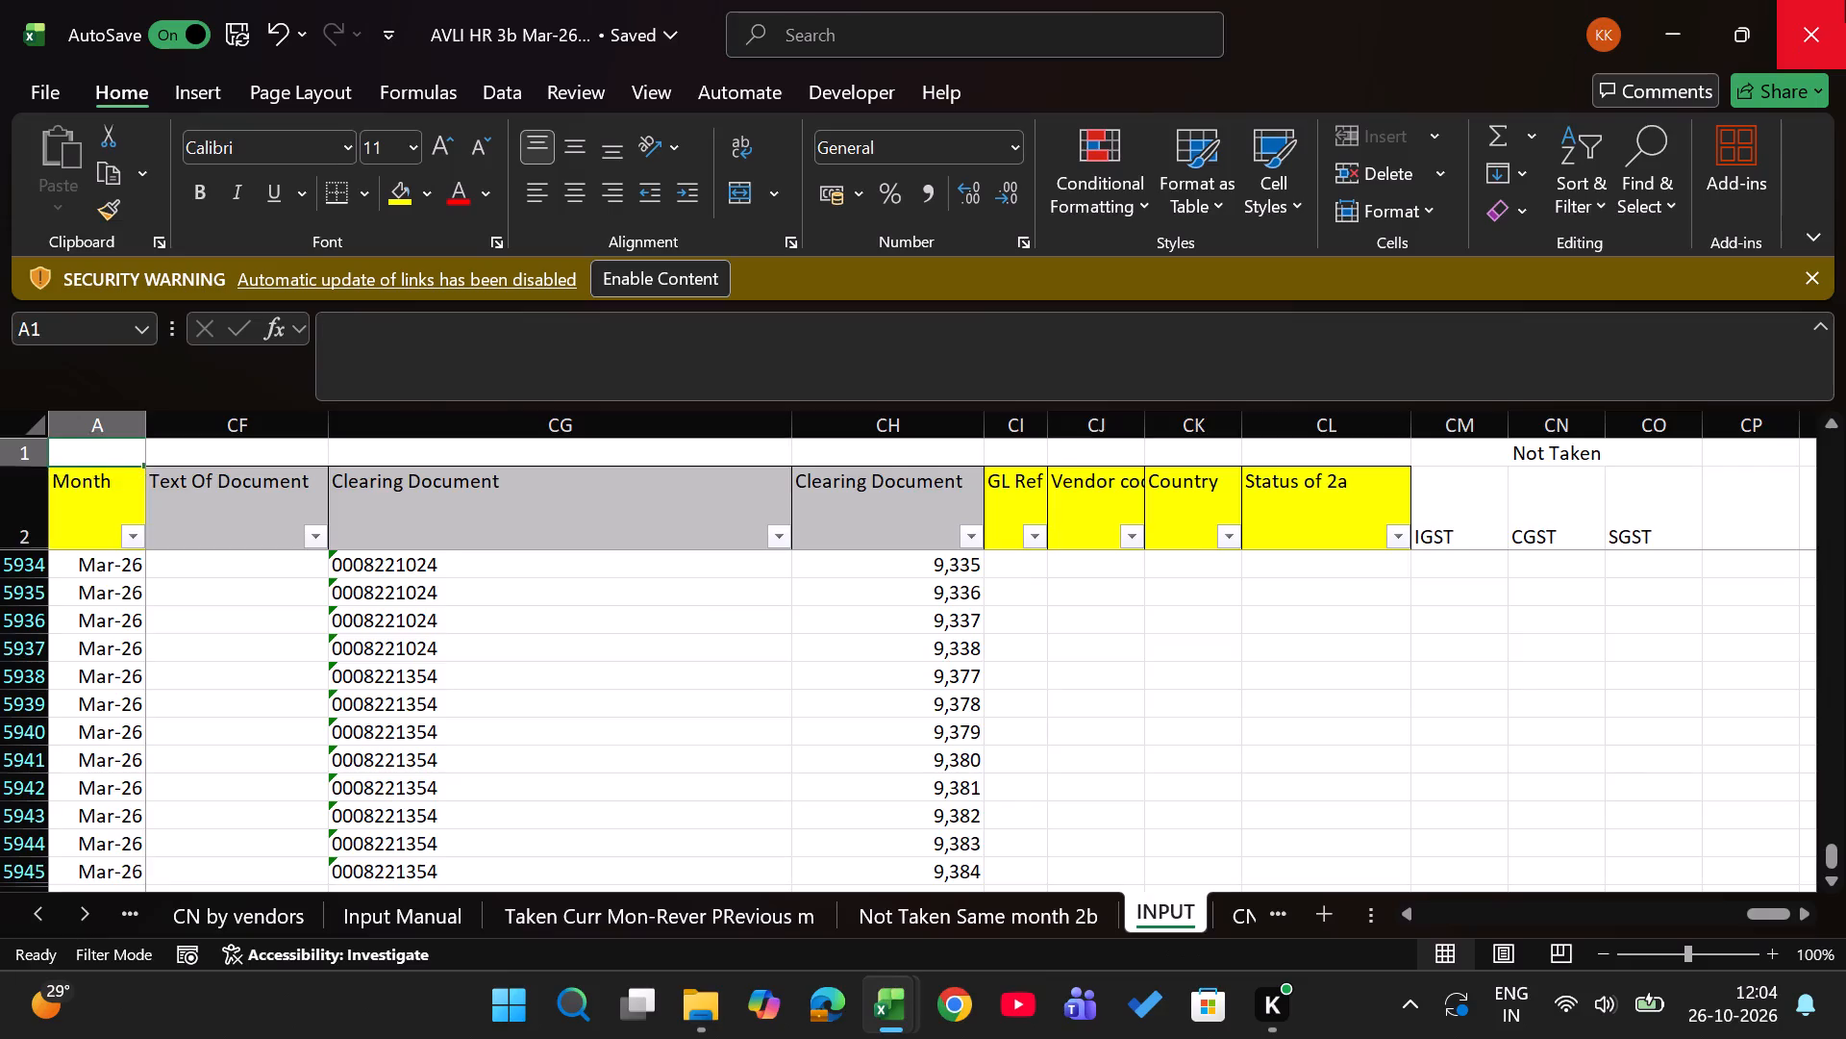
pyautogui.press('Down')
pyautogui.press('Right')
pyautogui.hotkey('alt', 'Down')
pyautogui.hotkey('alt', 'Down')
pyautogui.hotkey('alt', 'Down')
pyautogui.hotkey('alt', 'Down')
pyautogui.hotkey('alt', 'Down')
pyautogui.hotkey('alt', 'Down')
pyautogui.hotkey('alt', 'Down')
pyautogui.hotkey('alt', 'Down')
pyautogui.hotkey('alt', 'Down')
pyautogui.hotkey('alt', 'Down')
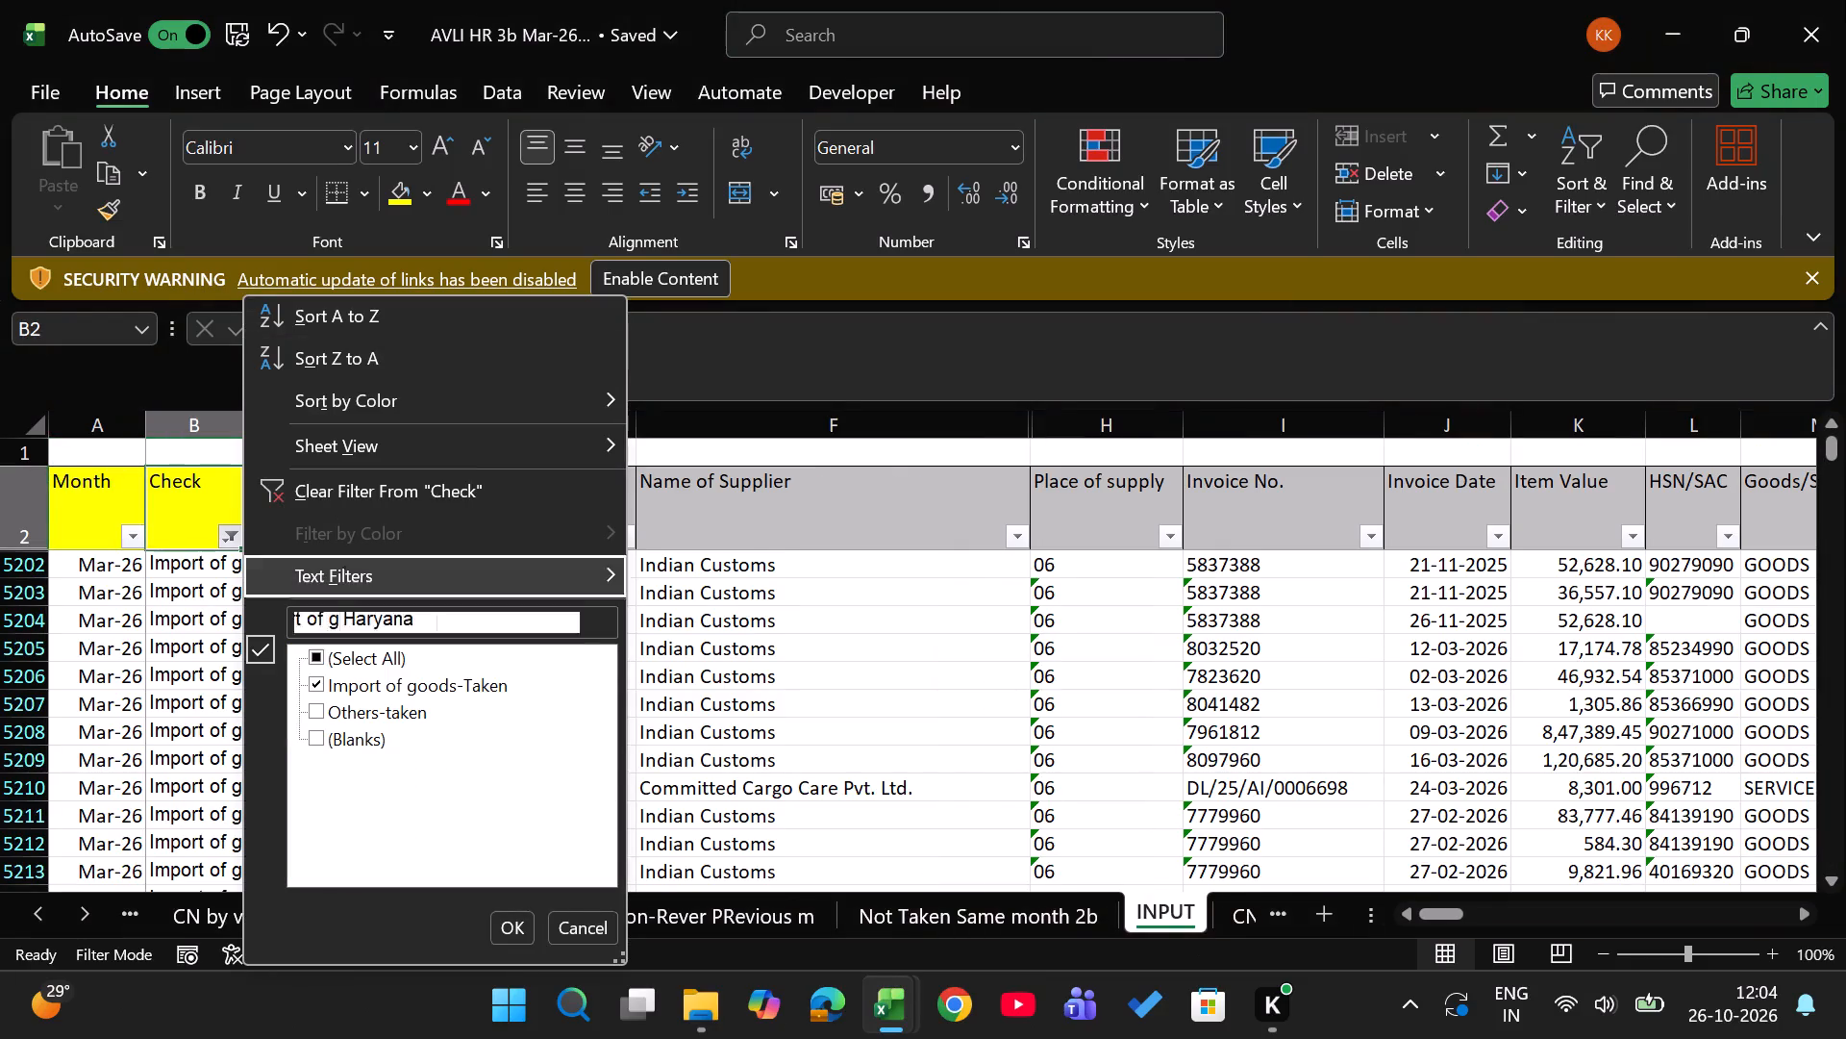
pyautogui.press('Down')
pyautogui.press('space')
pyautogui.press('Down')
pyautogui.press('space')
pyautogui.press('Return')
# Copy the filtered INPUT table with its header and paste it into the Console ITC Other sheet starting at B43852.
pyautogui.press('Left')
pyautogui.hotkey('ctrl', 'shift', 'Down')
pyautogui.hotkey('ctrl', 'shift', 'Right')
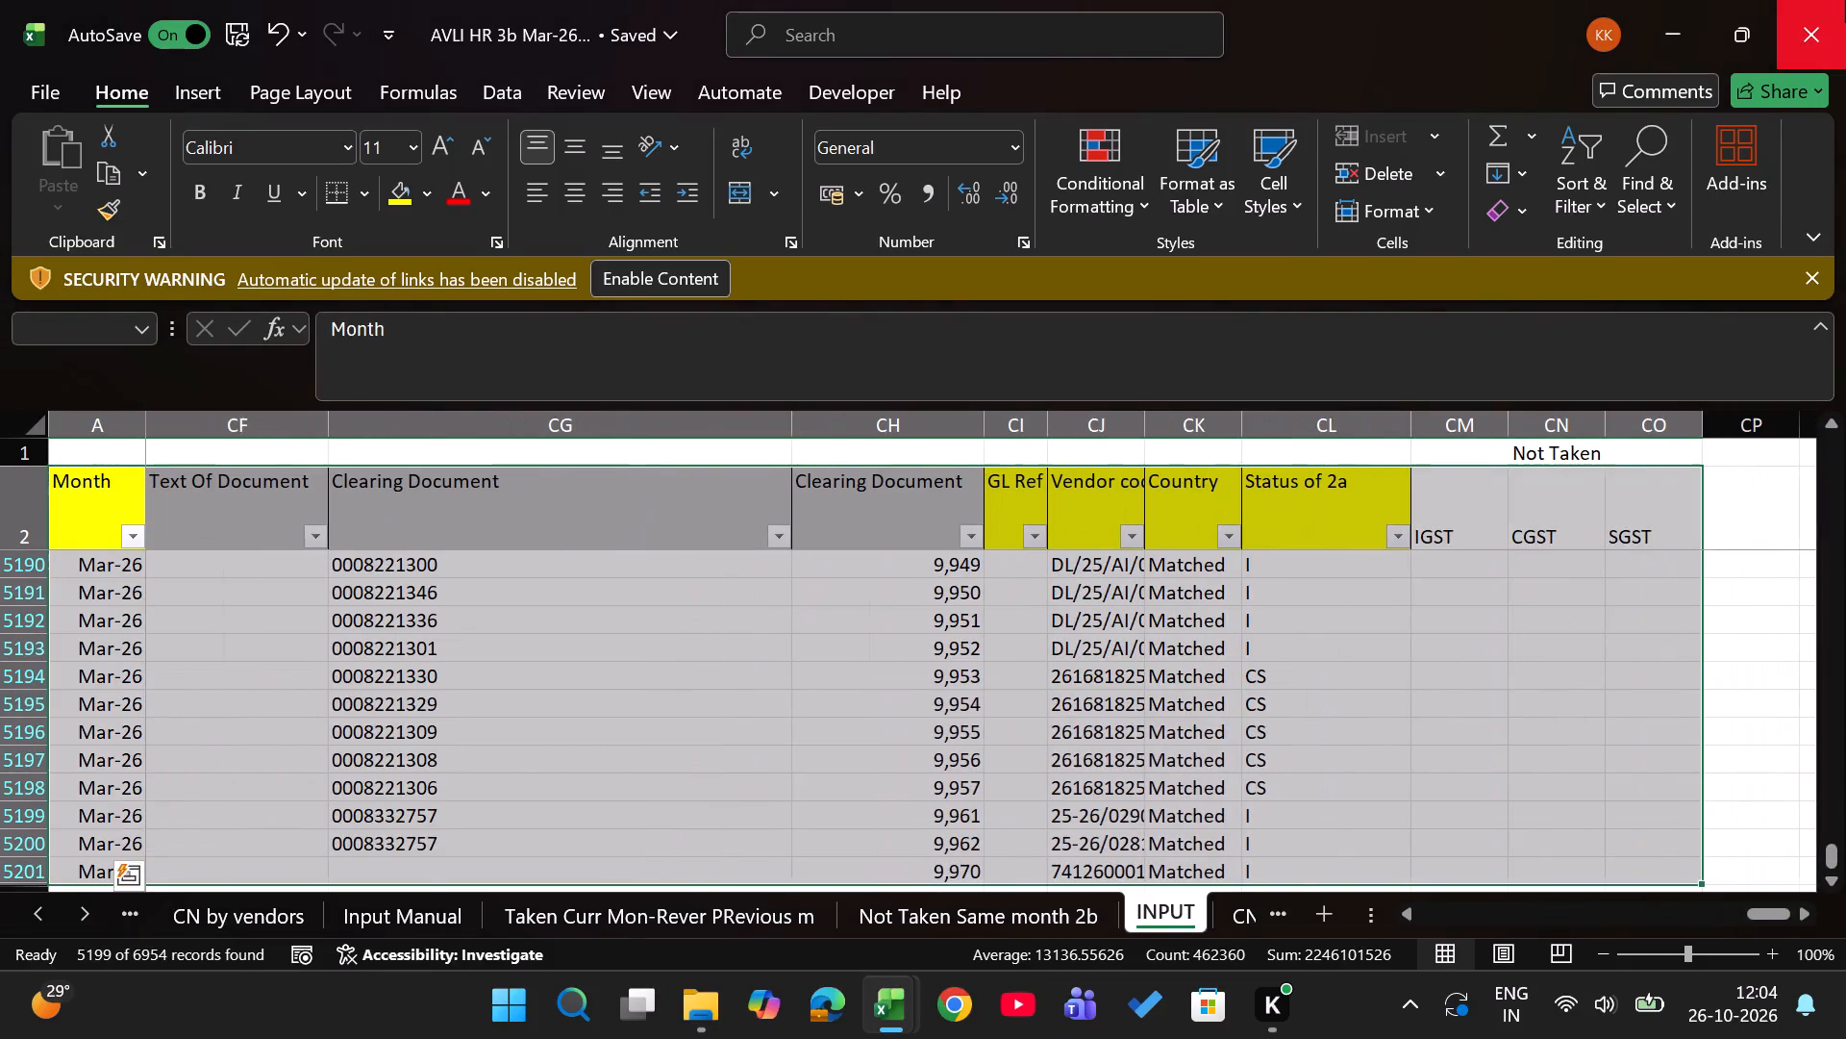
pyautogui.hotkey('ctrl', 'c')
pyautogui.hotkey('alt', 'Tab')
pyautogui.hotkey('ctrl', 'pageup')
pyautogui.press('Left')
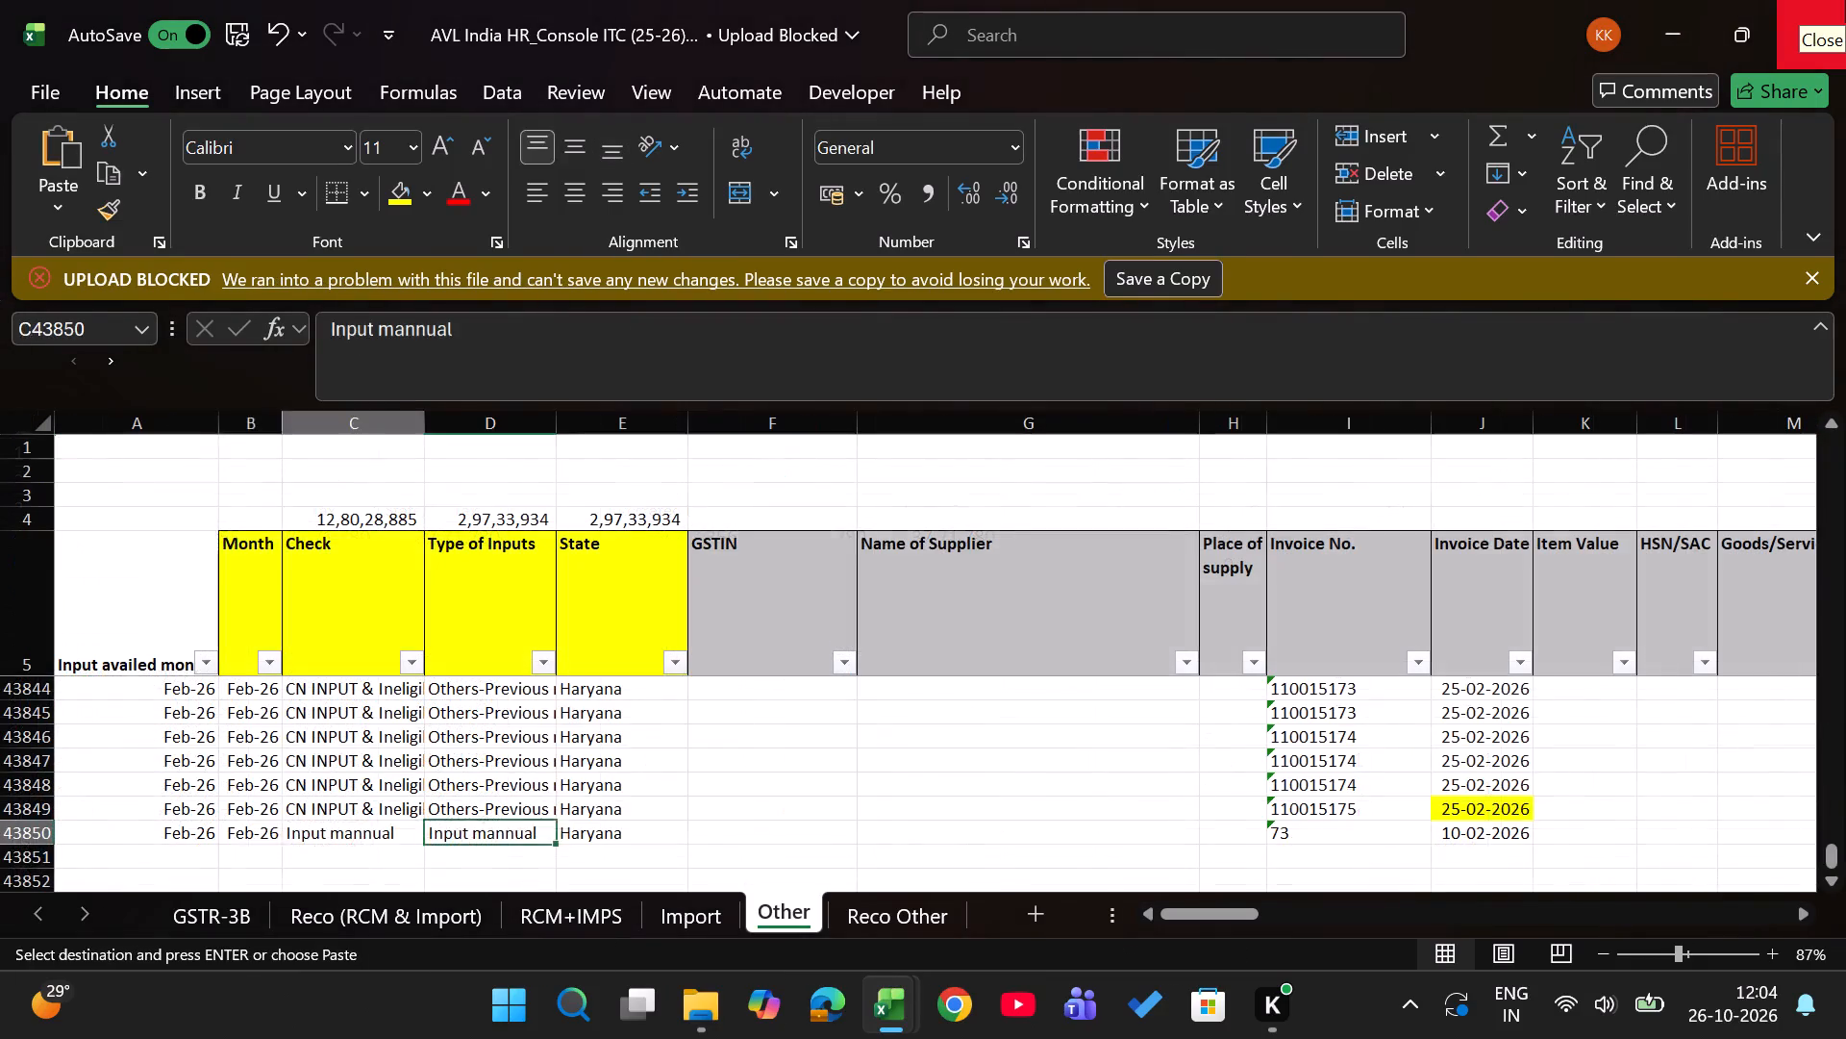
pyautogui.press('Left')
pyautogui.press('Down')
pyautogui.press('Down')
pyautogui.press('Down')
pyautogui.press('Up')
pyautogui.press('Return')
# Enter mar26 as the input availed month for the first pasted data row, in A43853.
pyautogui.press('Right')
pyautogui.press('Right')
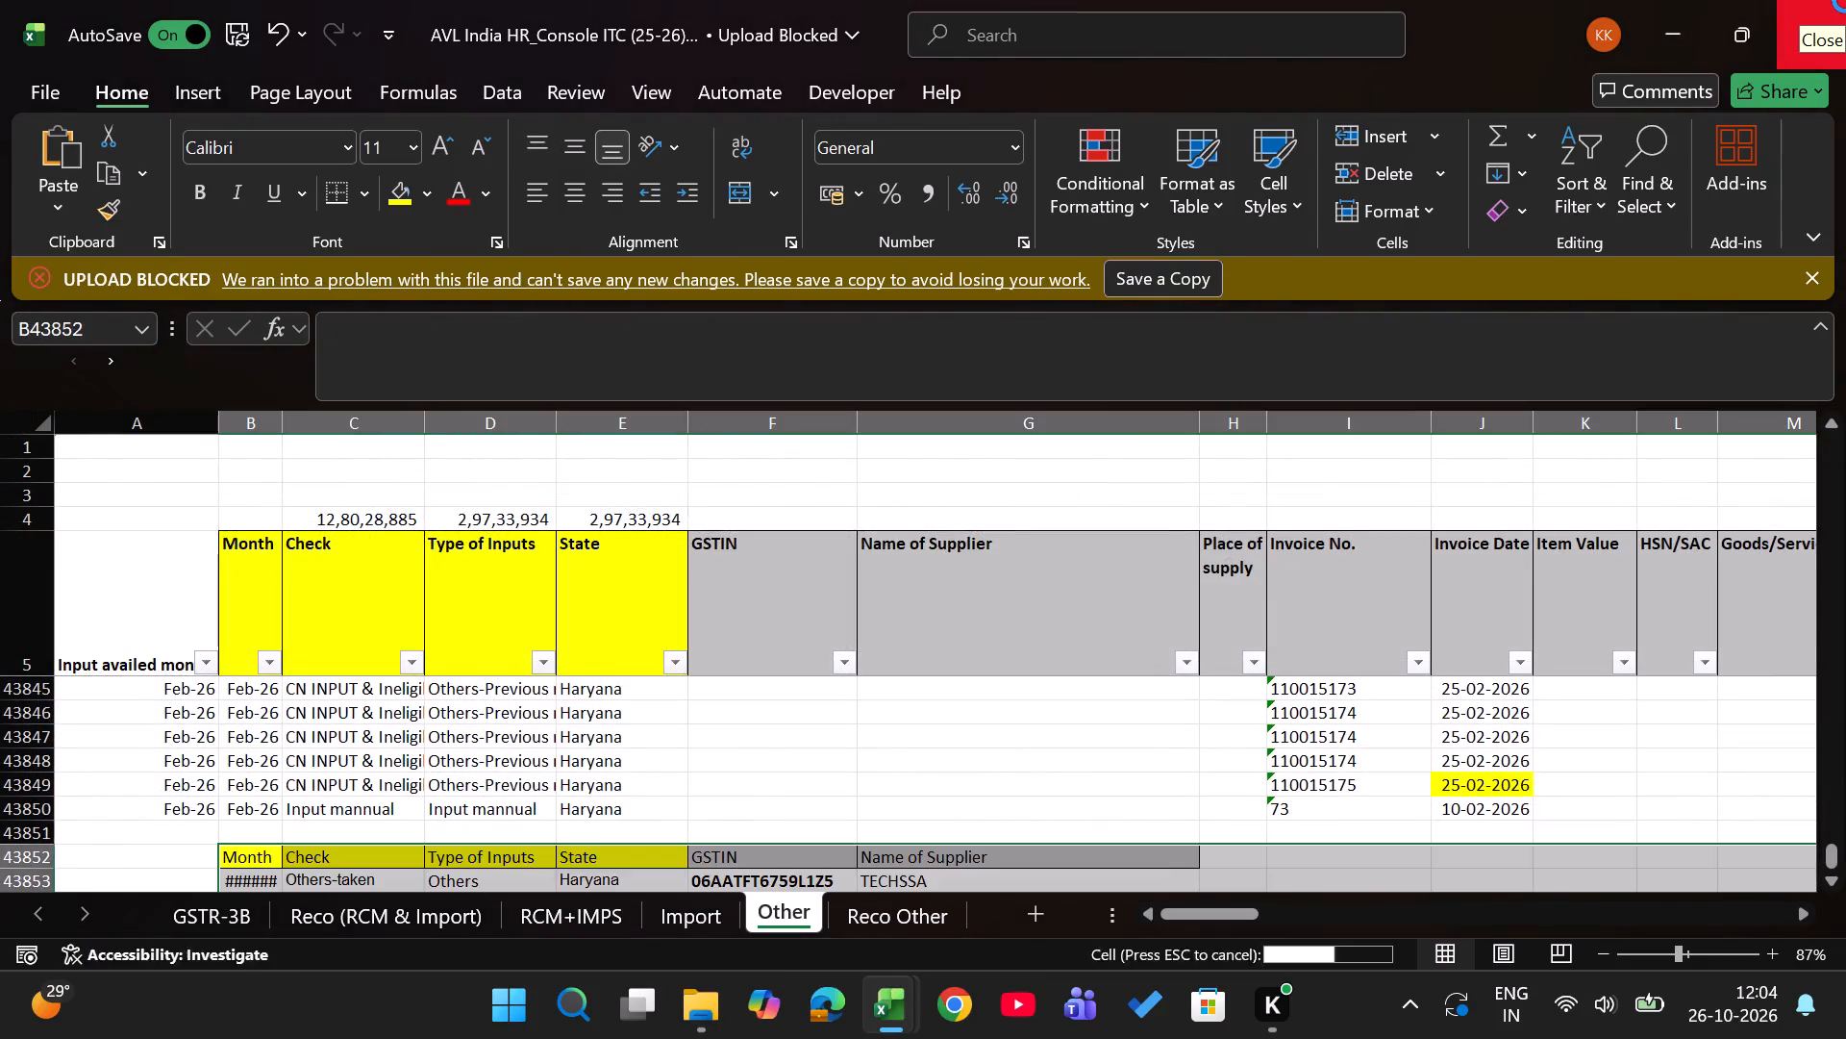
pyautogui.press('Down')
pyautogui.press('Down')
pyautogui.press('Down')
pyautogui.press('Up')
pyautogui.press('Up')
pyautogui.press('Up')
pyautogui.press('Left')
pyautogui.press('Left')
pyautogui.press('Down')
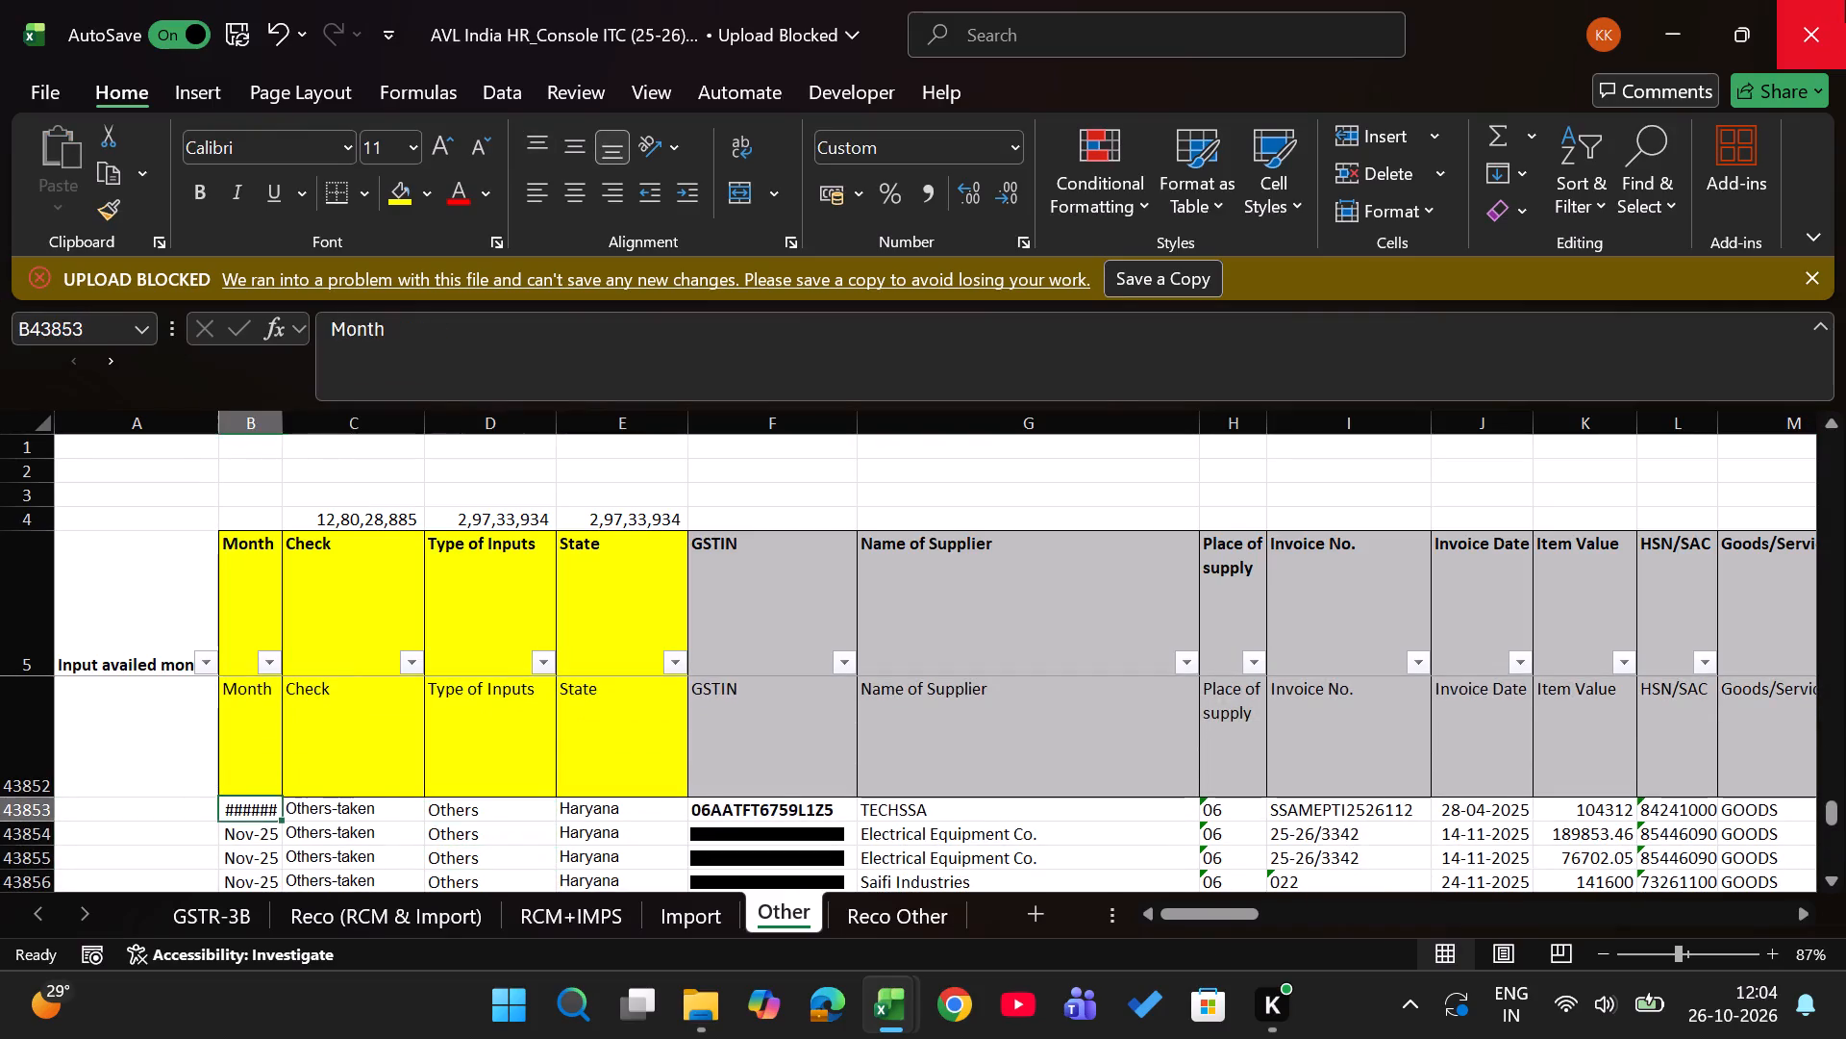
pyautogui.press('Left')
pyautogui.write('mar26')
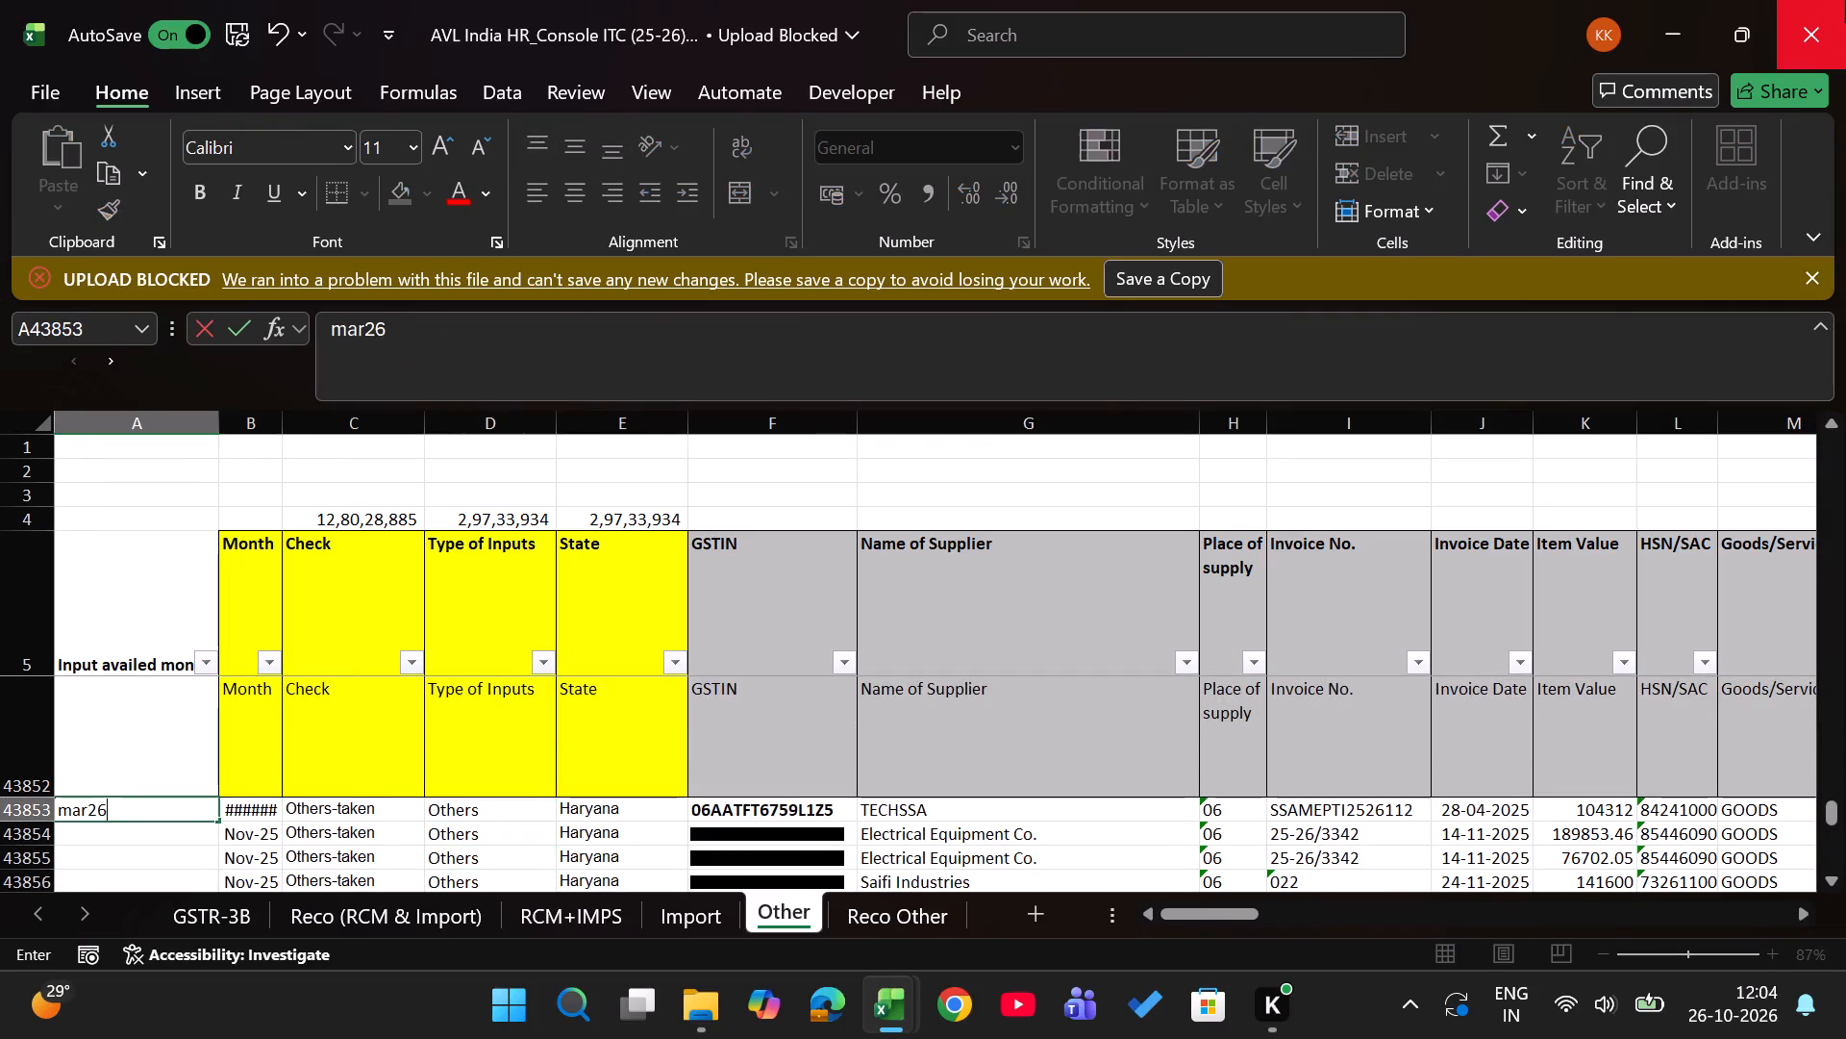
pyautogui.press('Return')
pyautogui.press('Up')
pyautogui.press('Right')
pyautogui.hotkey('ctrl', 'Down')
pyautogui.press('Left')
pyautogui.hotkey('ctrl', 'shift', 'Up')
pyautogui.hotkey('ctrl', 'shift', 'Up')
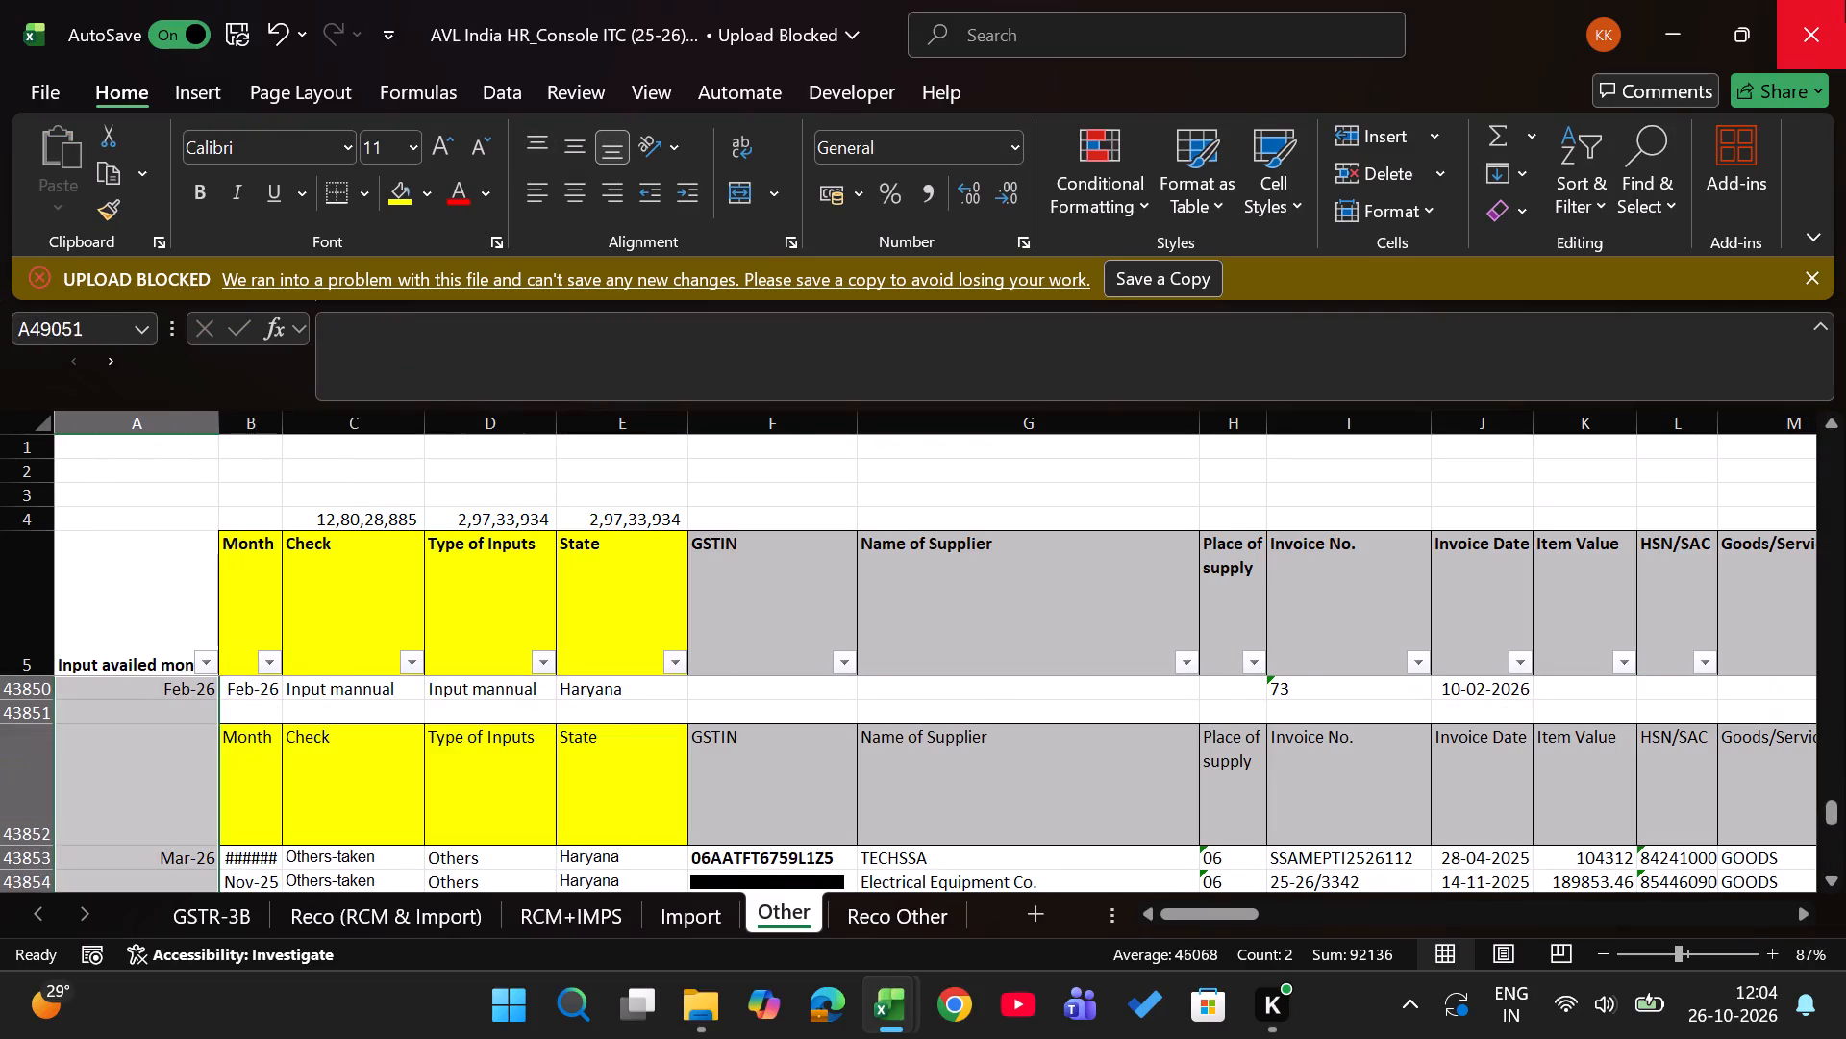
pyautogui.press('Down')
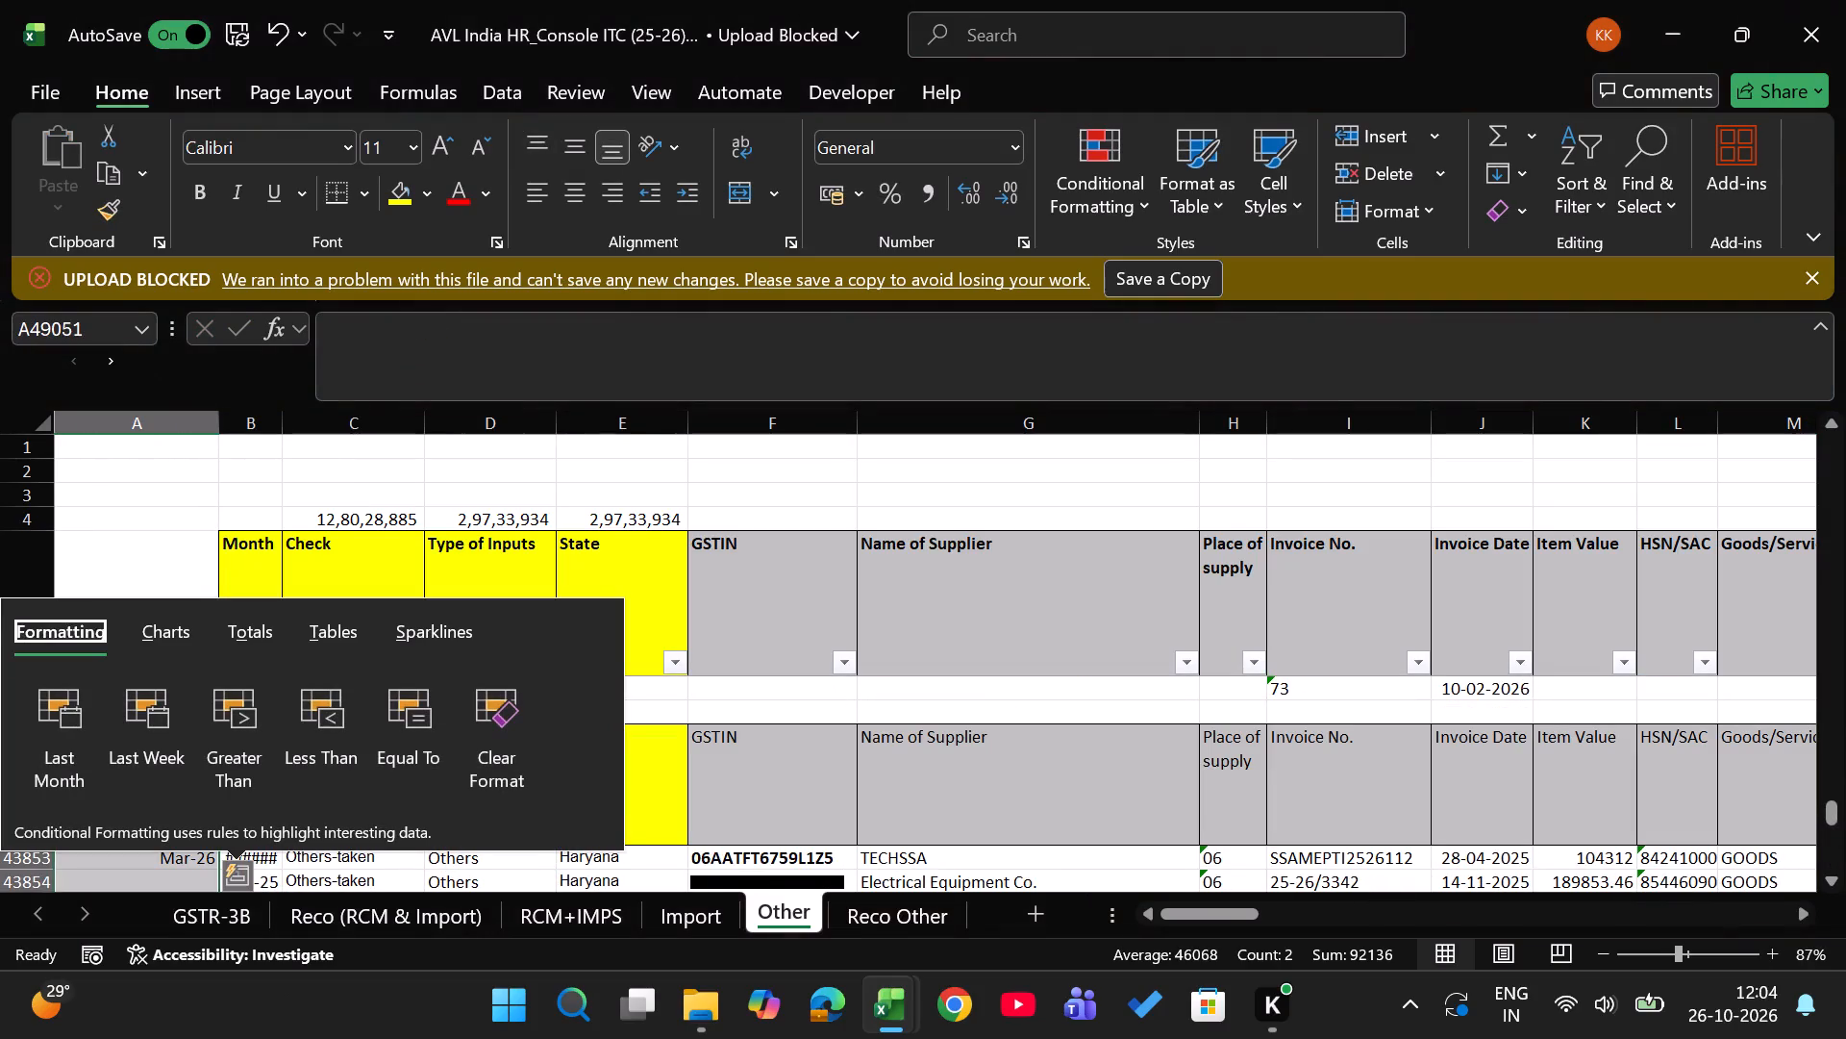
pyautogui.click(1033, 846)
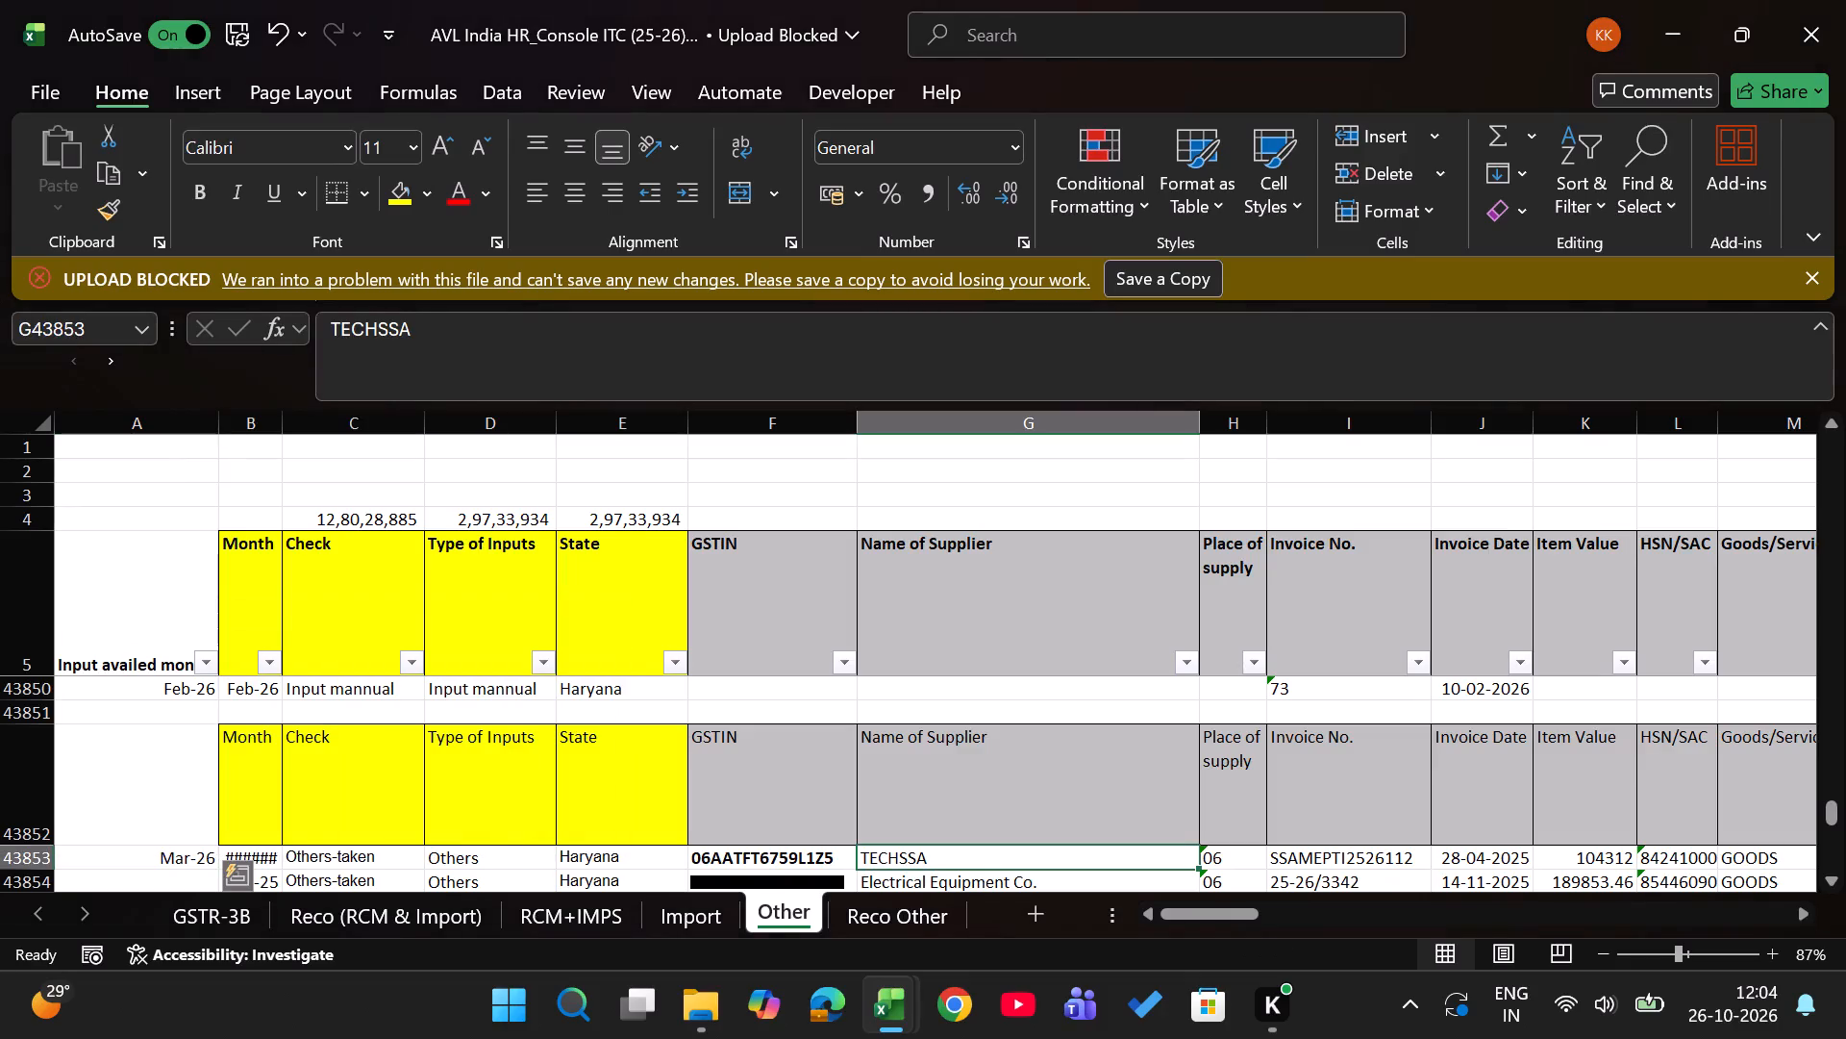
# Fill the Mar-26 input availed month down column A from row 43853 to the last pasted row, 49051.
pyautogui.click(253, 778)
pyautogui.hotkey('ctrl', 'Down')
pyautogui.press('Left')
pyautogui.hotkey('ctrl', 'shift', 'Up')
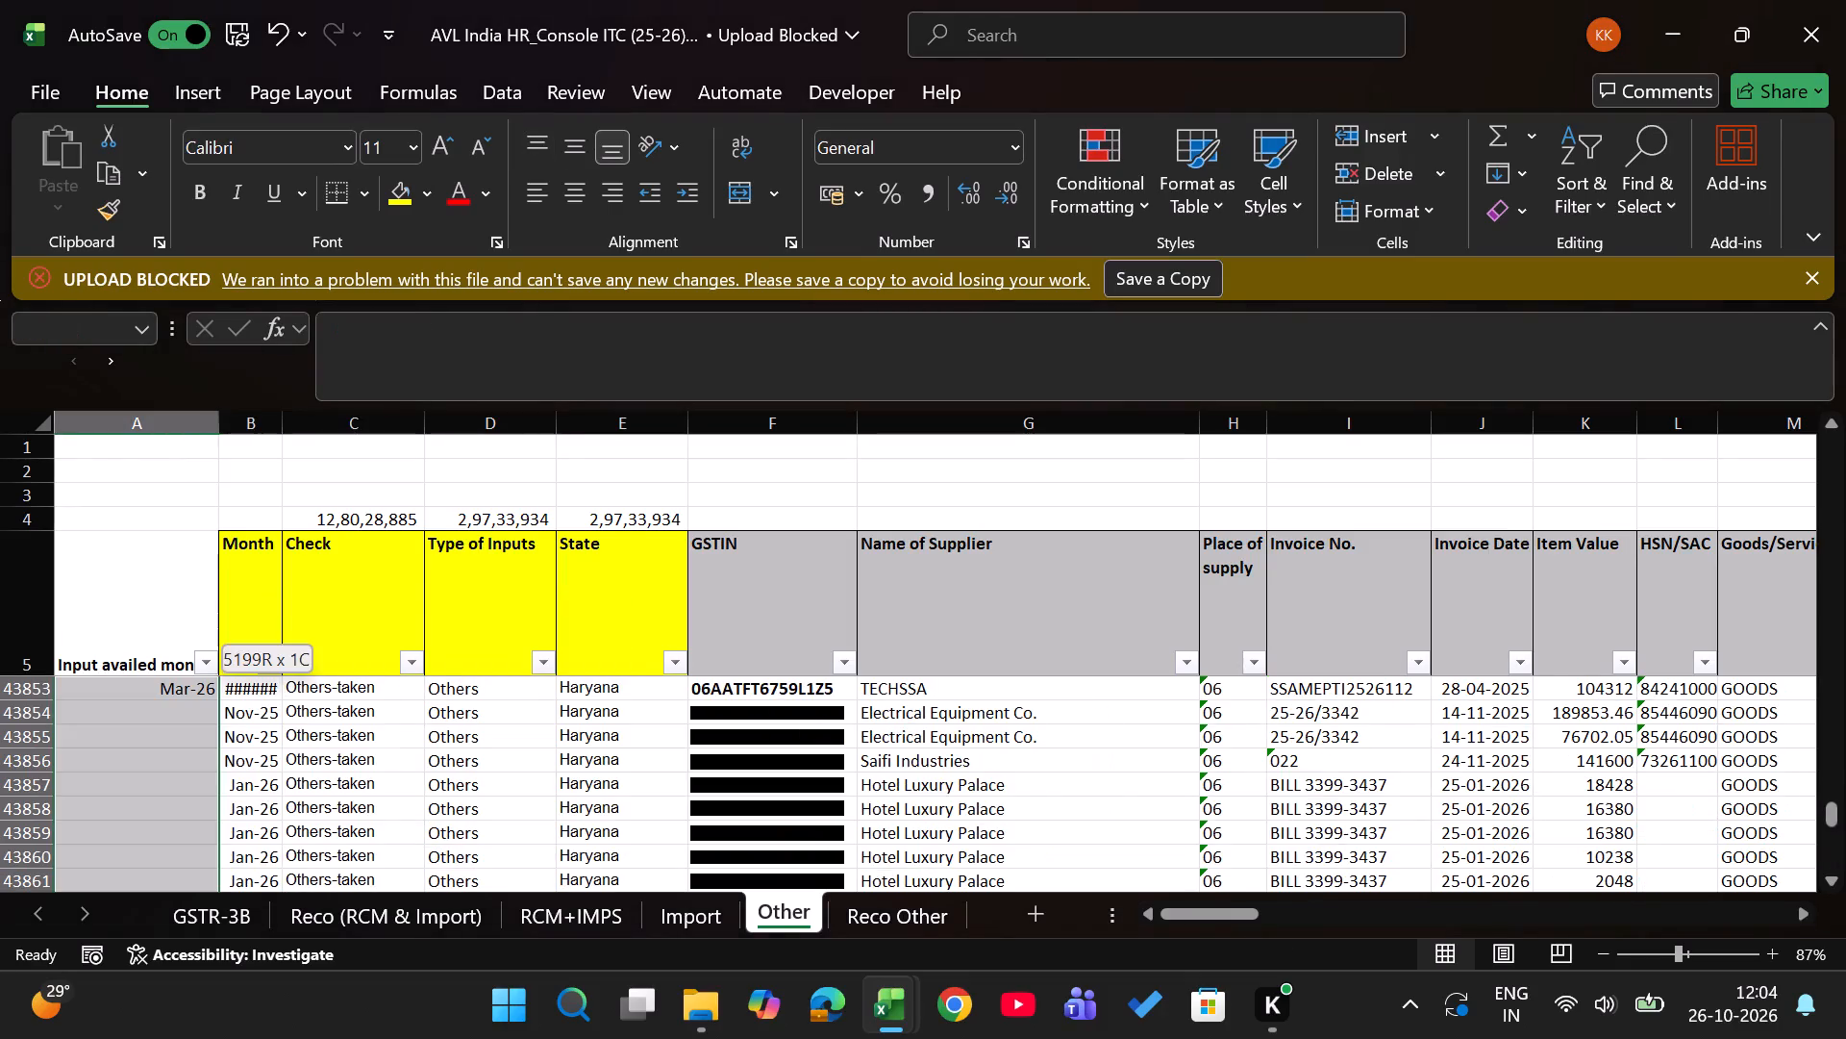
pyautogui.hotkey('ctrl', 'd')
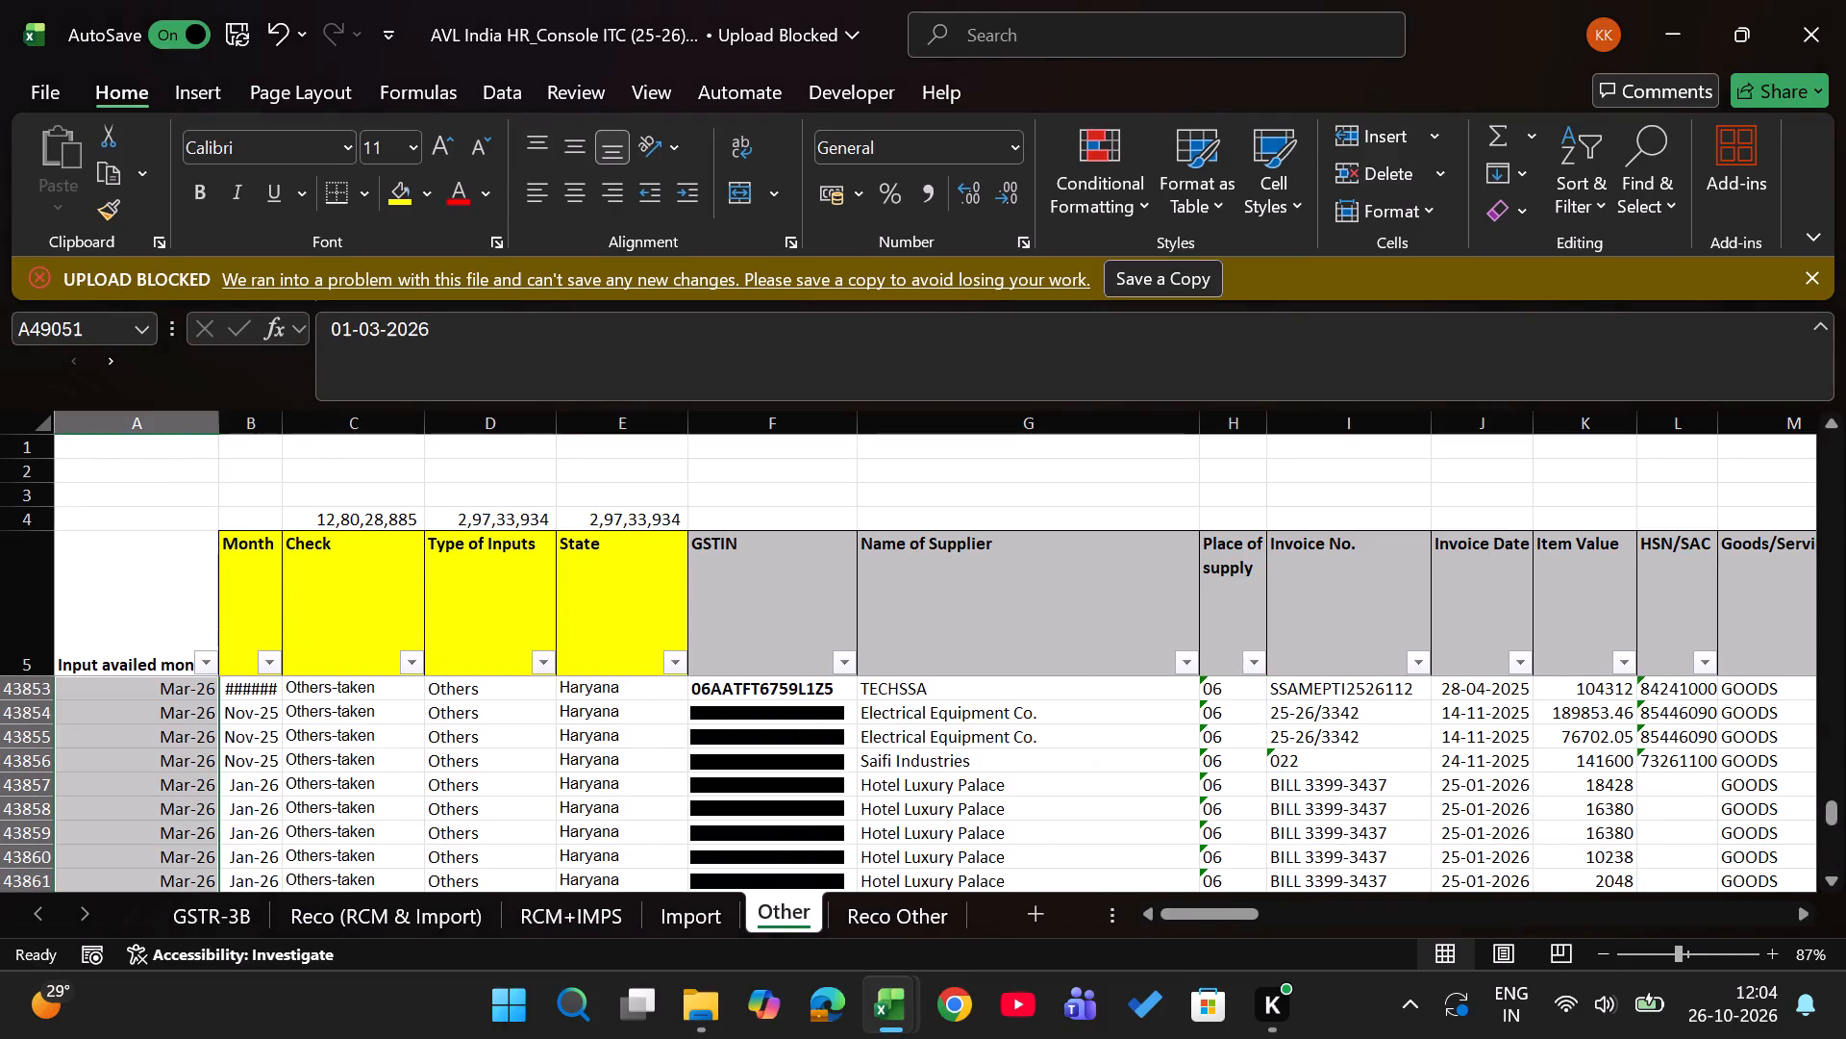
# Check the Reco Other sheet against the added Mar-26 rows.
pyautogui.hotkey('ctrl', 'pagedown')
pyautogui.hotkey('ctrl', 'pageup')
# Delete the blank row 43851 and the pasted header row 43852 from the Other sheet.
pyautogui.press('Up')
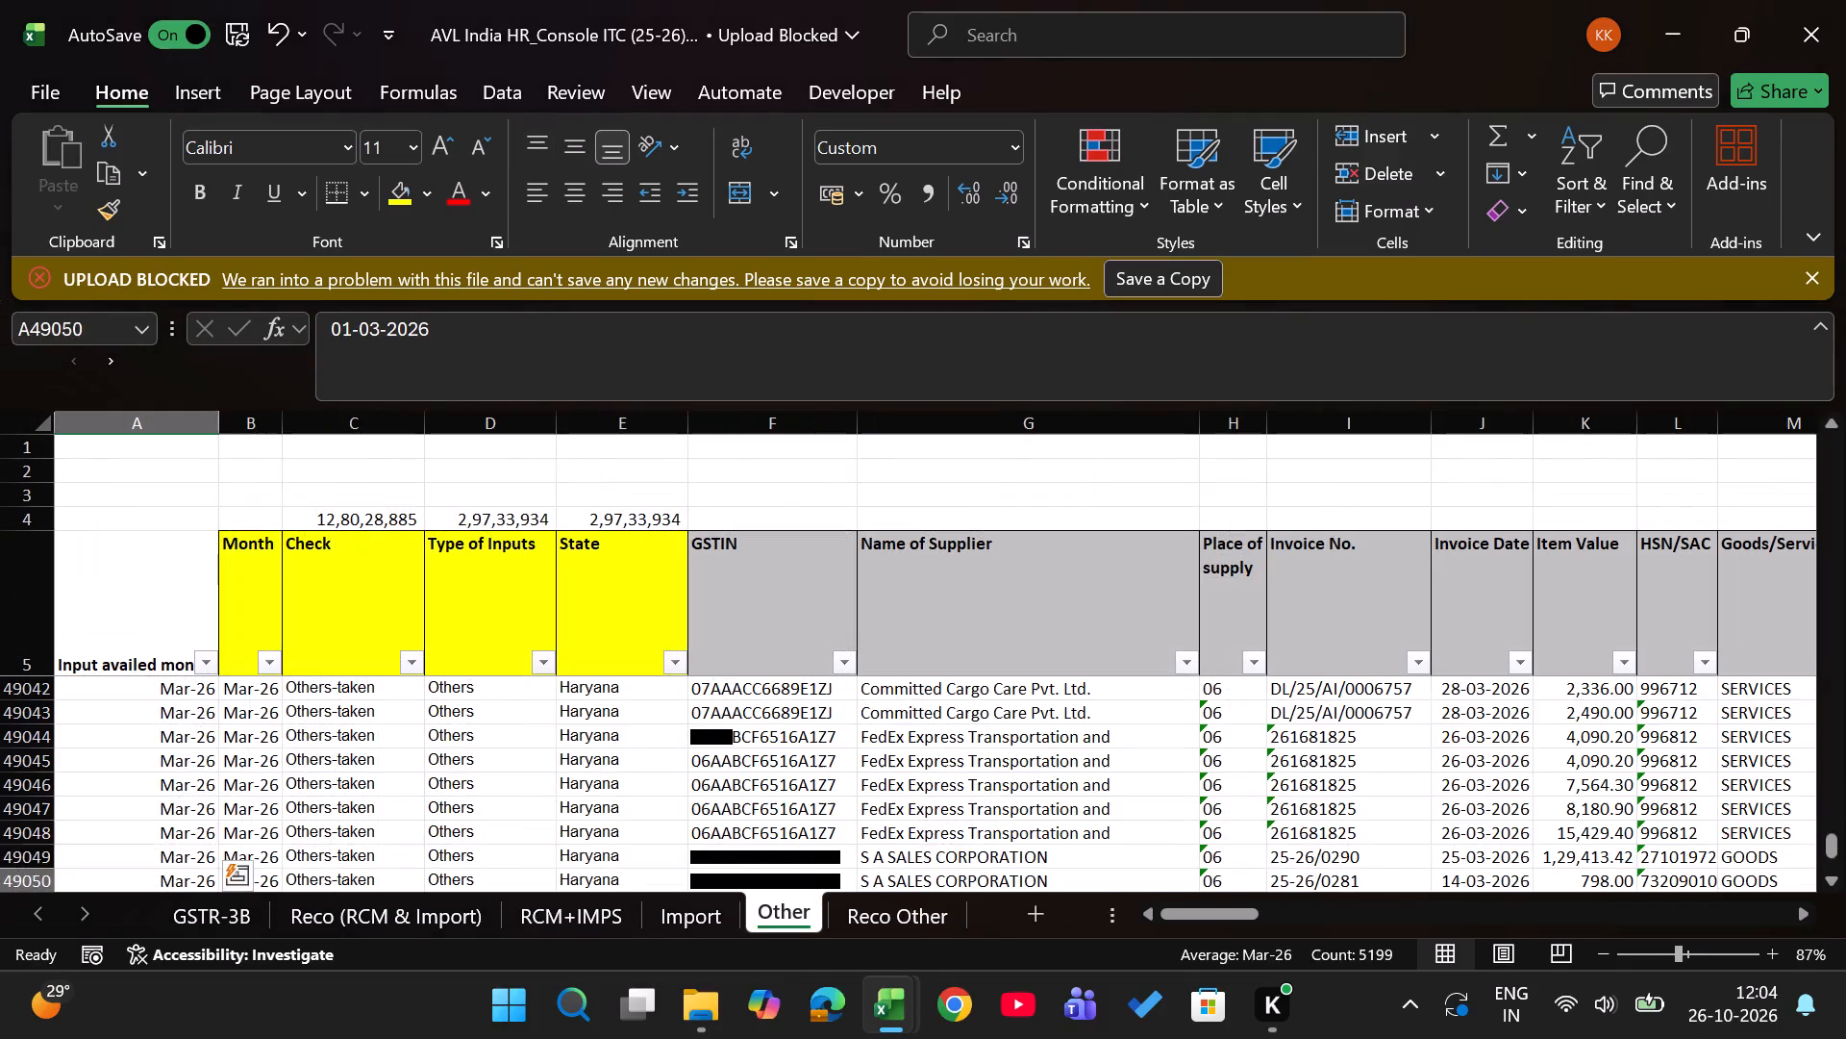
pyautogui.press('Up')
pyautogui.press('Up')
pyautogui.hotkey('ctrl', 'Up')
pyautogui.press('Up')
pyautogui.press('Up')
pyautogui.press('Up')
pyautogui.press('Down')
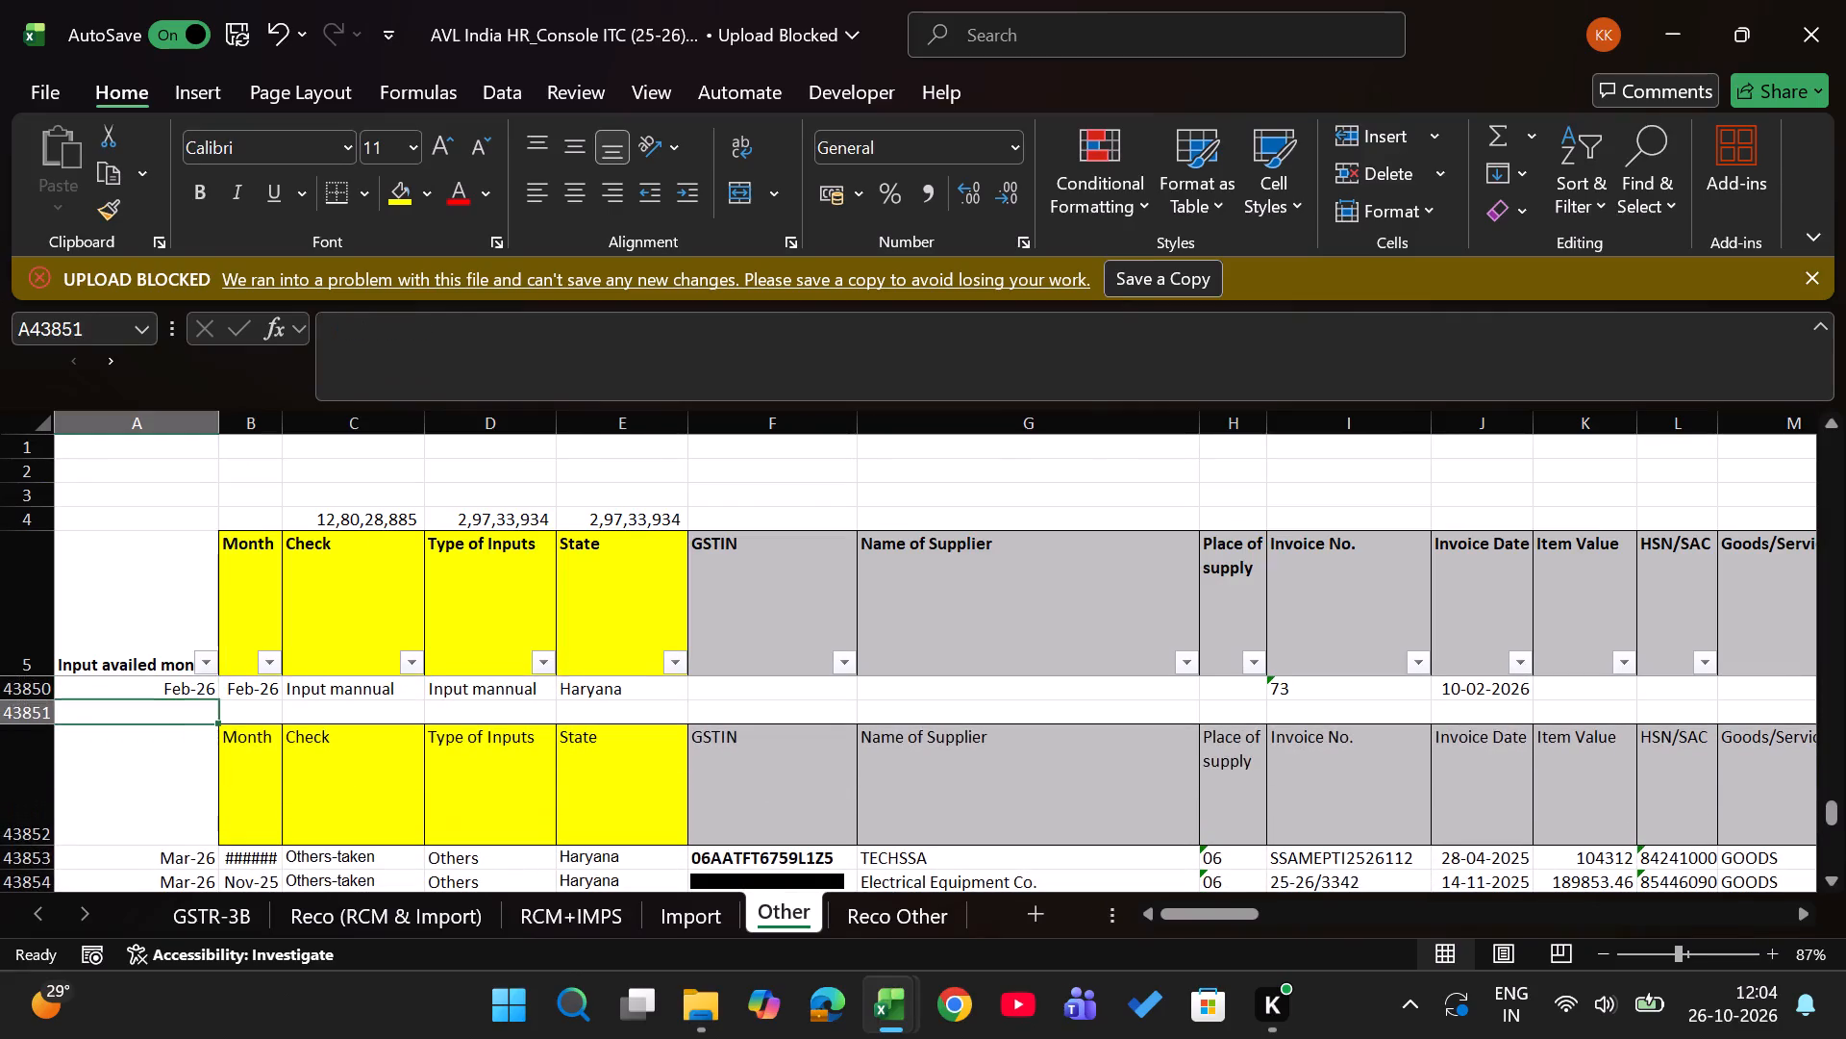
pyautogui.hotkey('shift', 'space')
pyautogui.hotkey('shift', 'Down')
pyautogui.hotkey('ctrl', '-')
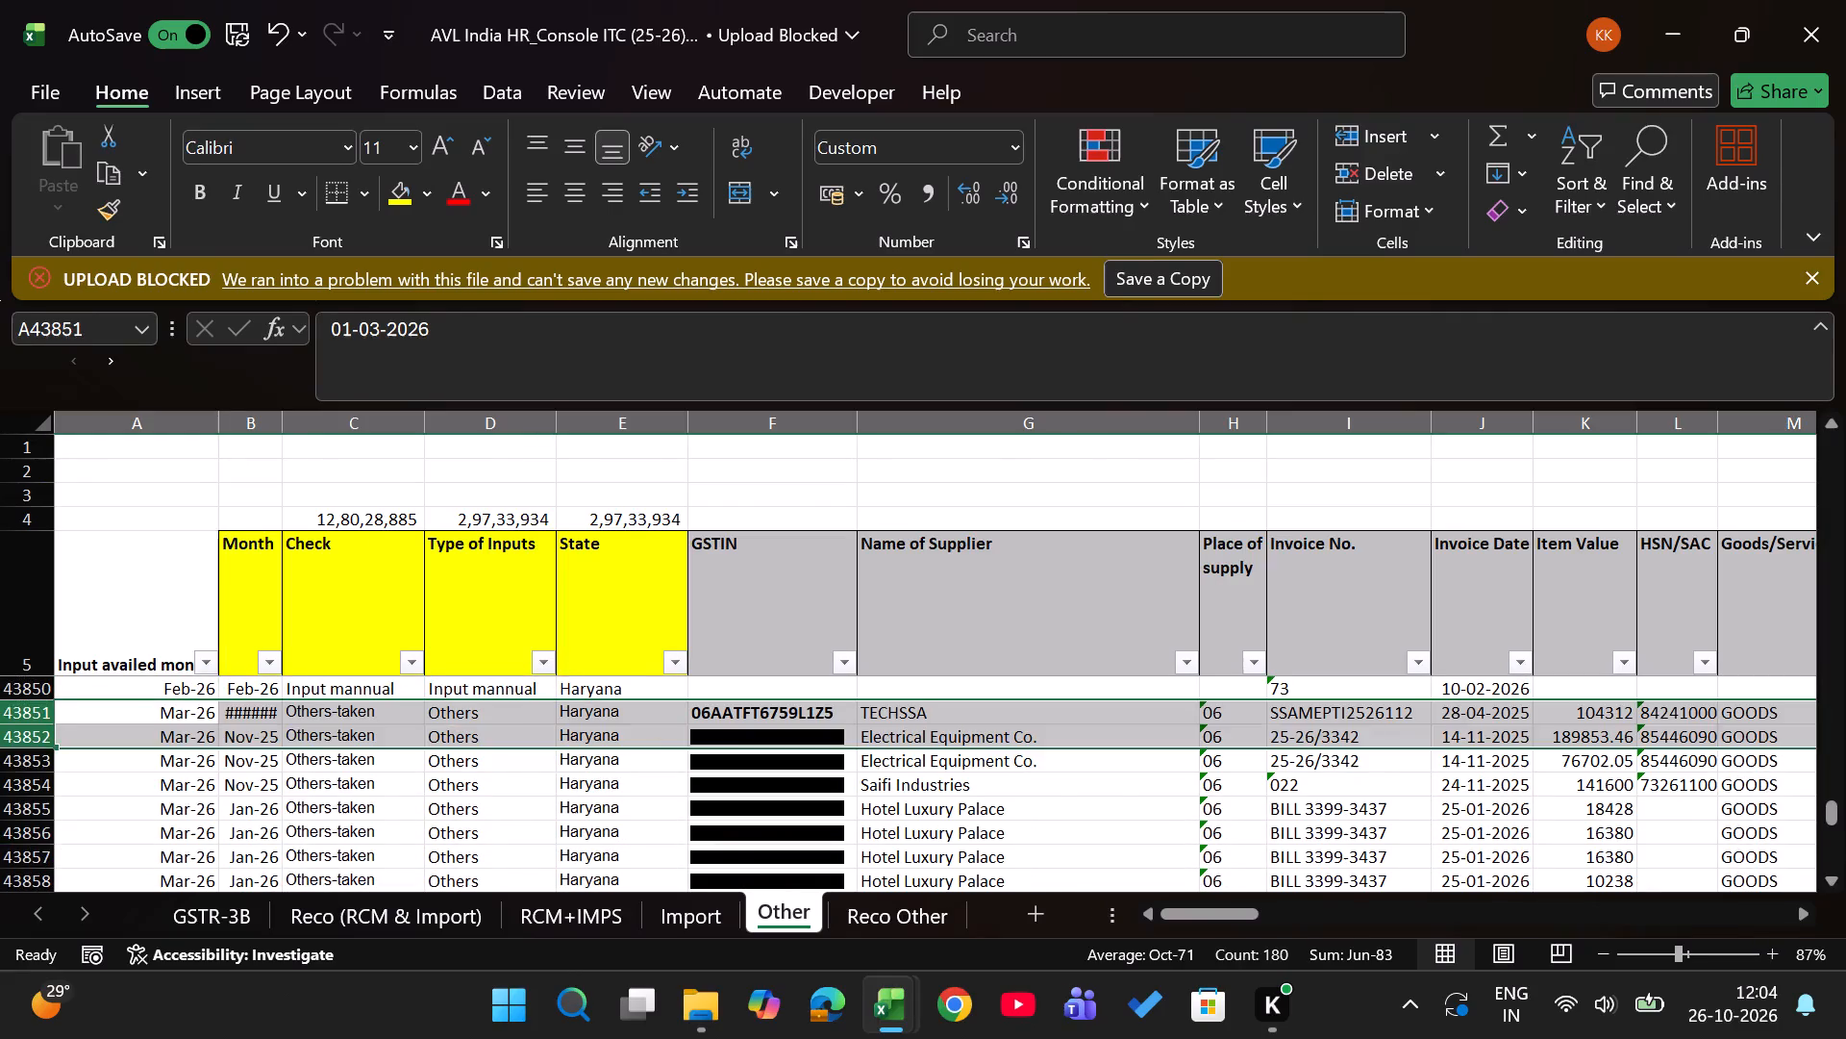
# Examine the end of the pasted Mar-26 rows and the free rows below them in column B.
pyautogui.press('Right')
pyautogui.hotkey('ctrl', 'Down')
pyautogui.press('Down')
pyautogui.press('Down')
pyautogui.press('Down')
pyautogui.press('Down')
pyautogui.press('Up')
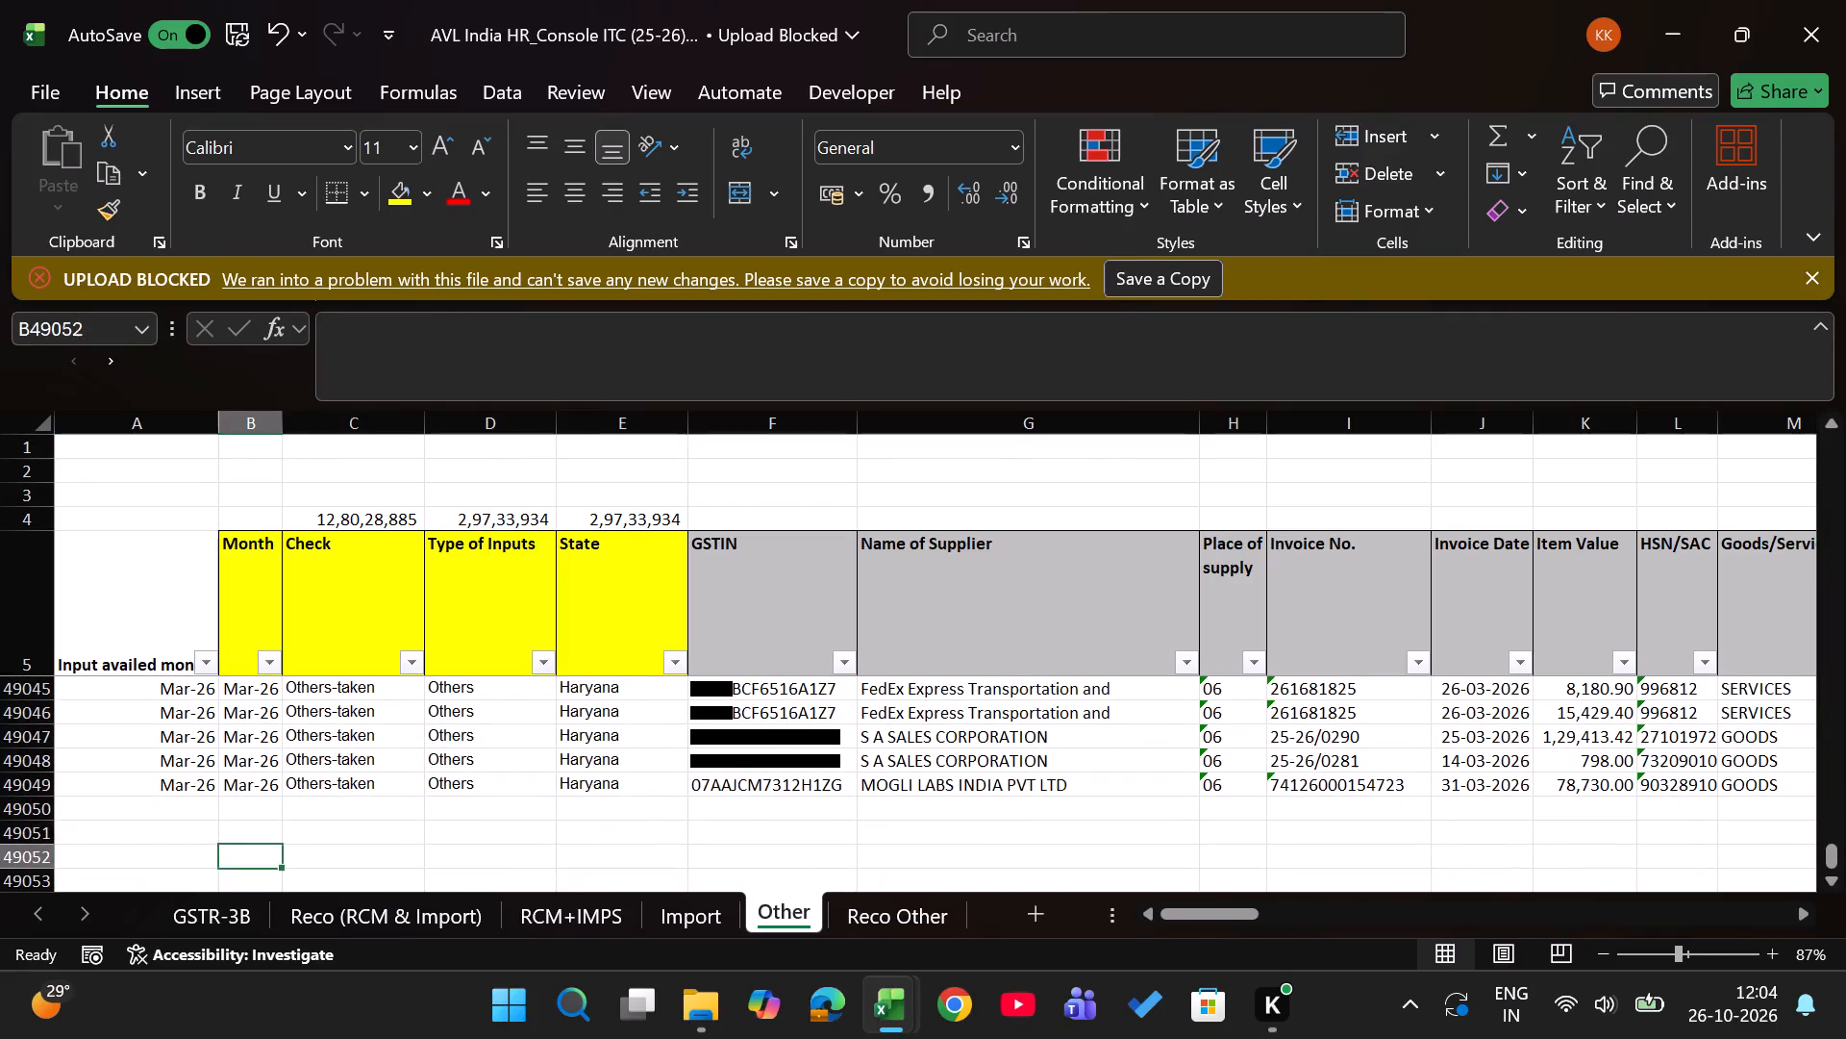
pyautogui.press('Up')
pyautogui.press('Down')
# Compare the ITC IGST and ITC CGST column totals on the Mar-26 CN INPUT & Ineligible sheet with Reco Other.
pyautogui.hotkey('alt', 'Tab')
pyautogui.hotkey('ctrl', 'pagedown')
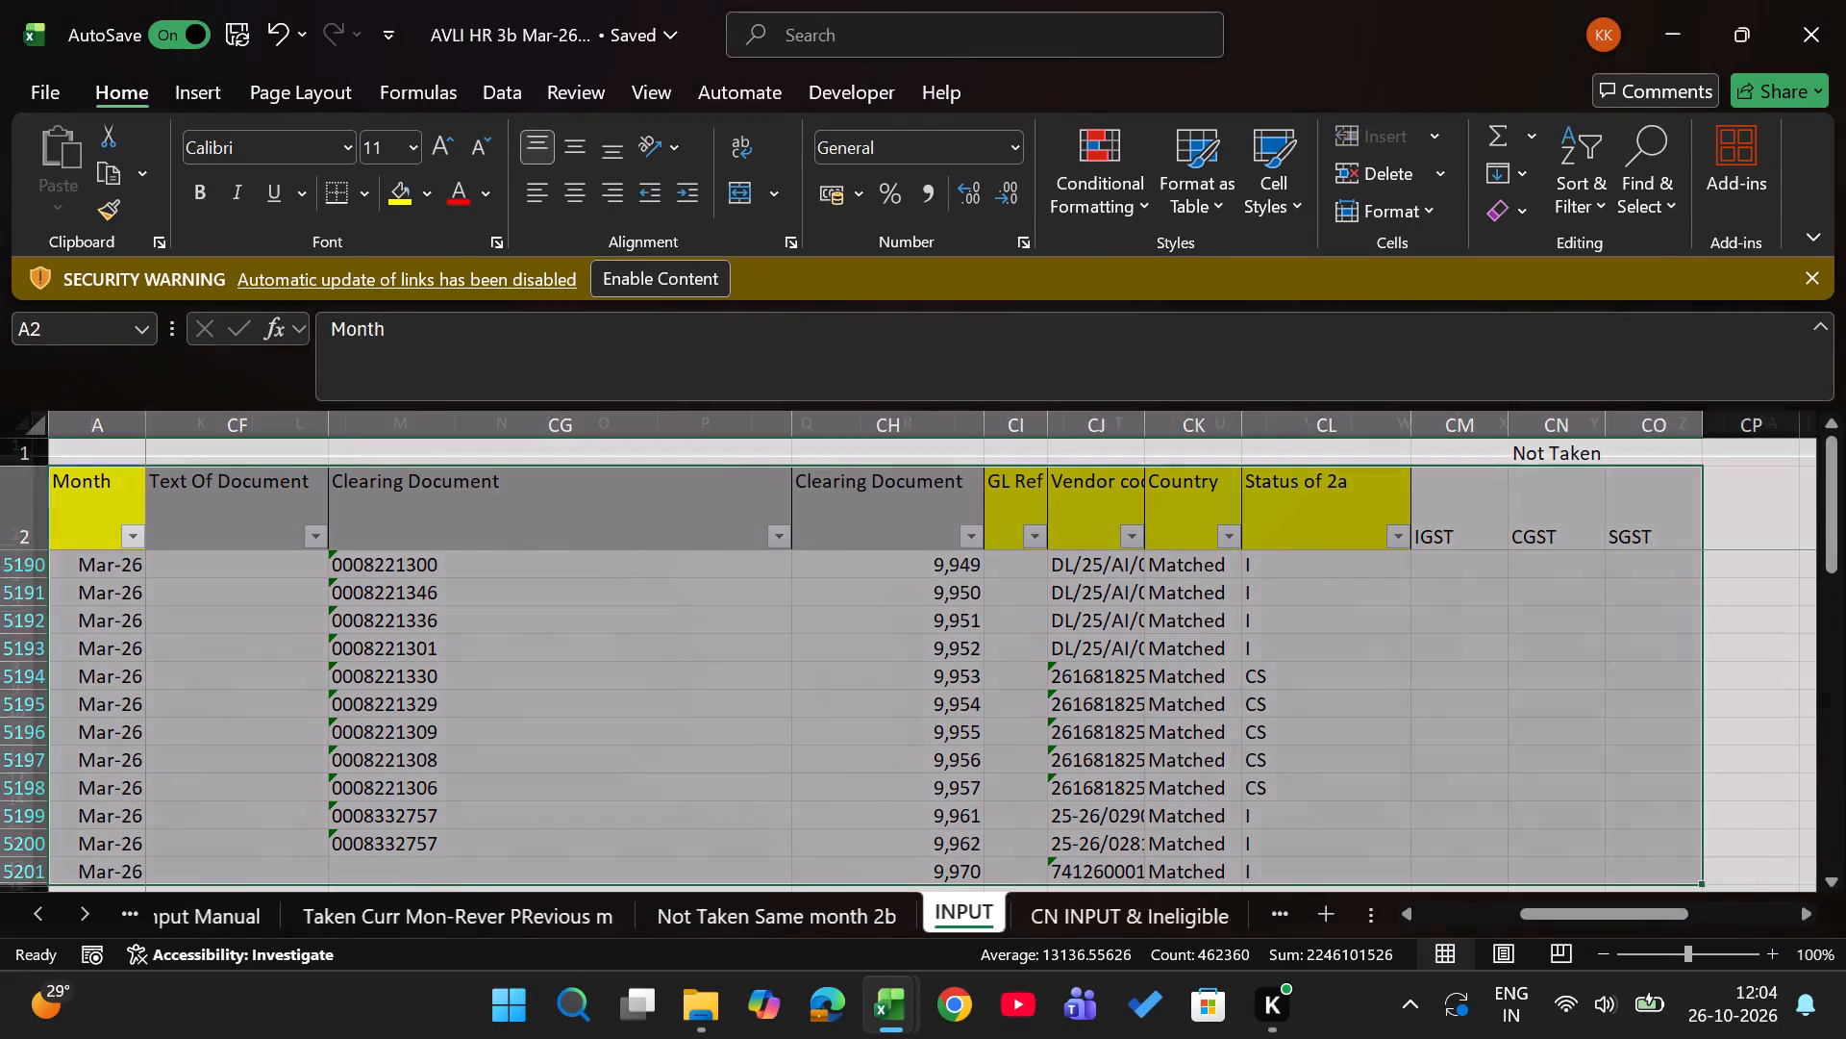
pyautogui.press('Left')
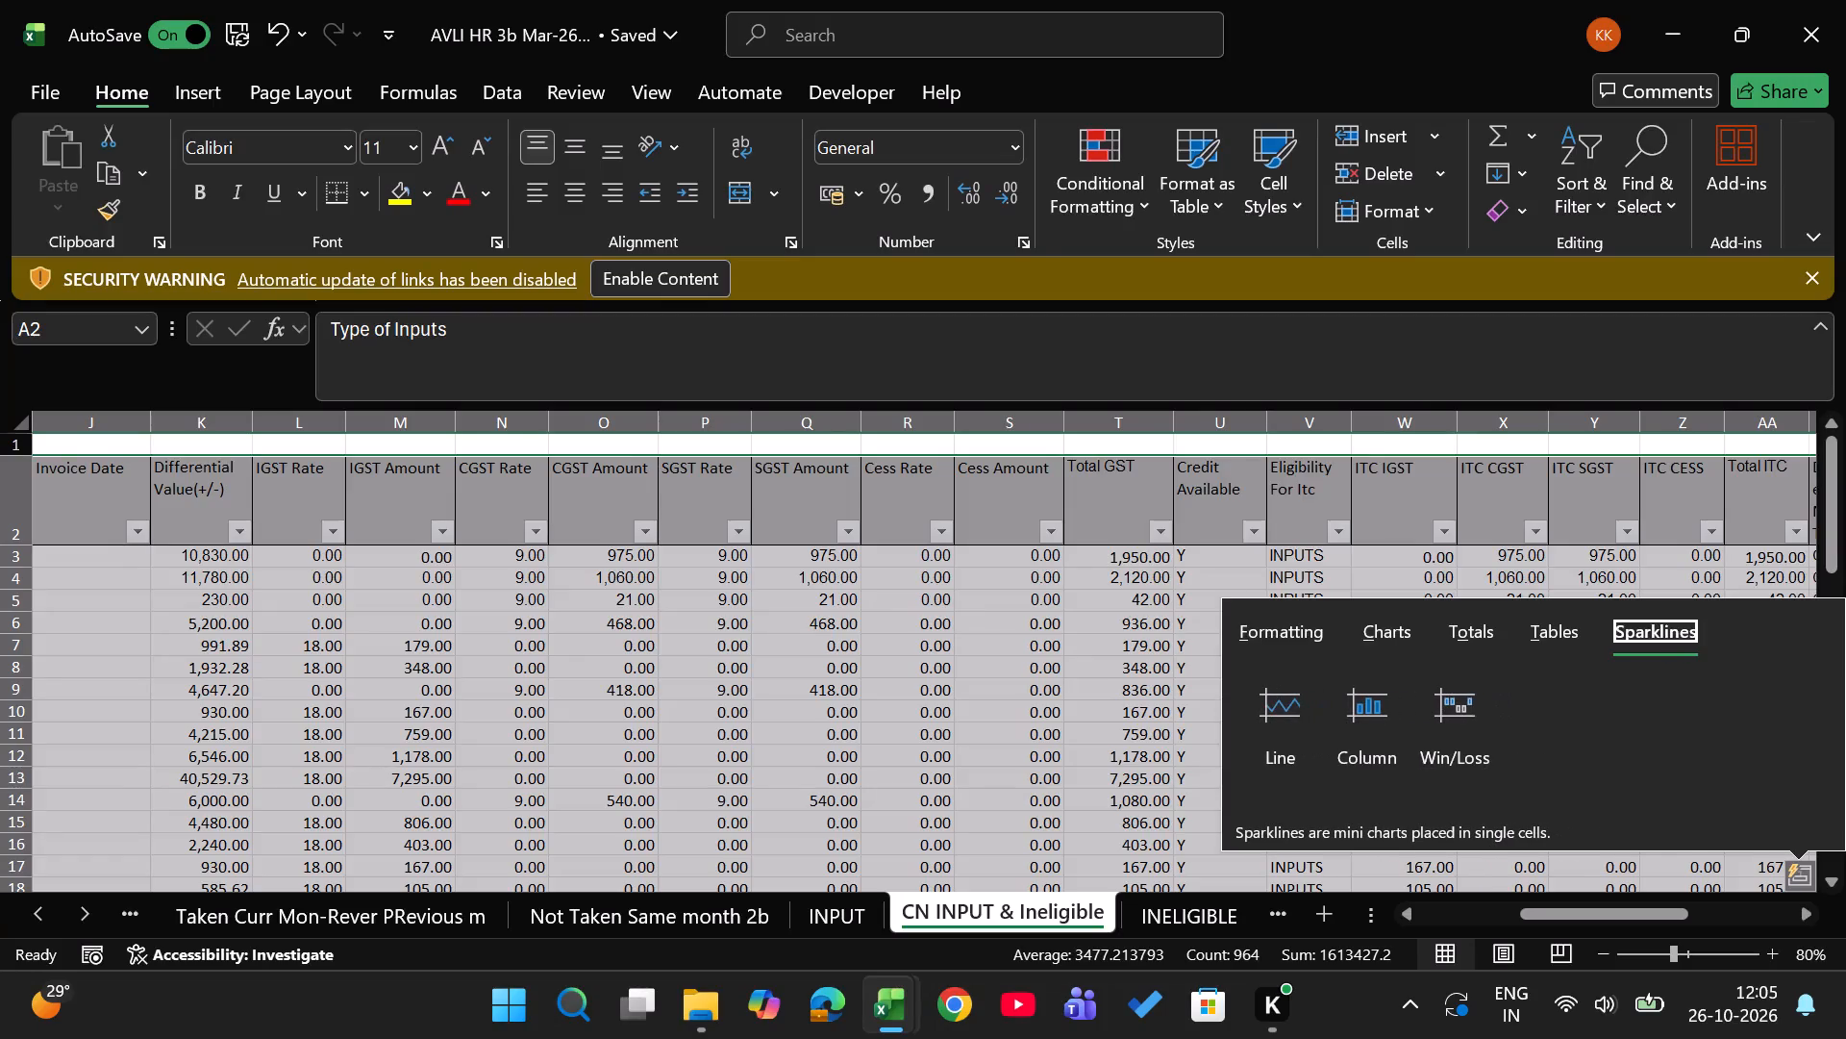
pyautogui.click(636, 648)
pyautogui.press('Right')
pyautogui.press('Right')
pyautogui.press('Right')
pyautogui.press('Right')
pyautogui.press('Right')
pyautogui.press('Right')
pyautogui.press('Right')
pyautogui.press('Right')
pyautogui.press('Up')
pyautogui.press('Up')
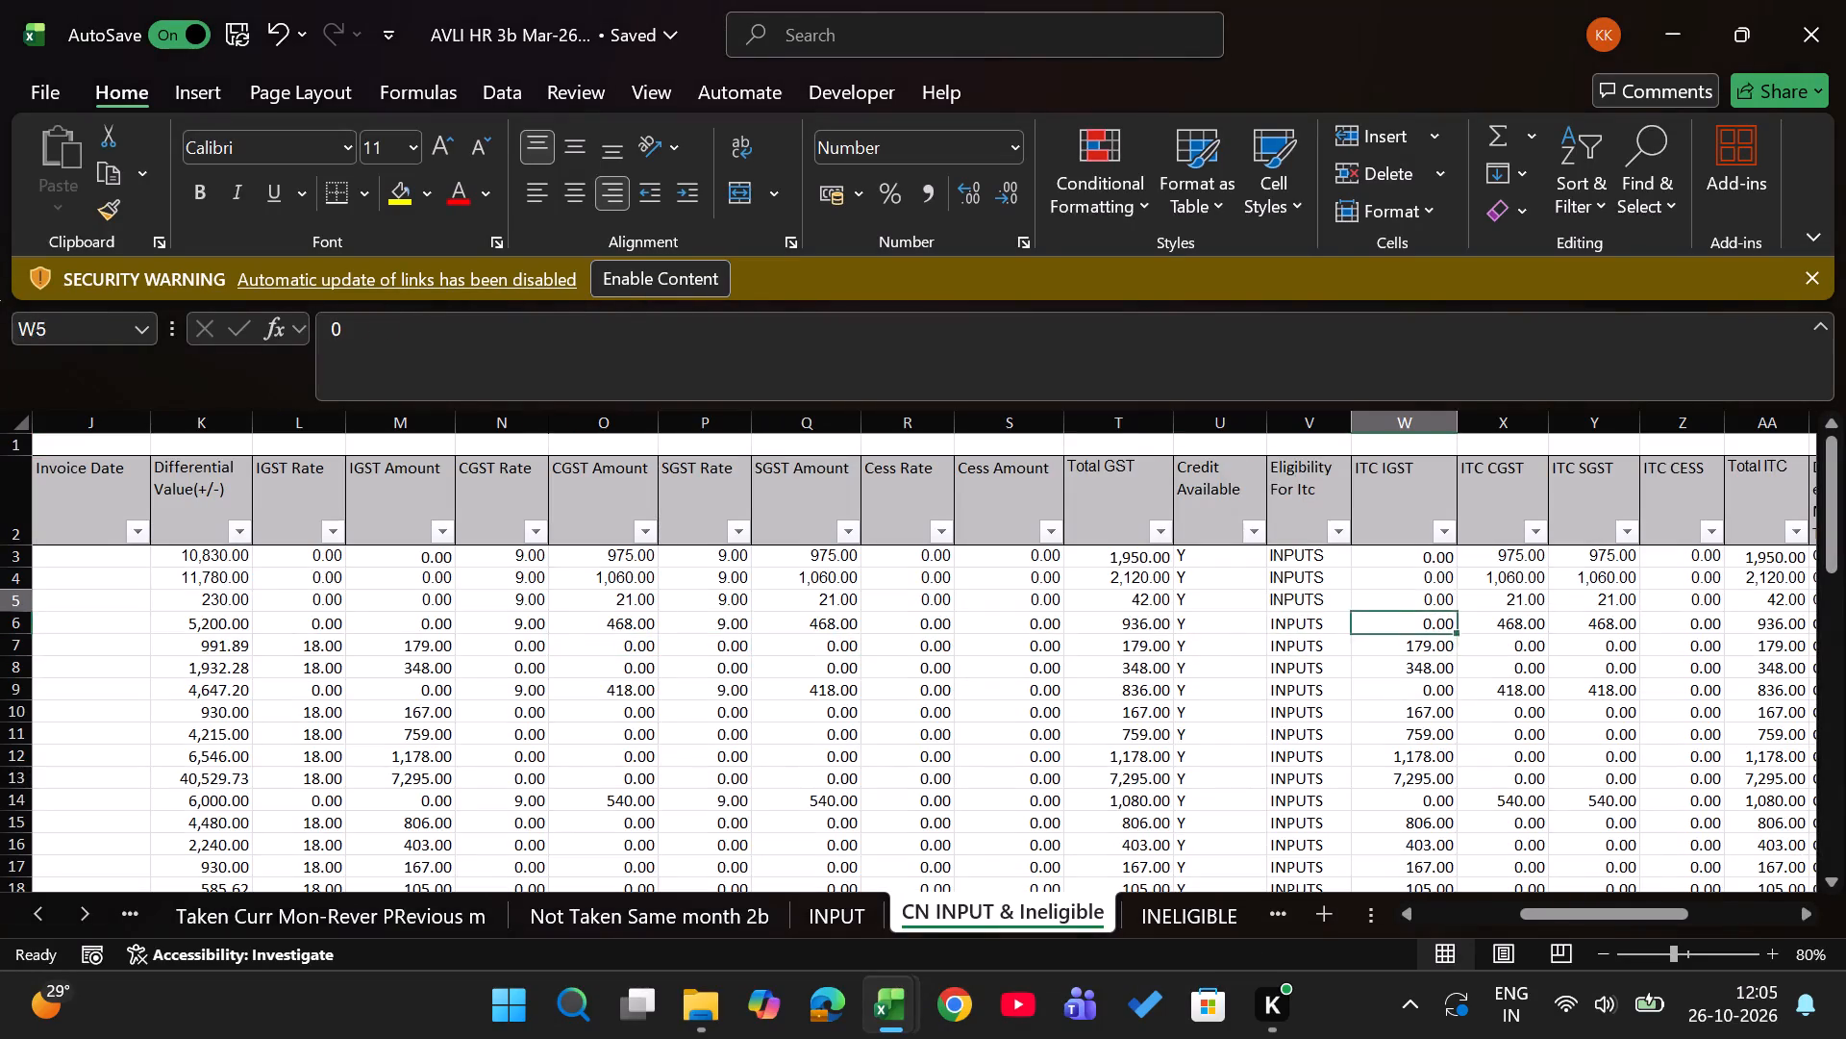
pyautogui.press('Up')
pyautogui.press('Up')
pyautogui.hotkey('ctrl', 'shift', 'Down')
pyautogui.hotkey('alt', 'Tab')
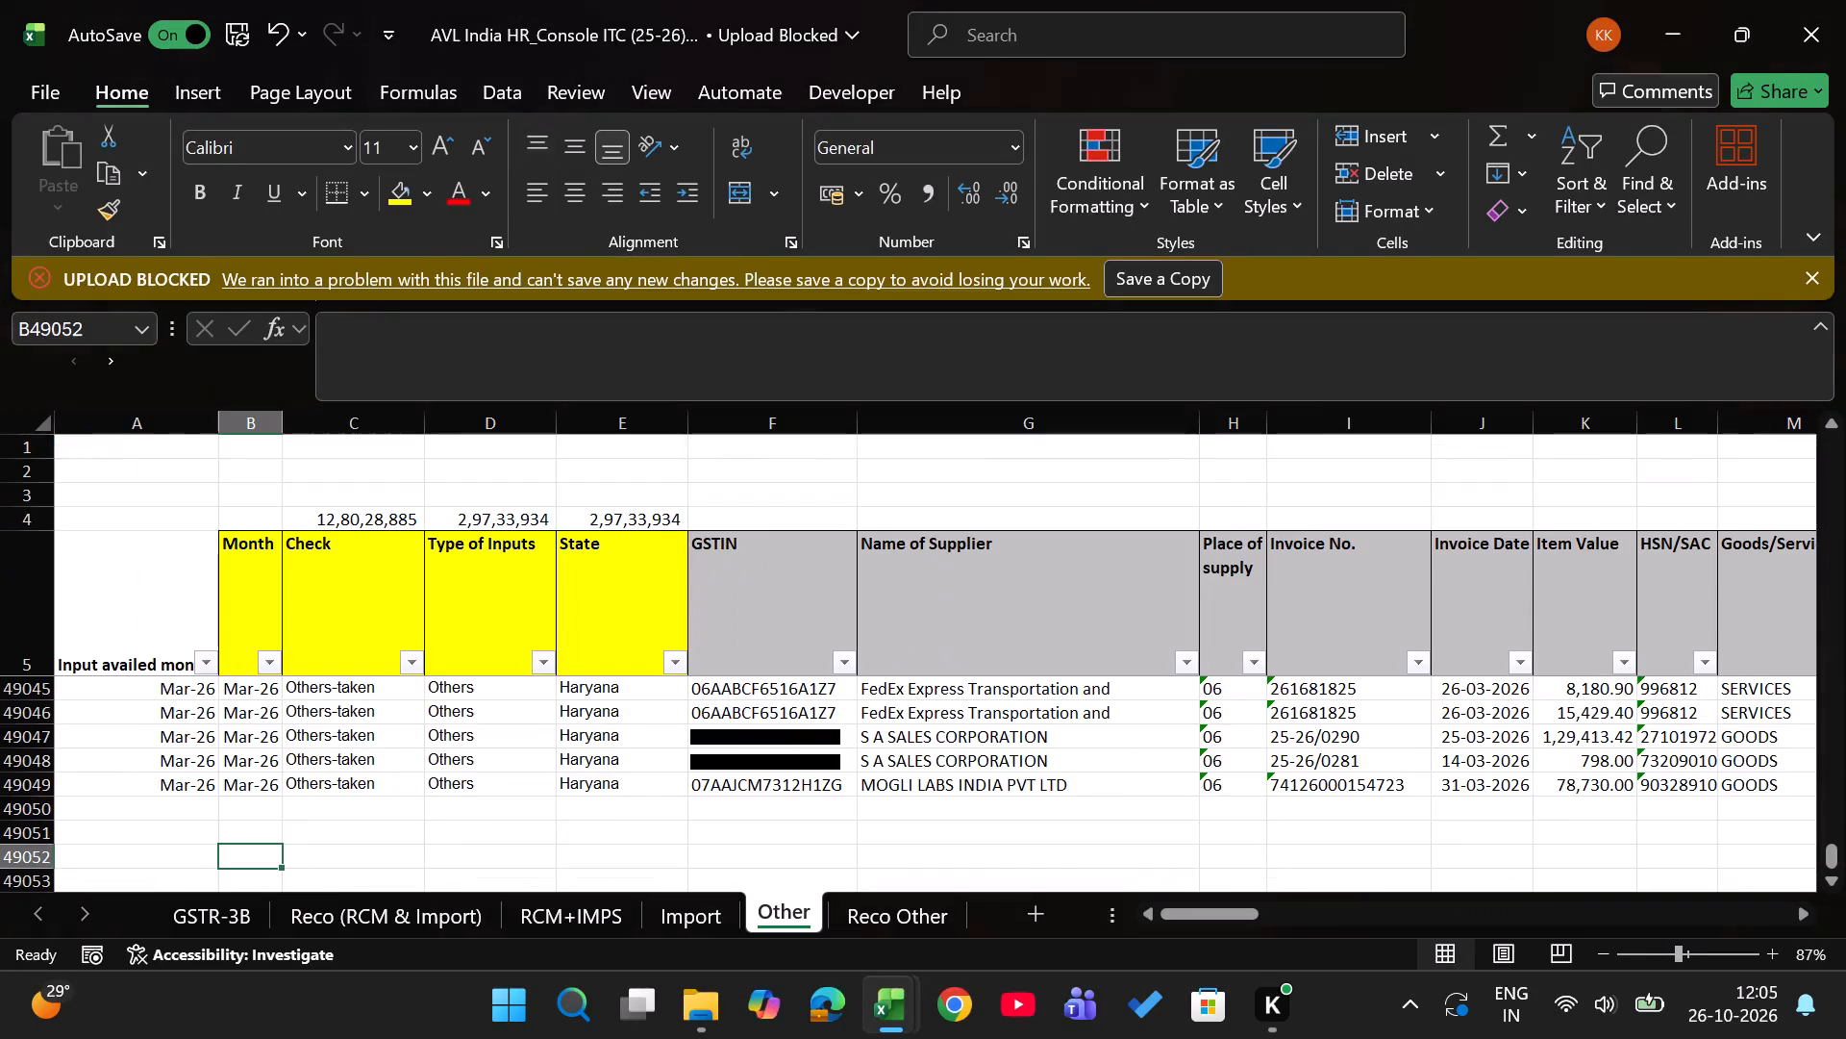
pyautogui.hotkey('ctrl', 'pagedown')
pyautogui.hotkey('alt', 'Tab')
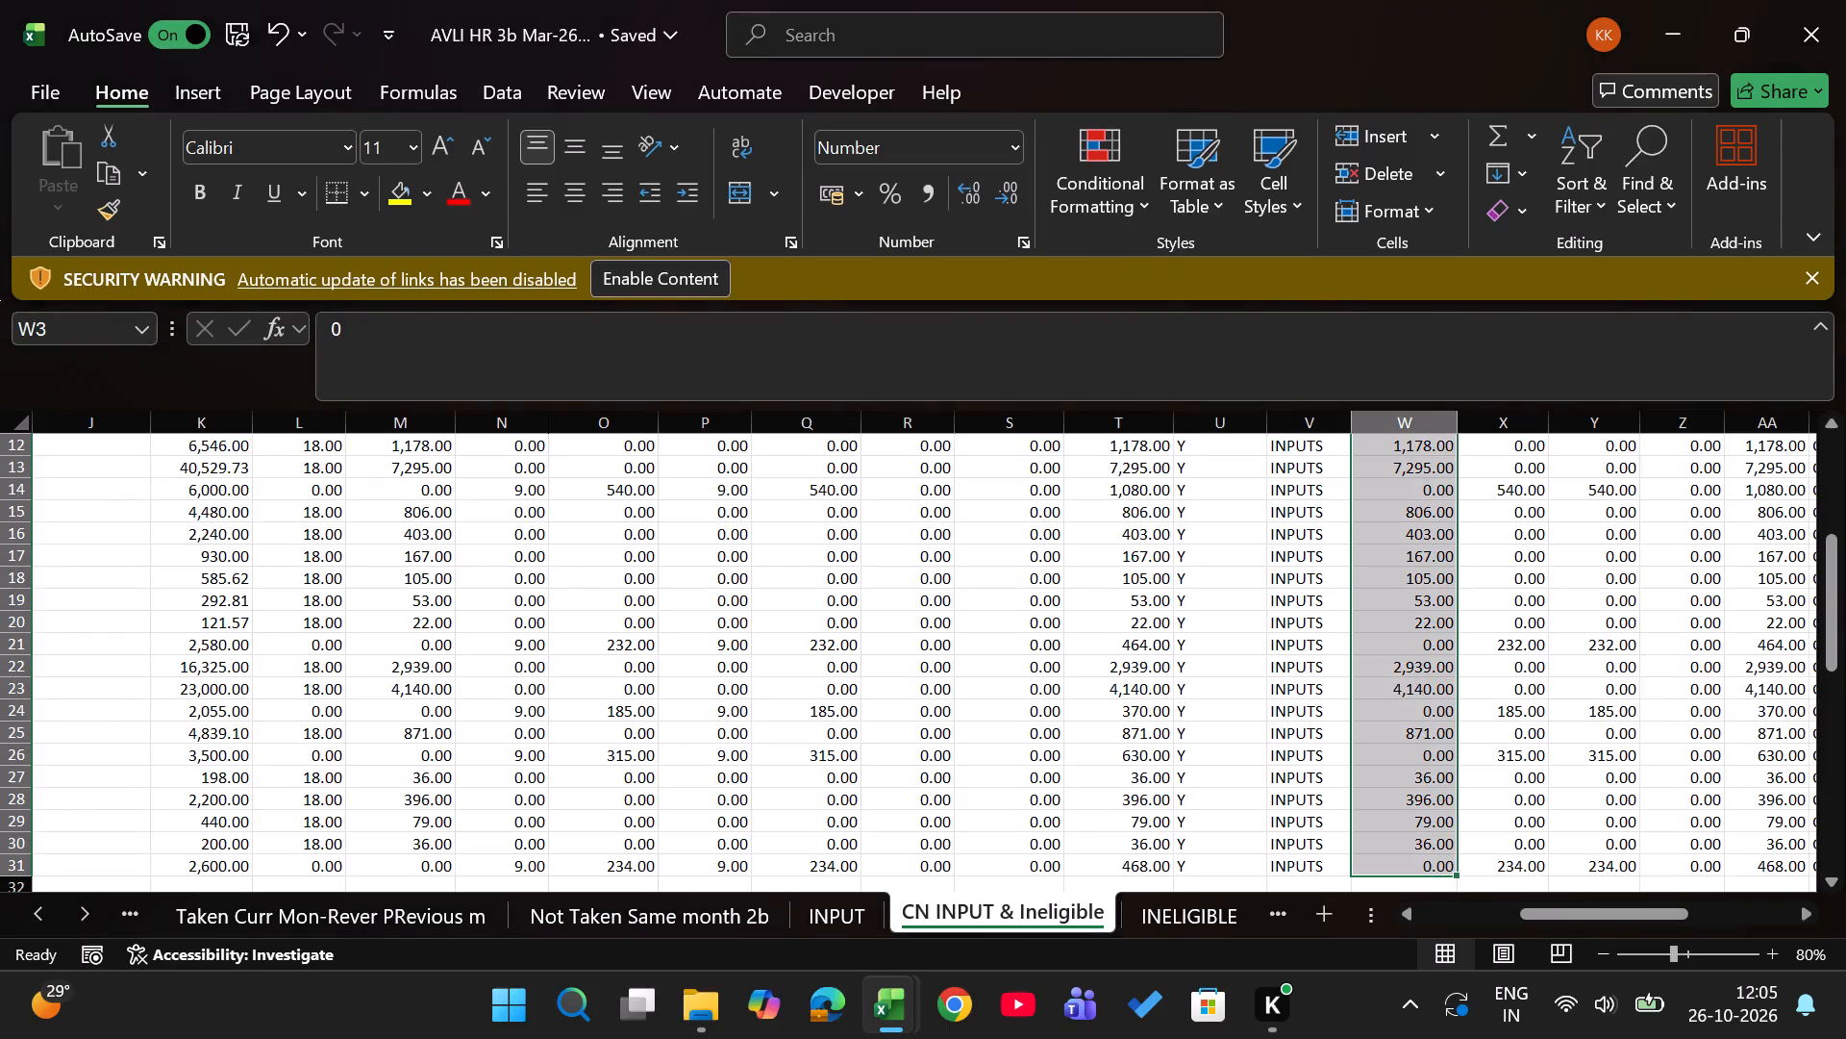
pyautogui.press('Right')
pyautogui.hotkey('ctrl', 'shift', 'Down')
pyautogui.hotkey('alt', 'Tab')
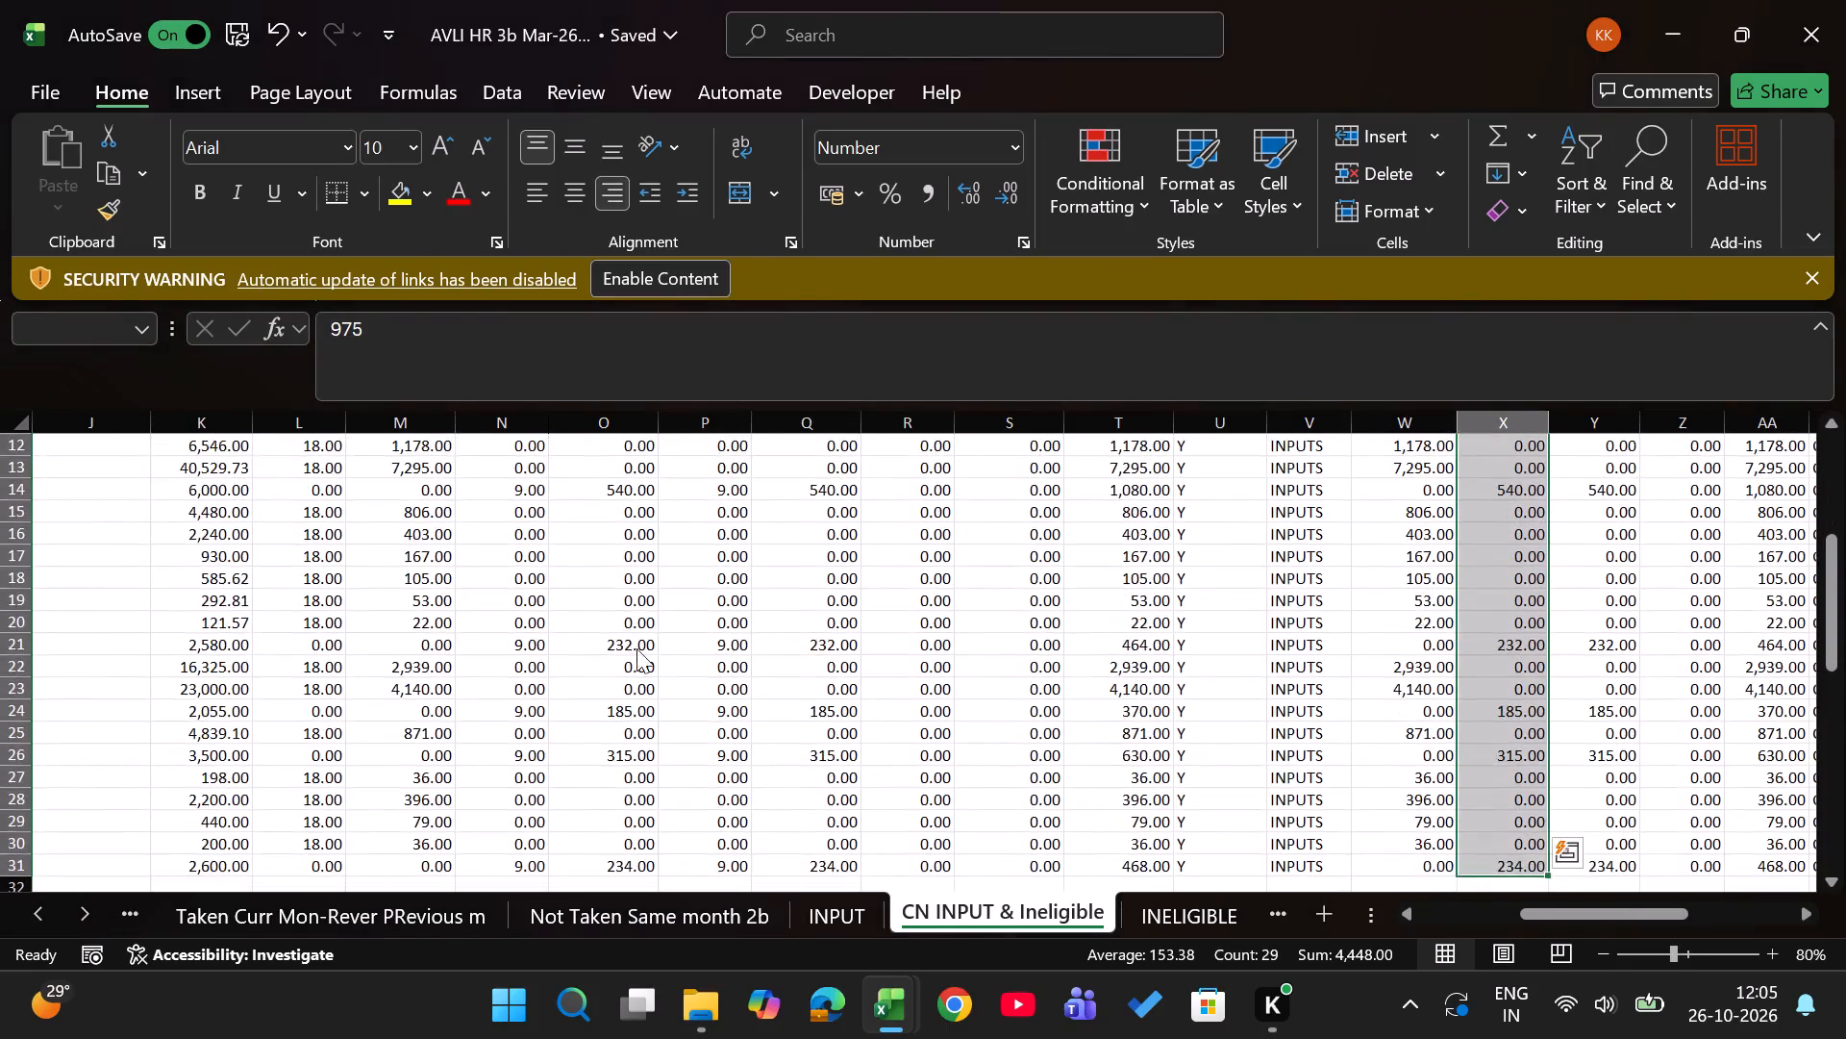
pyautogui.hotkey('alt', 'Tab')
# Copy the whole credit-note table with its header row, A2:AJ31, from the CN INPUT & Ineligible sheet.
pyautogui.press('Up')
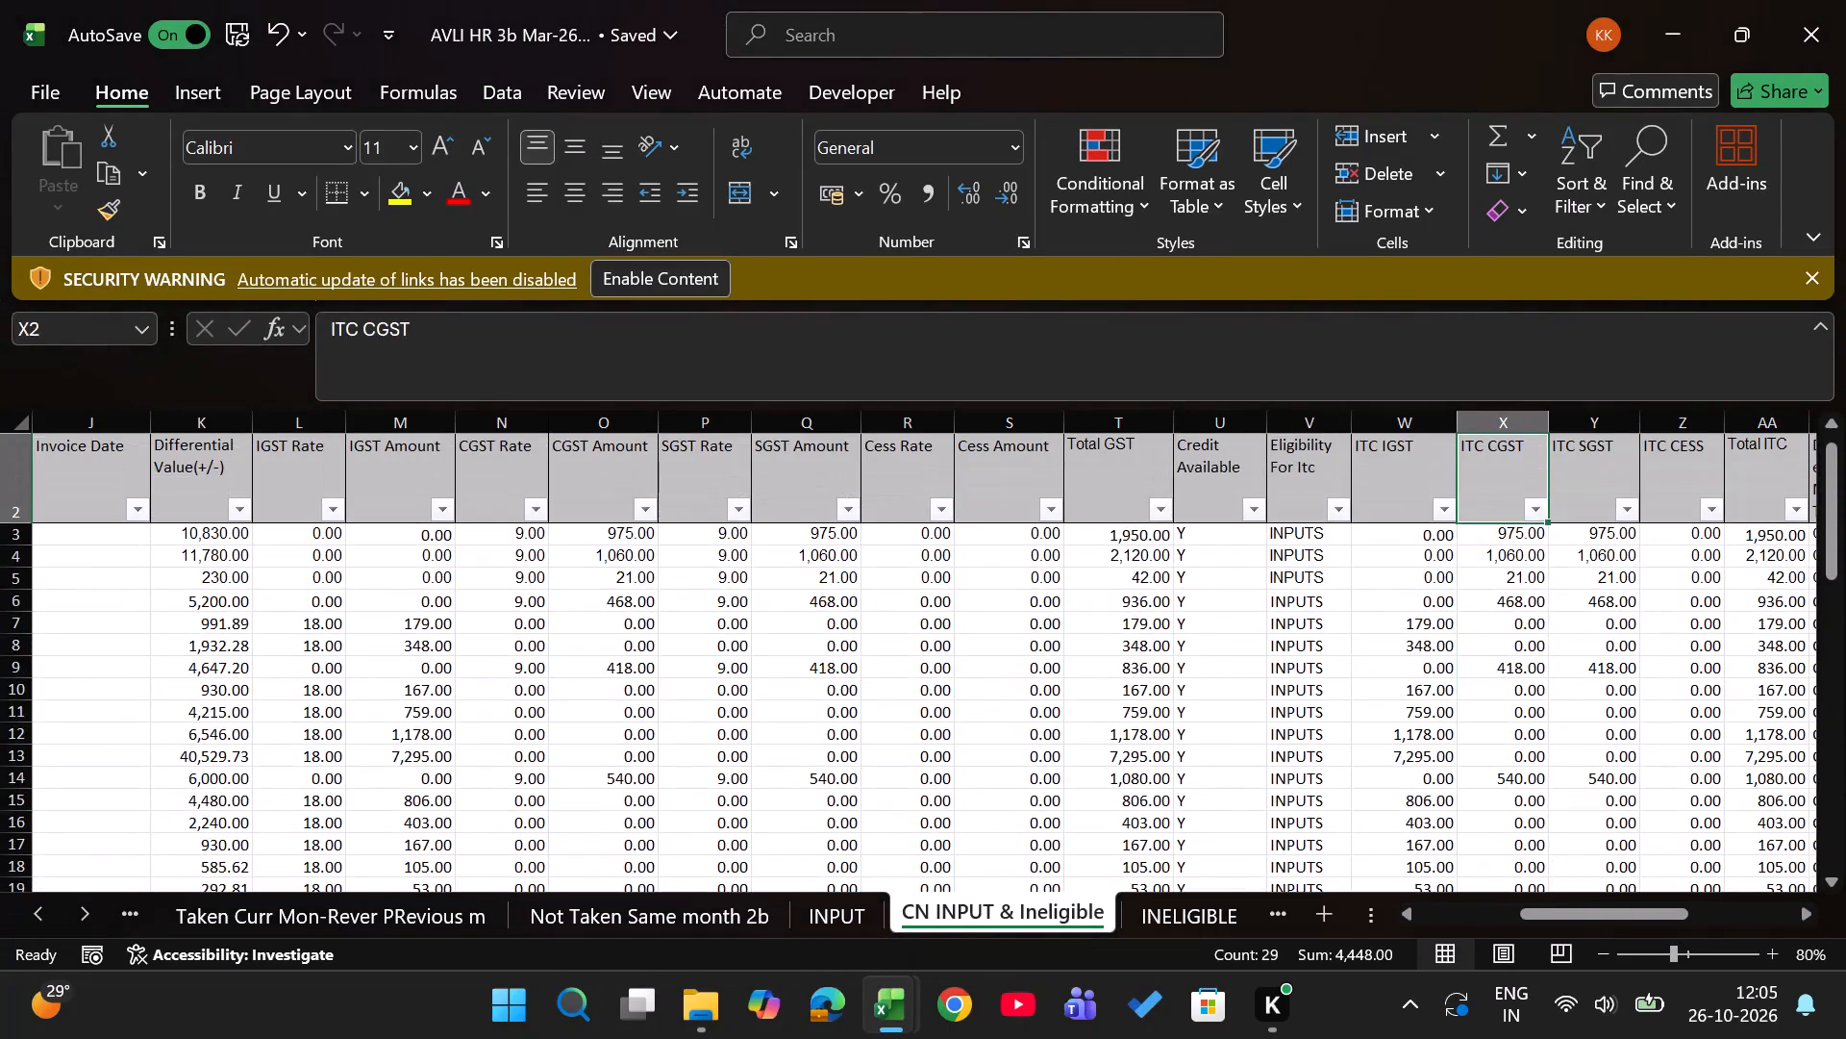
pyautogui.press('Down')
pyautogui.press('Up')
pyautogui.hotkey('ctrl', 'Left')
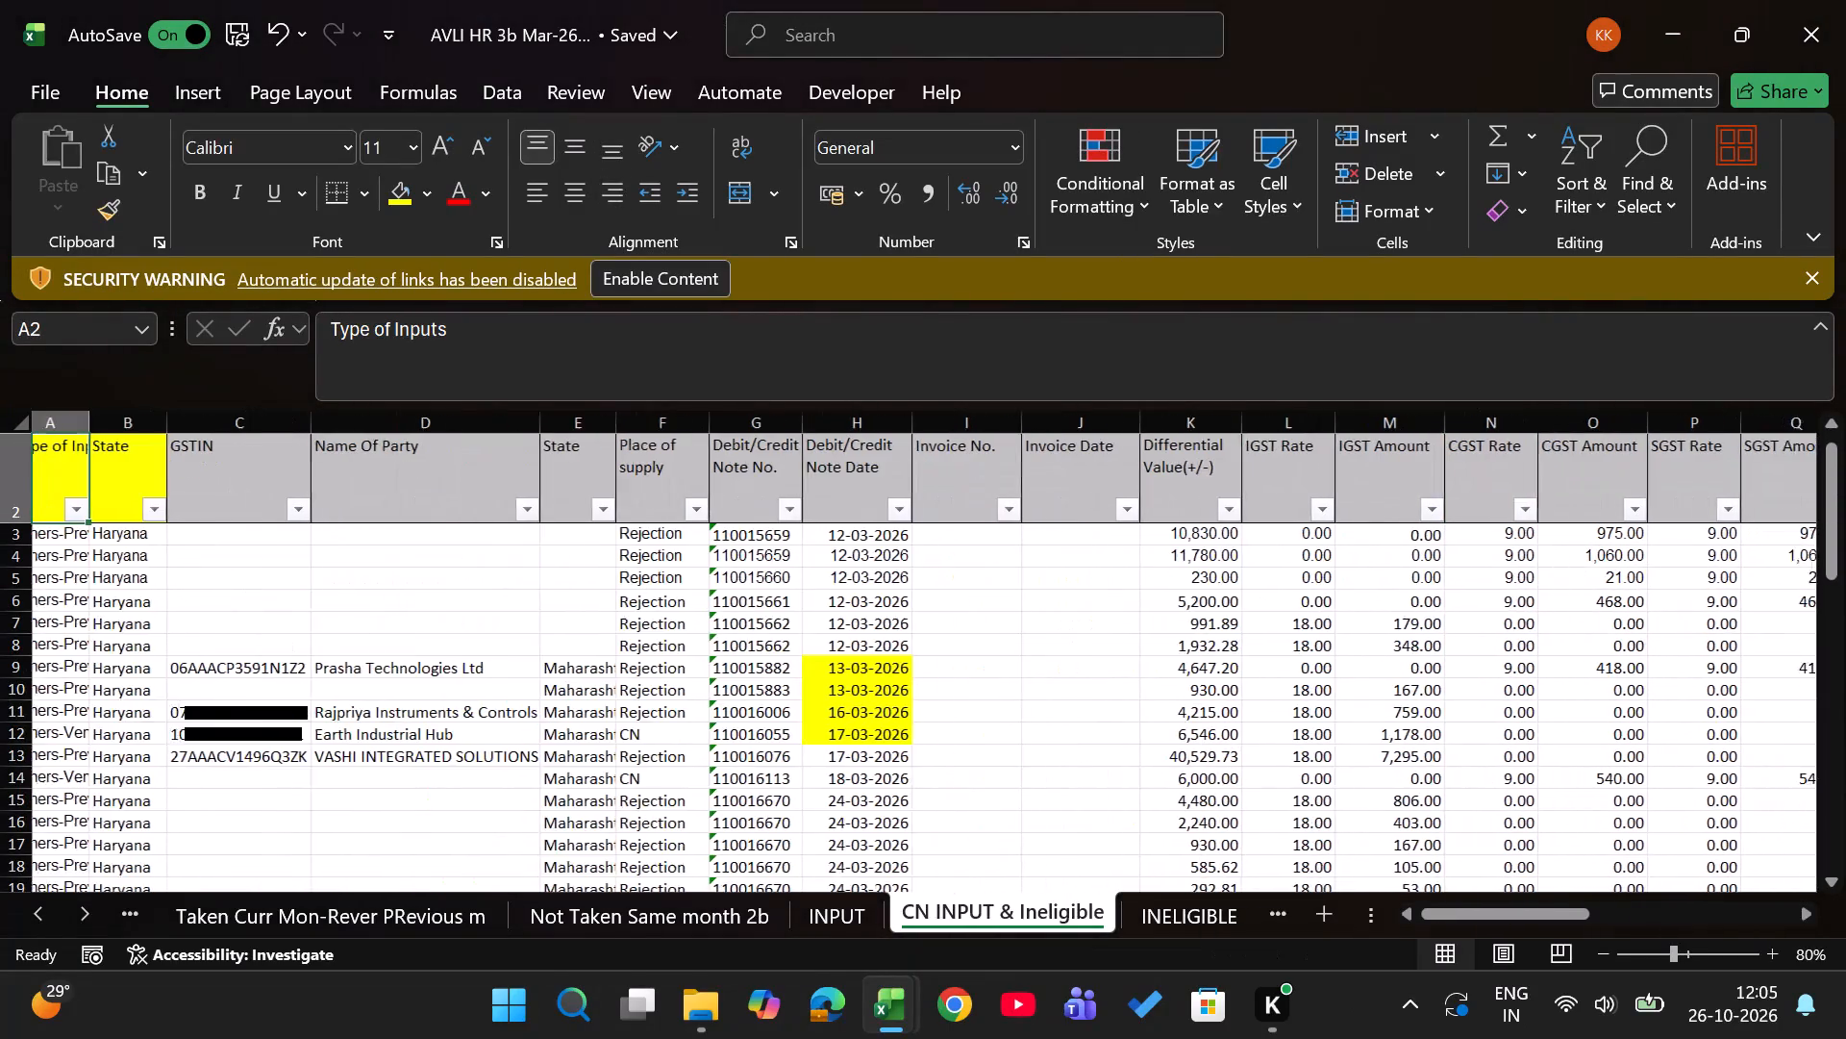
pyautogui.press('Left')
pyautogui.press('Left')
pyautogui.hotkey('ctrl', 'shift', 'Down')
pyautogui.hotkey('ctrl', 'shift', 'Right')
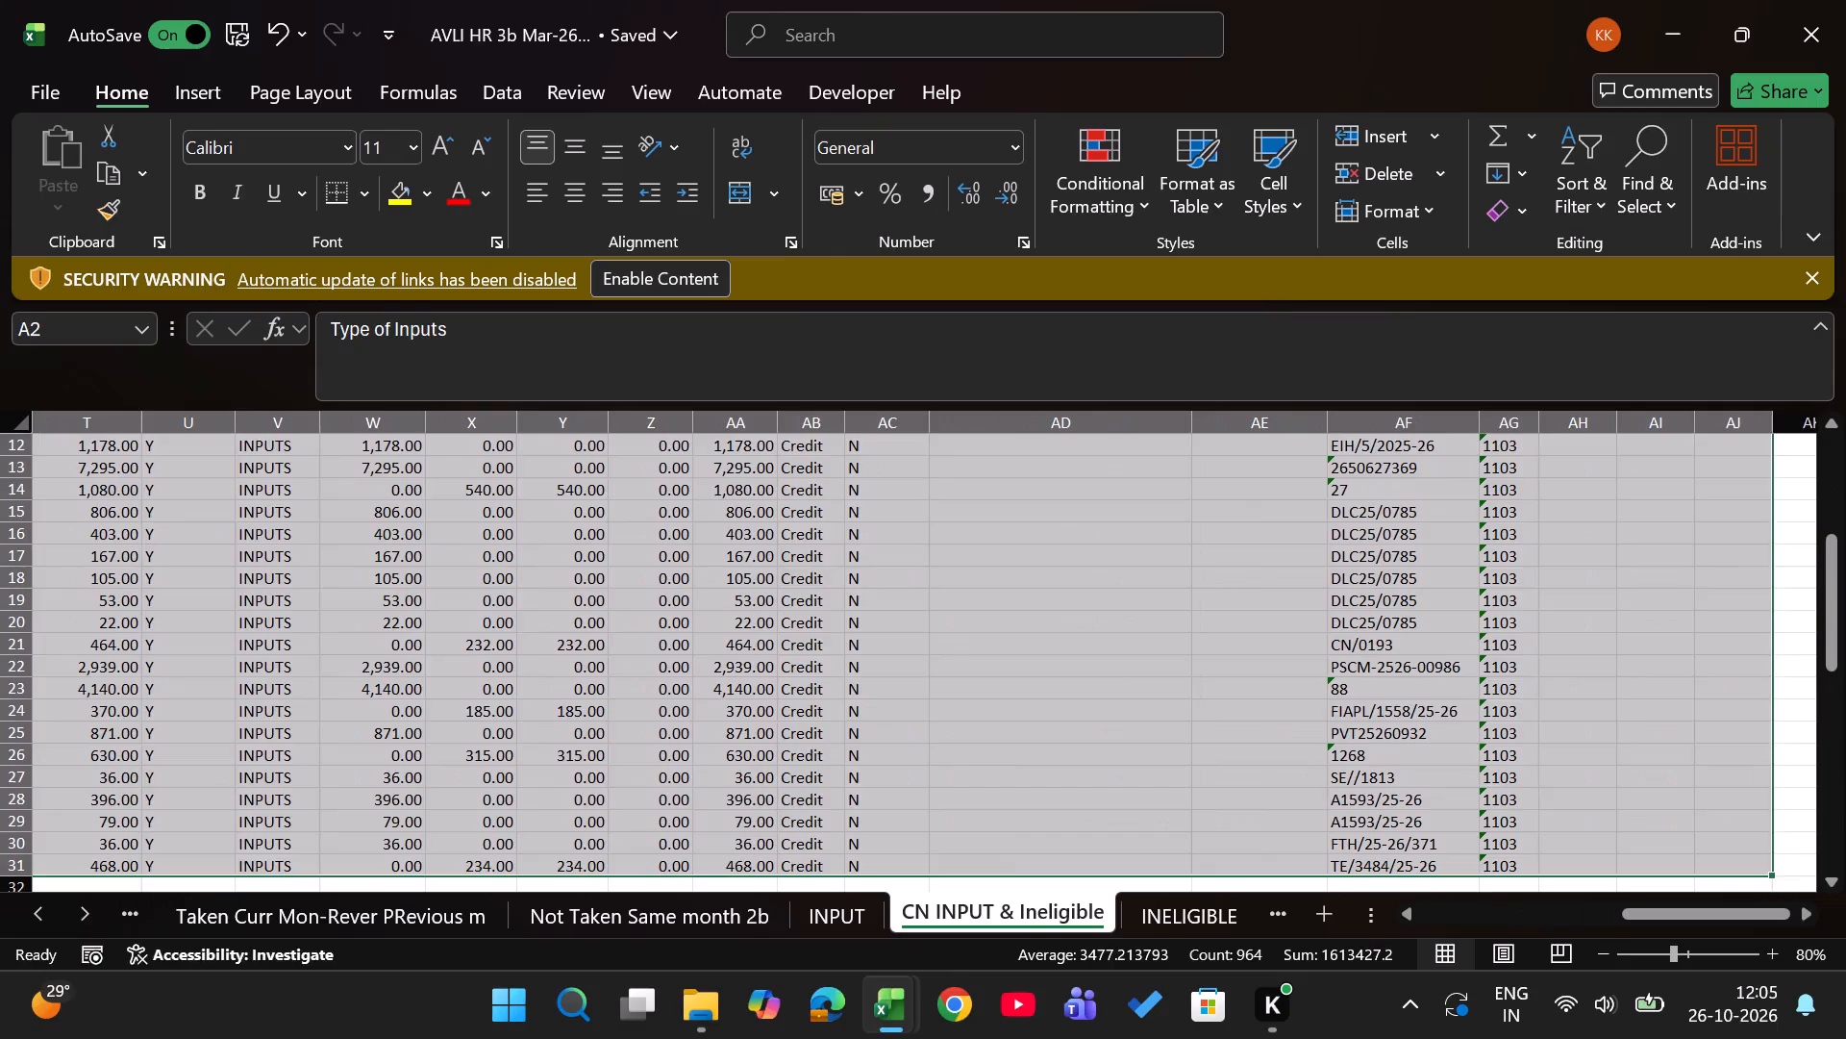
pyautogui.hotkey('ctrl', 'c')
pyautogui.scroll(-1, 744, 664)
# Paste the copied credit-note table into the Console ITC workbook's Other sheet at D49051, below the last Mar-26 row.
pyautogui.hotkey('alt', 'Tab')
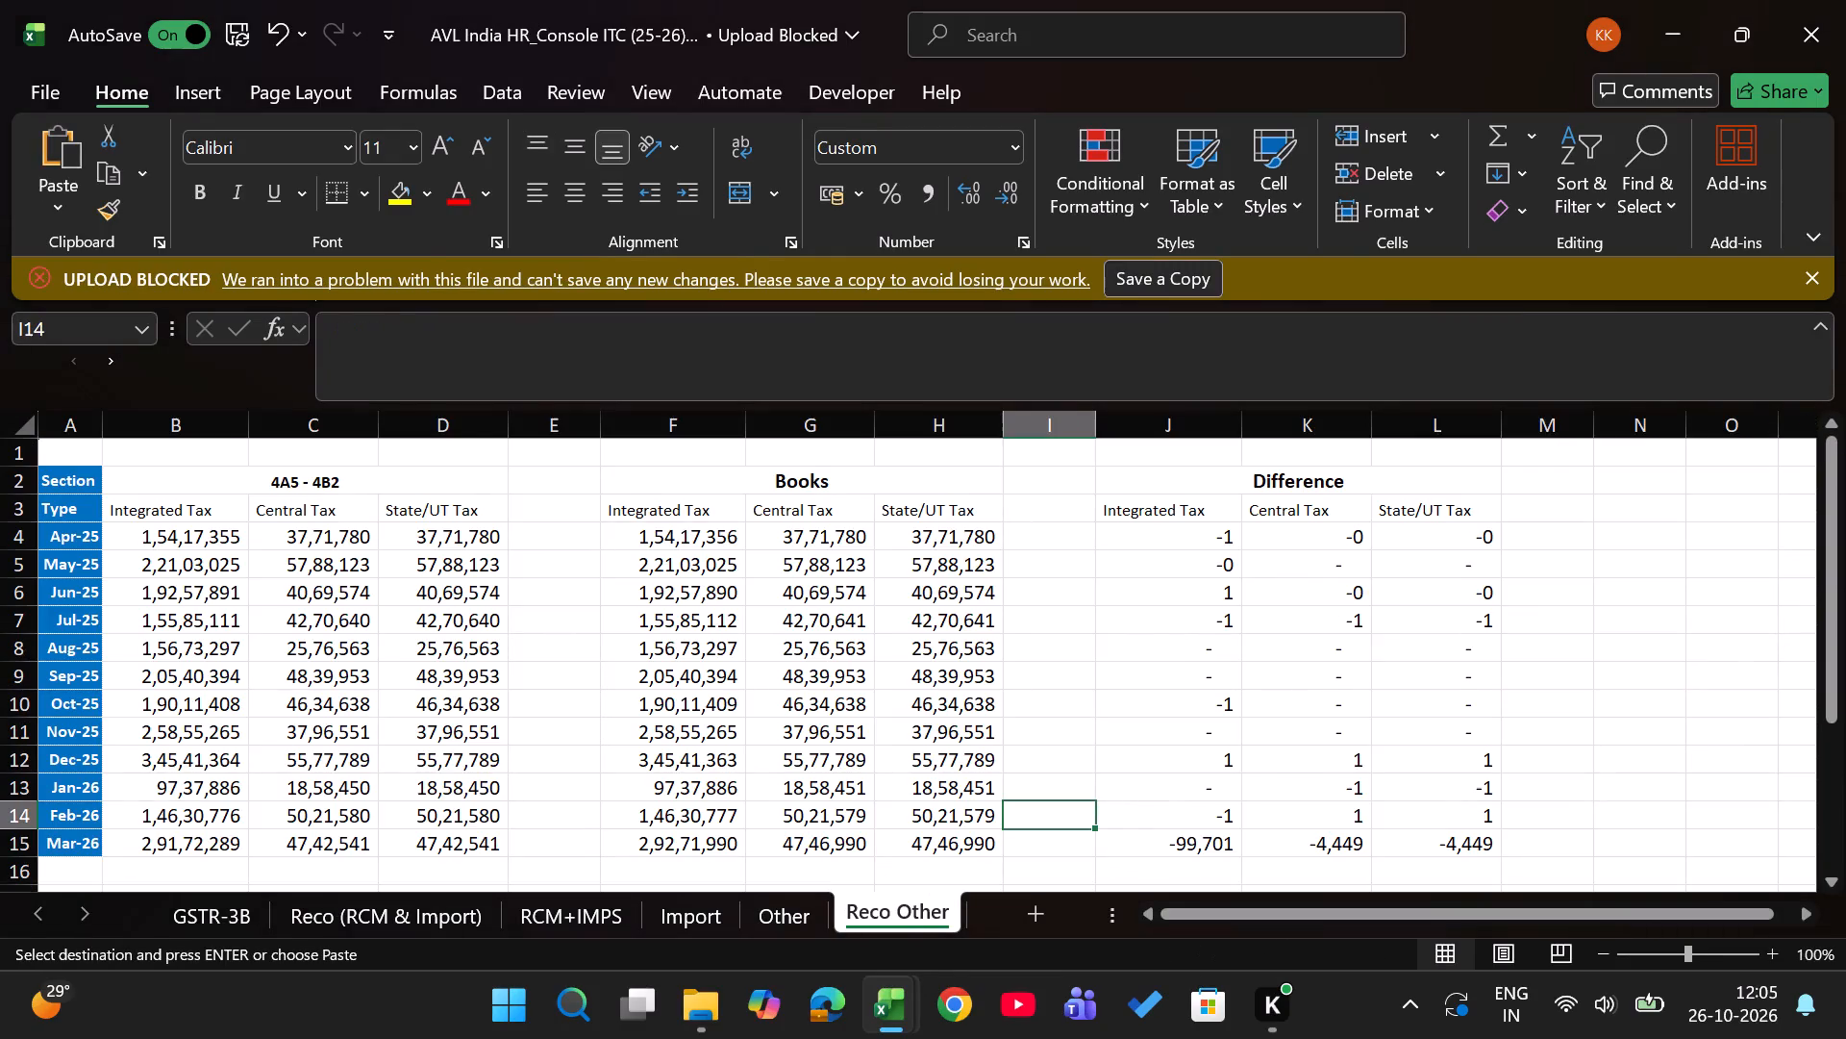
pyautogui.hotkey('ctrl', 'pageup')
pyautogui.press('Down')
pyautogui.press('Down')
pyautogui.press('Up')
pyautogui.press('Up')
pyautogui.press('Up')
pyautogui.press('Right')
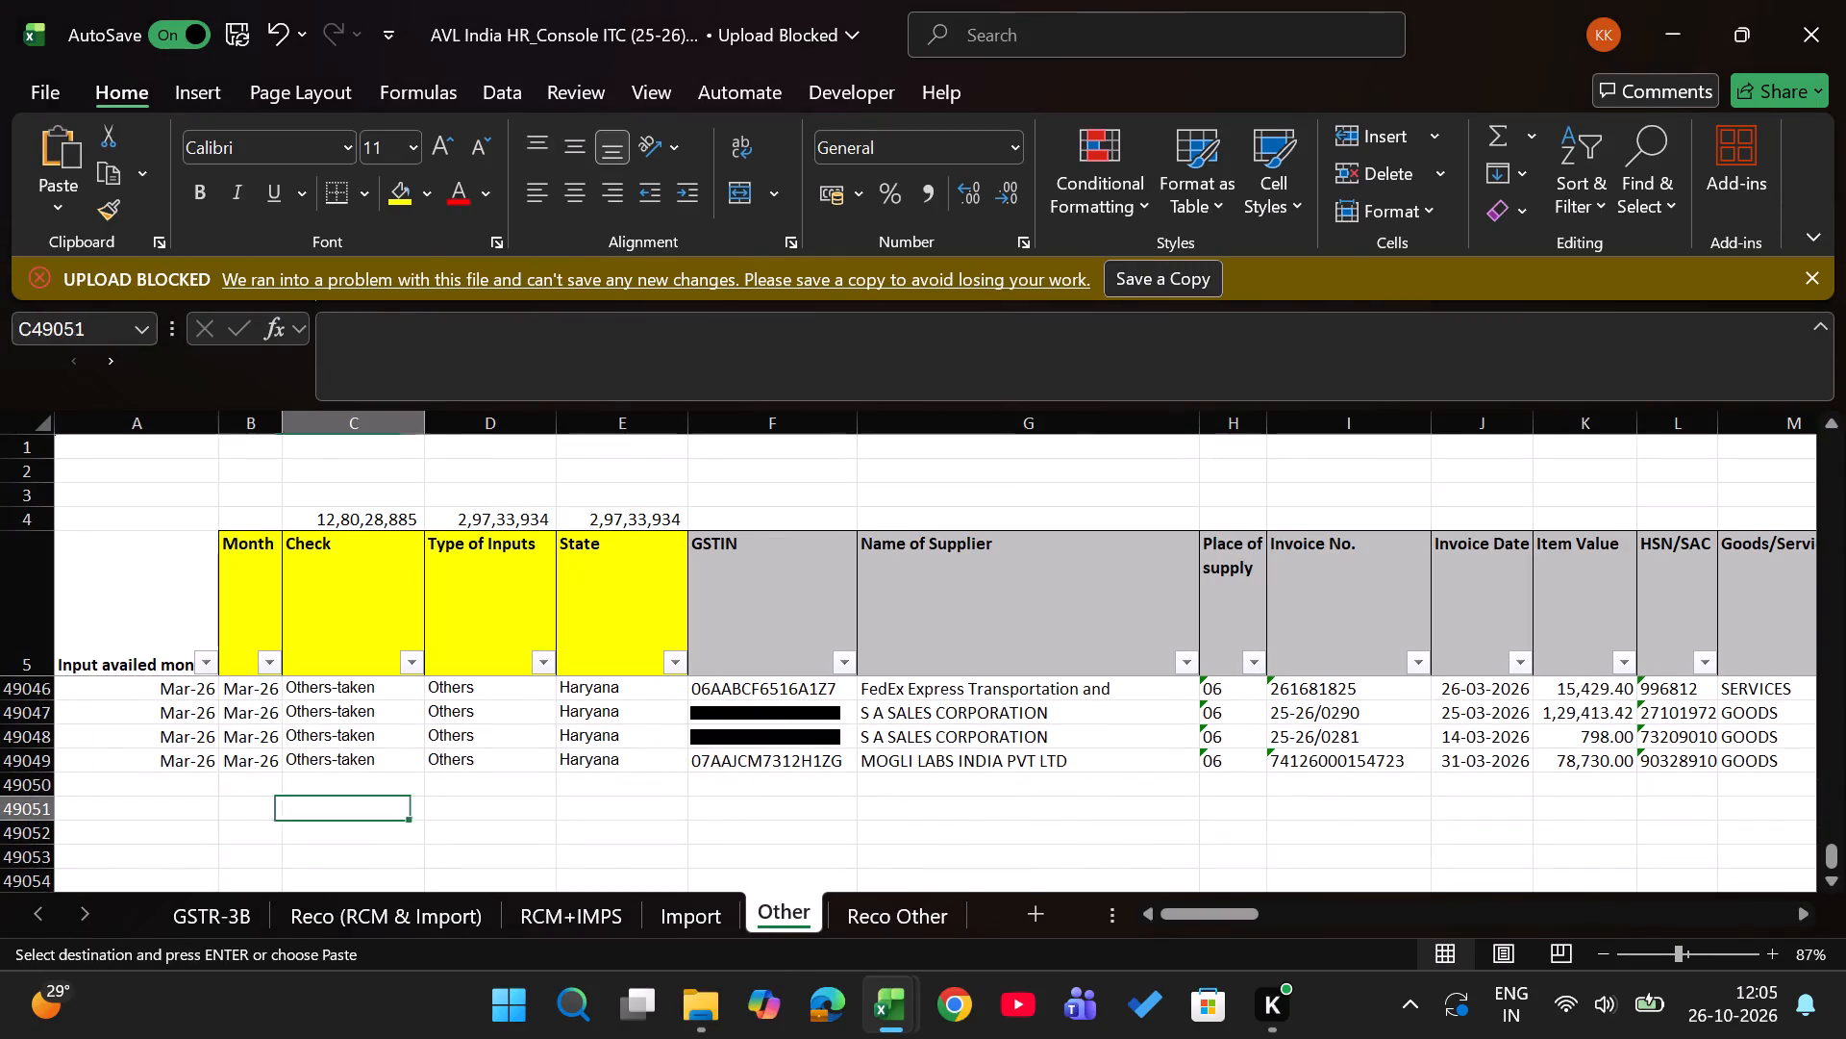
pyautogui.hotkey('alt', 'Tab')
pyautogui.press('Left')
pyautogui.press('Left')
pyautogui.press('Up')
pyautogui.hotkey('alt', 'Tab')
pyautogui.press('Right')
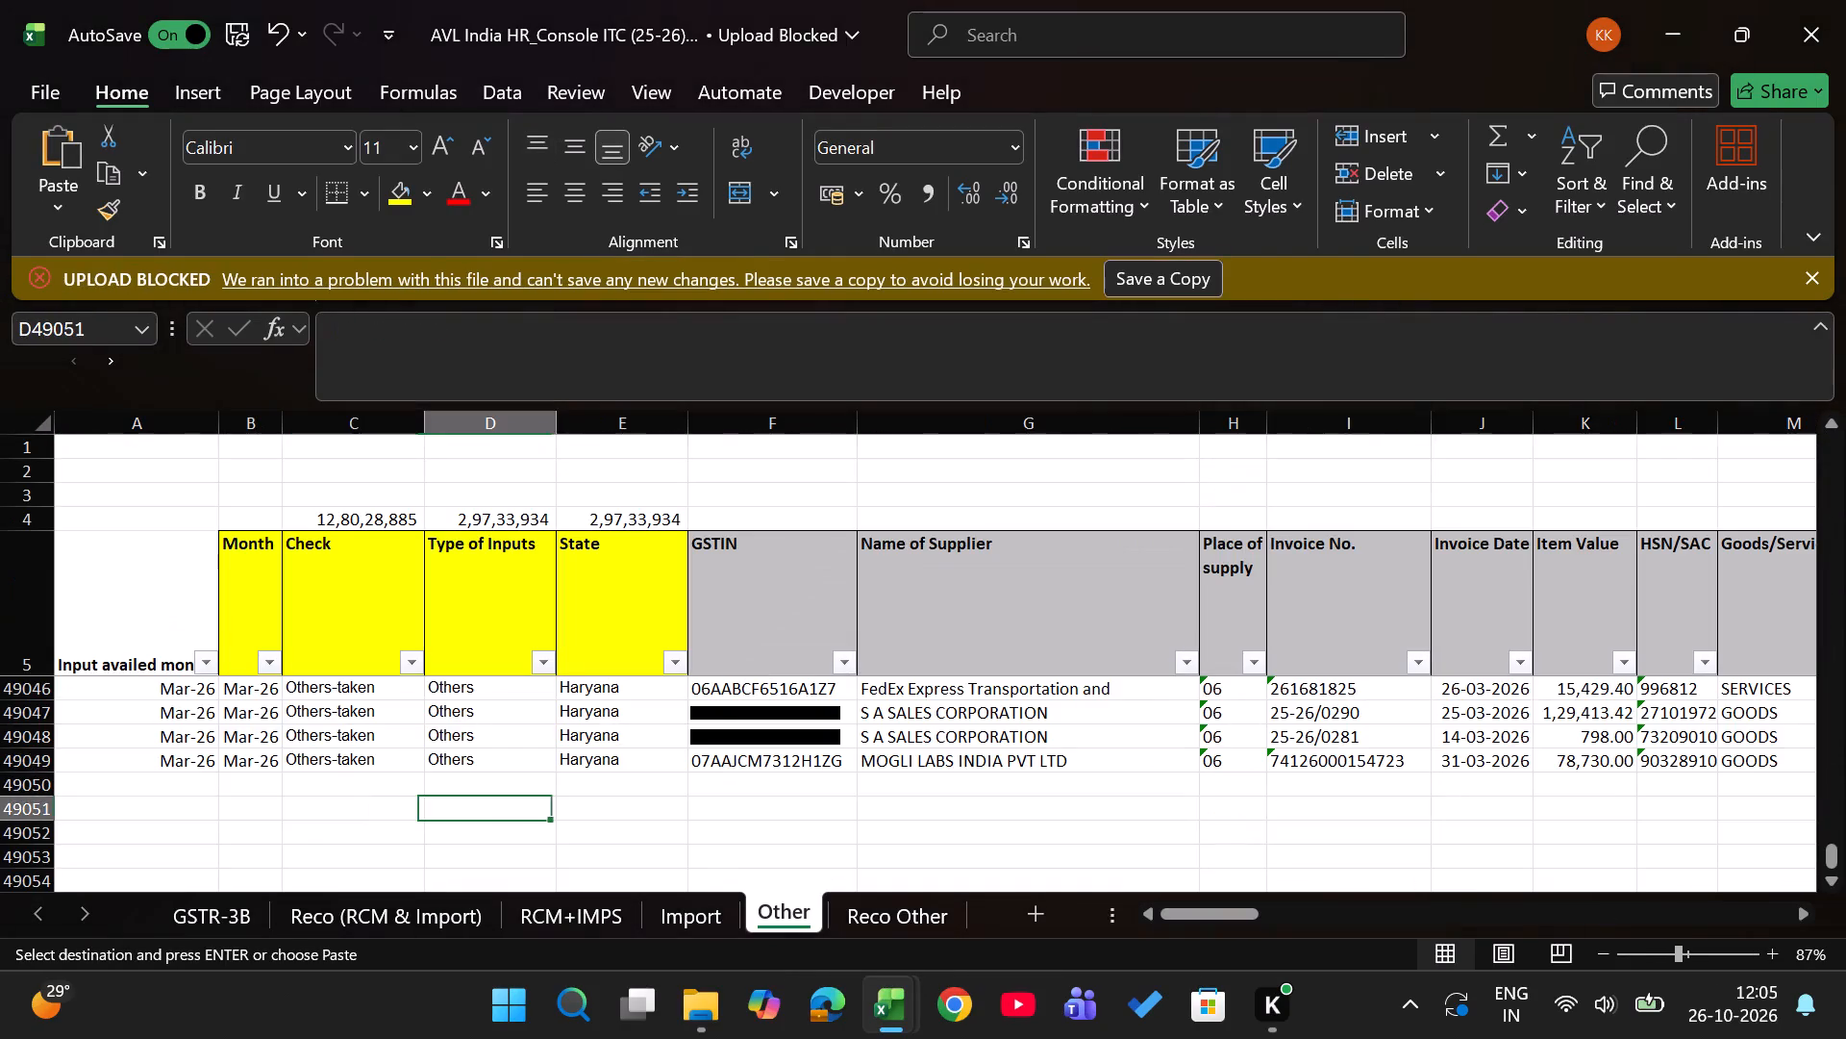
pyautogui.press('Return')
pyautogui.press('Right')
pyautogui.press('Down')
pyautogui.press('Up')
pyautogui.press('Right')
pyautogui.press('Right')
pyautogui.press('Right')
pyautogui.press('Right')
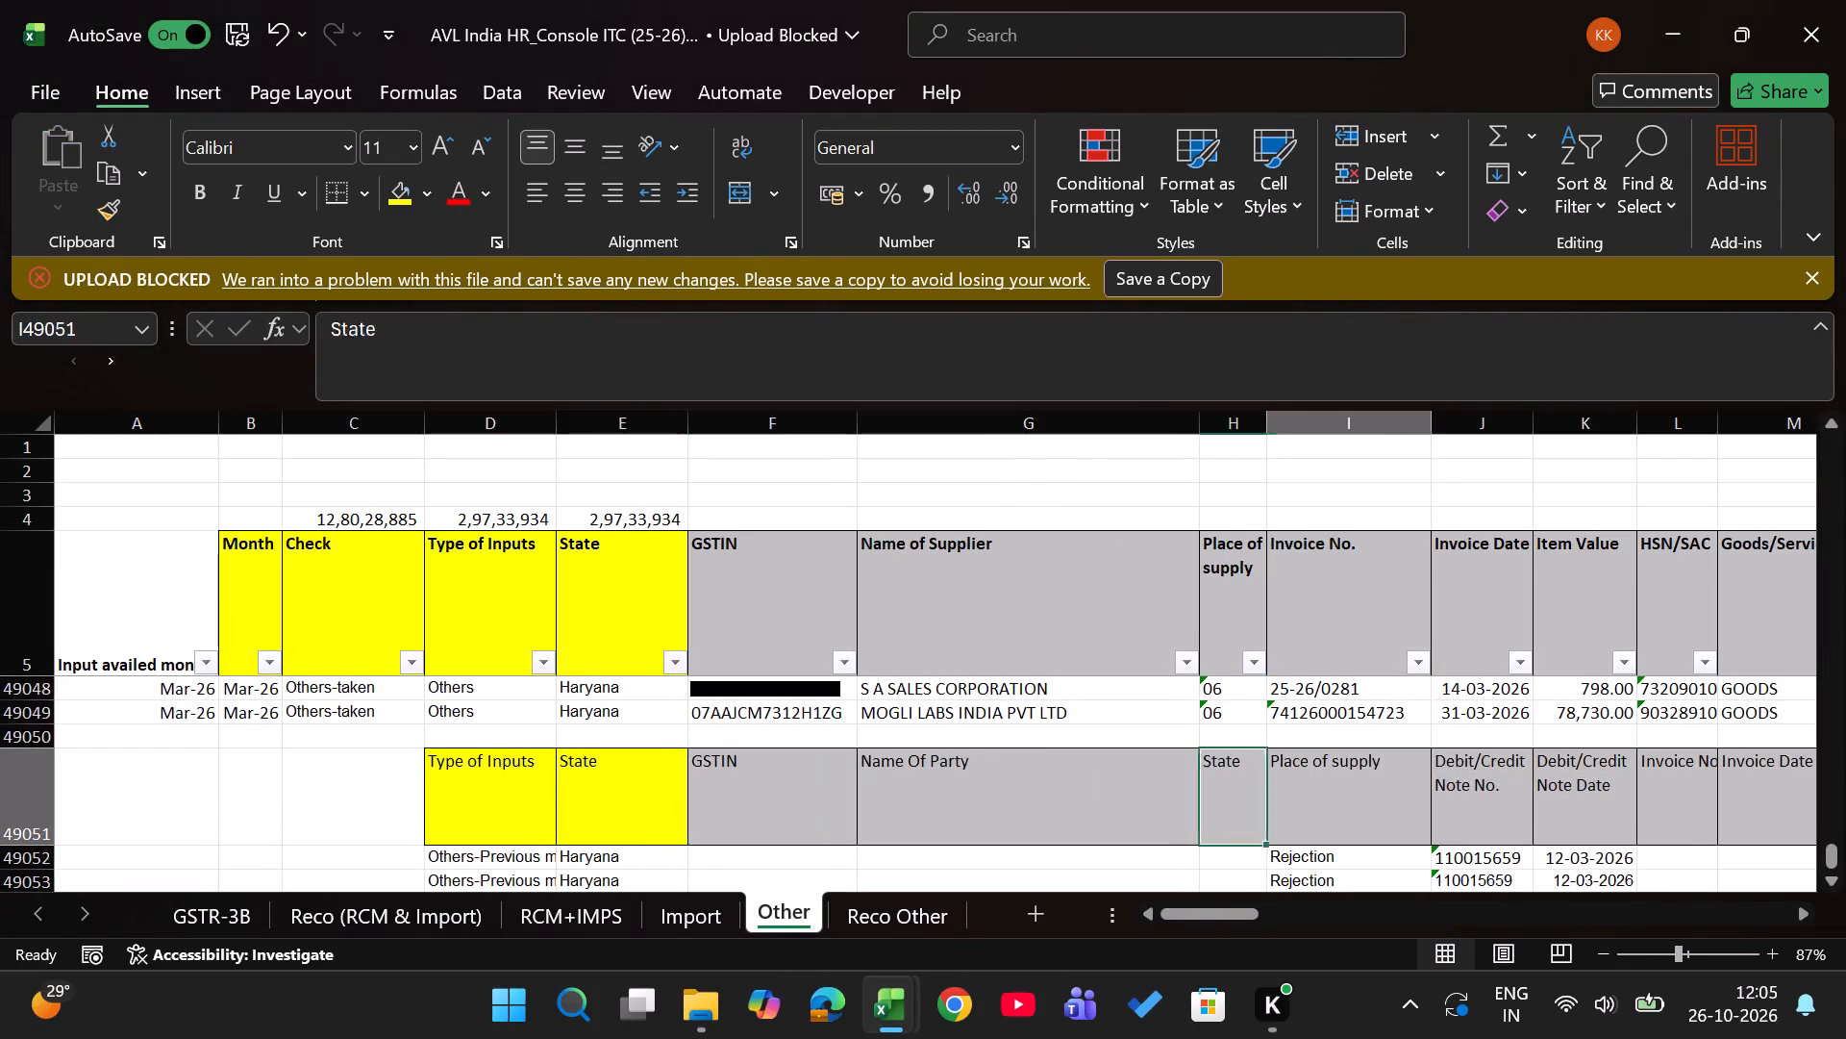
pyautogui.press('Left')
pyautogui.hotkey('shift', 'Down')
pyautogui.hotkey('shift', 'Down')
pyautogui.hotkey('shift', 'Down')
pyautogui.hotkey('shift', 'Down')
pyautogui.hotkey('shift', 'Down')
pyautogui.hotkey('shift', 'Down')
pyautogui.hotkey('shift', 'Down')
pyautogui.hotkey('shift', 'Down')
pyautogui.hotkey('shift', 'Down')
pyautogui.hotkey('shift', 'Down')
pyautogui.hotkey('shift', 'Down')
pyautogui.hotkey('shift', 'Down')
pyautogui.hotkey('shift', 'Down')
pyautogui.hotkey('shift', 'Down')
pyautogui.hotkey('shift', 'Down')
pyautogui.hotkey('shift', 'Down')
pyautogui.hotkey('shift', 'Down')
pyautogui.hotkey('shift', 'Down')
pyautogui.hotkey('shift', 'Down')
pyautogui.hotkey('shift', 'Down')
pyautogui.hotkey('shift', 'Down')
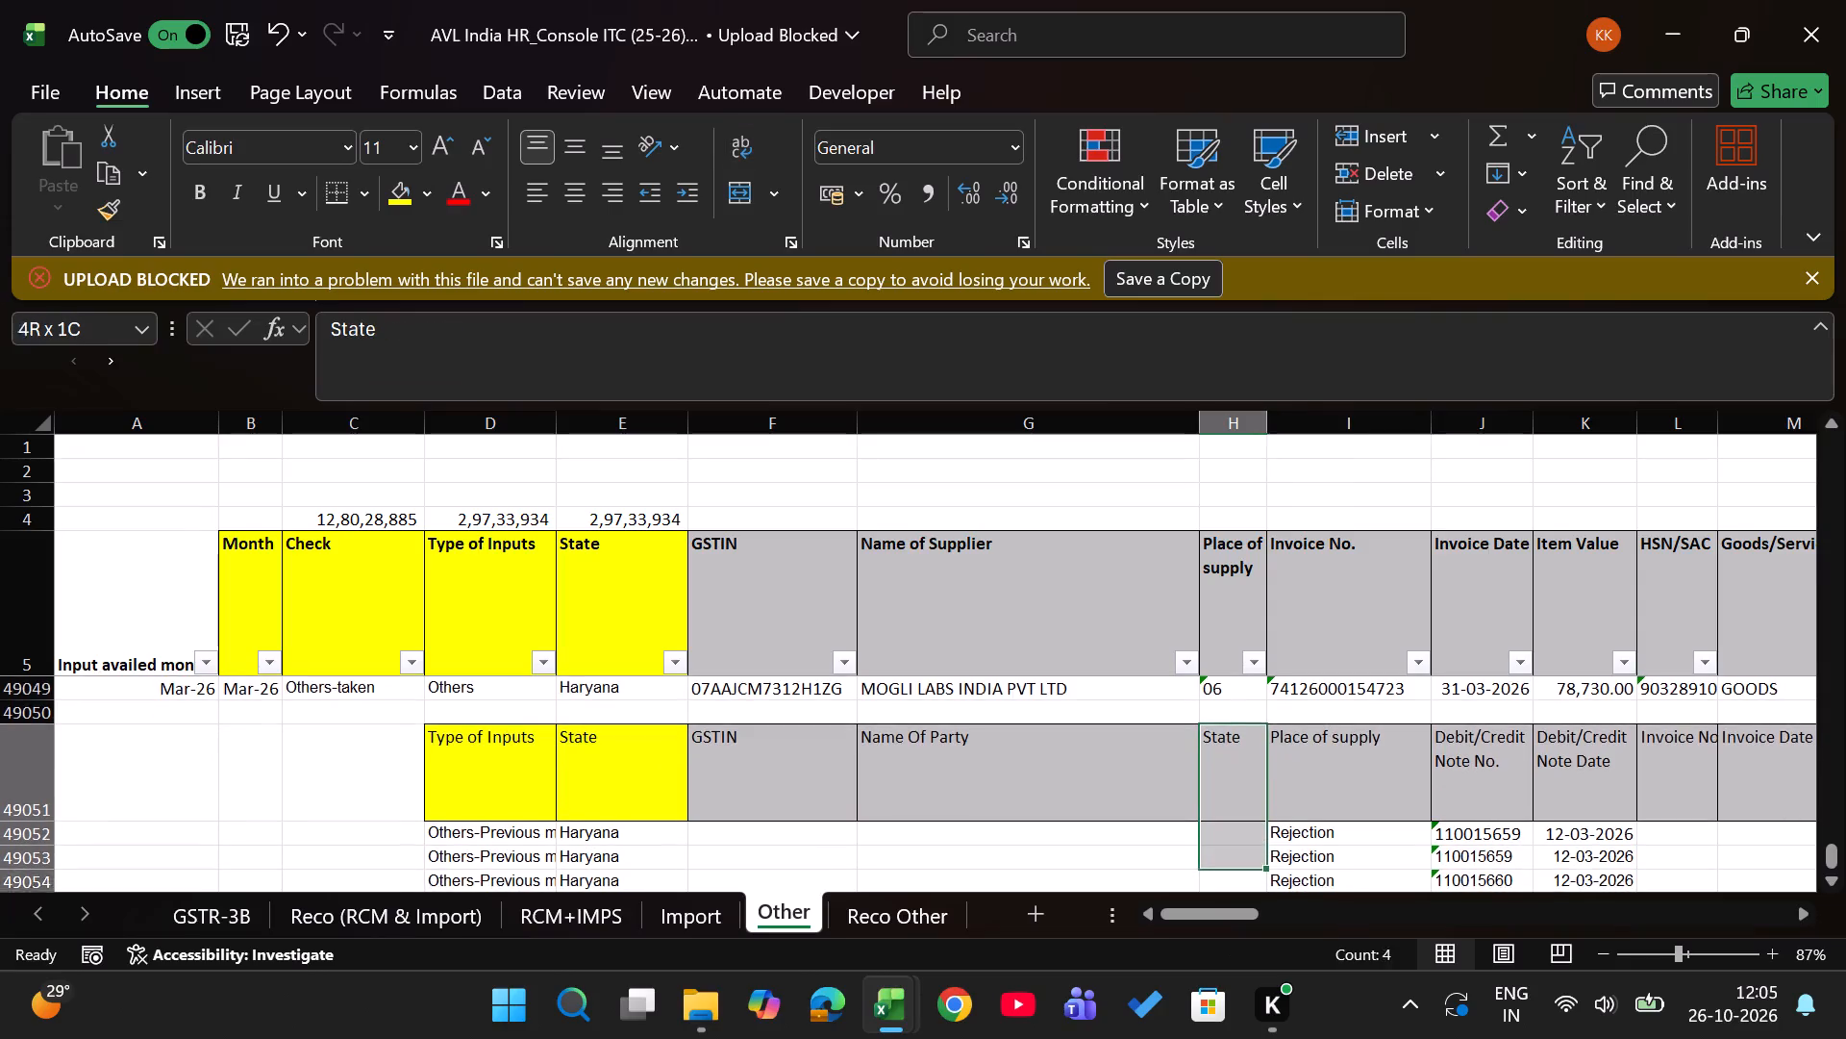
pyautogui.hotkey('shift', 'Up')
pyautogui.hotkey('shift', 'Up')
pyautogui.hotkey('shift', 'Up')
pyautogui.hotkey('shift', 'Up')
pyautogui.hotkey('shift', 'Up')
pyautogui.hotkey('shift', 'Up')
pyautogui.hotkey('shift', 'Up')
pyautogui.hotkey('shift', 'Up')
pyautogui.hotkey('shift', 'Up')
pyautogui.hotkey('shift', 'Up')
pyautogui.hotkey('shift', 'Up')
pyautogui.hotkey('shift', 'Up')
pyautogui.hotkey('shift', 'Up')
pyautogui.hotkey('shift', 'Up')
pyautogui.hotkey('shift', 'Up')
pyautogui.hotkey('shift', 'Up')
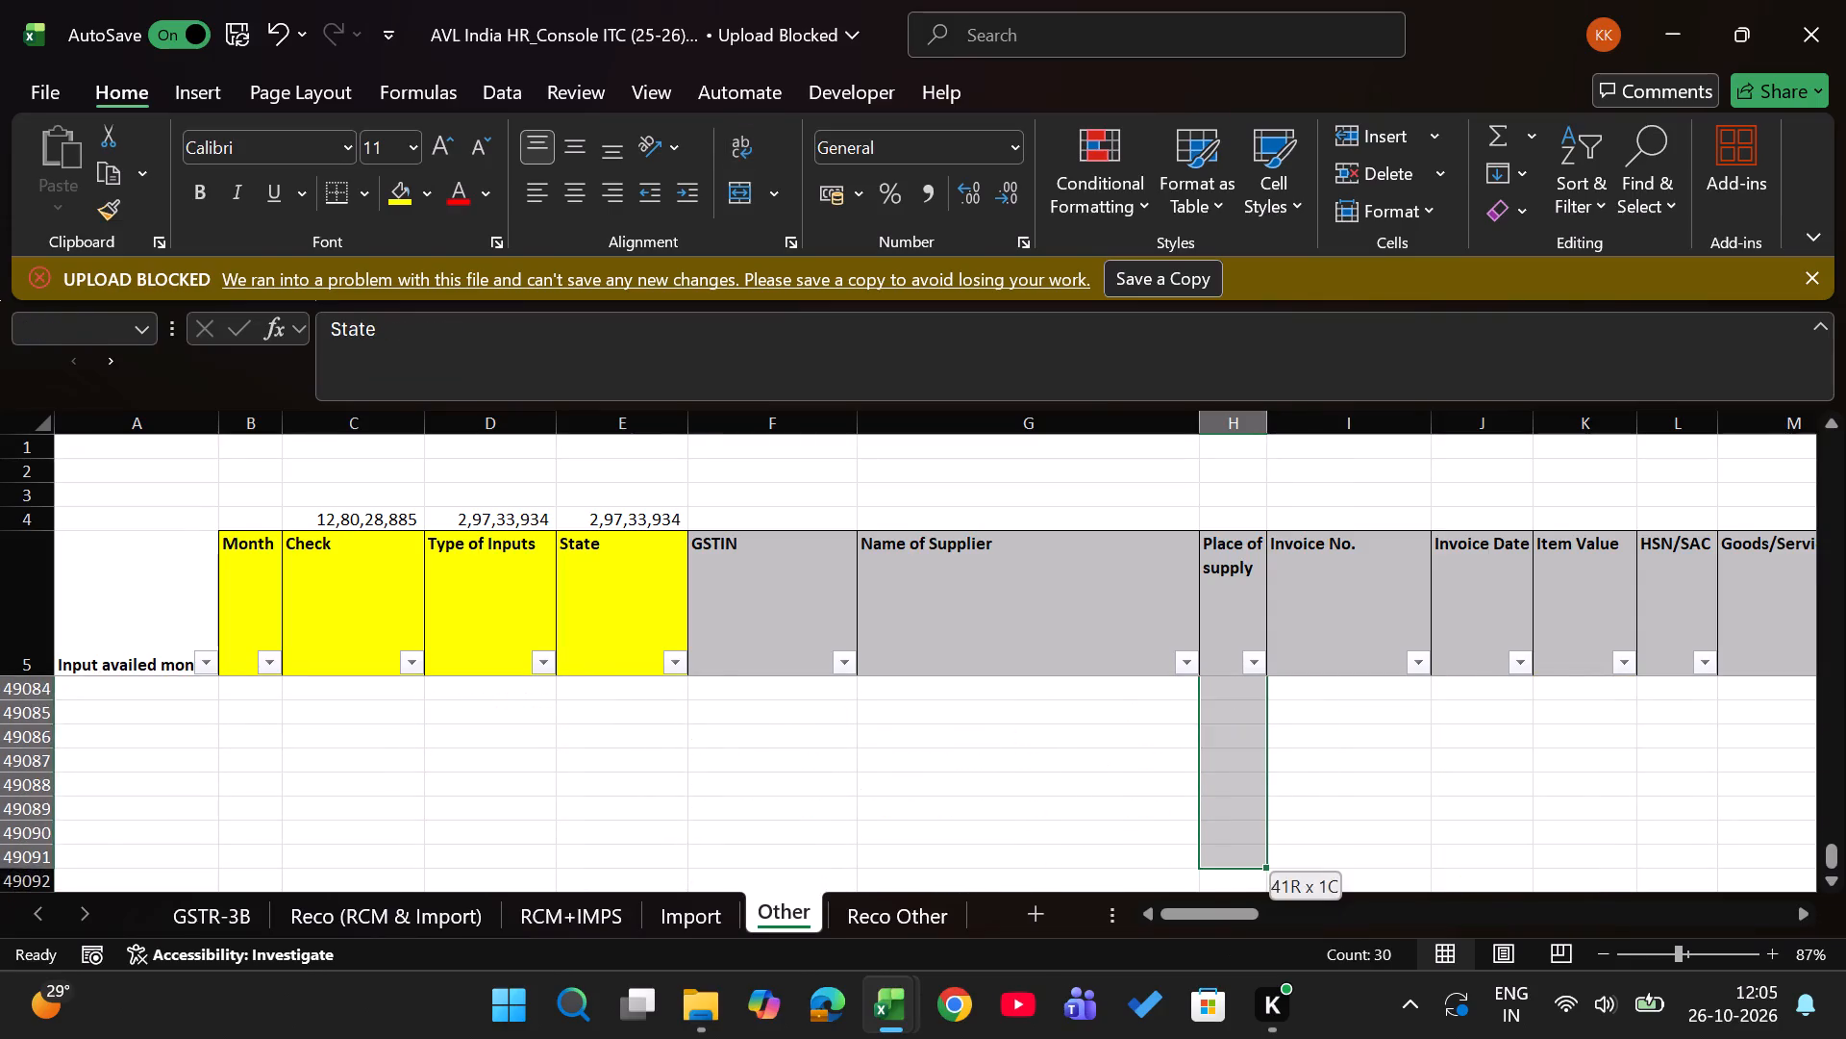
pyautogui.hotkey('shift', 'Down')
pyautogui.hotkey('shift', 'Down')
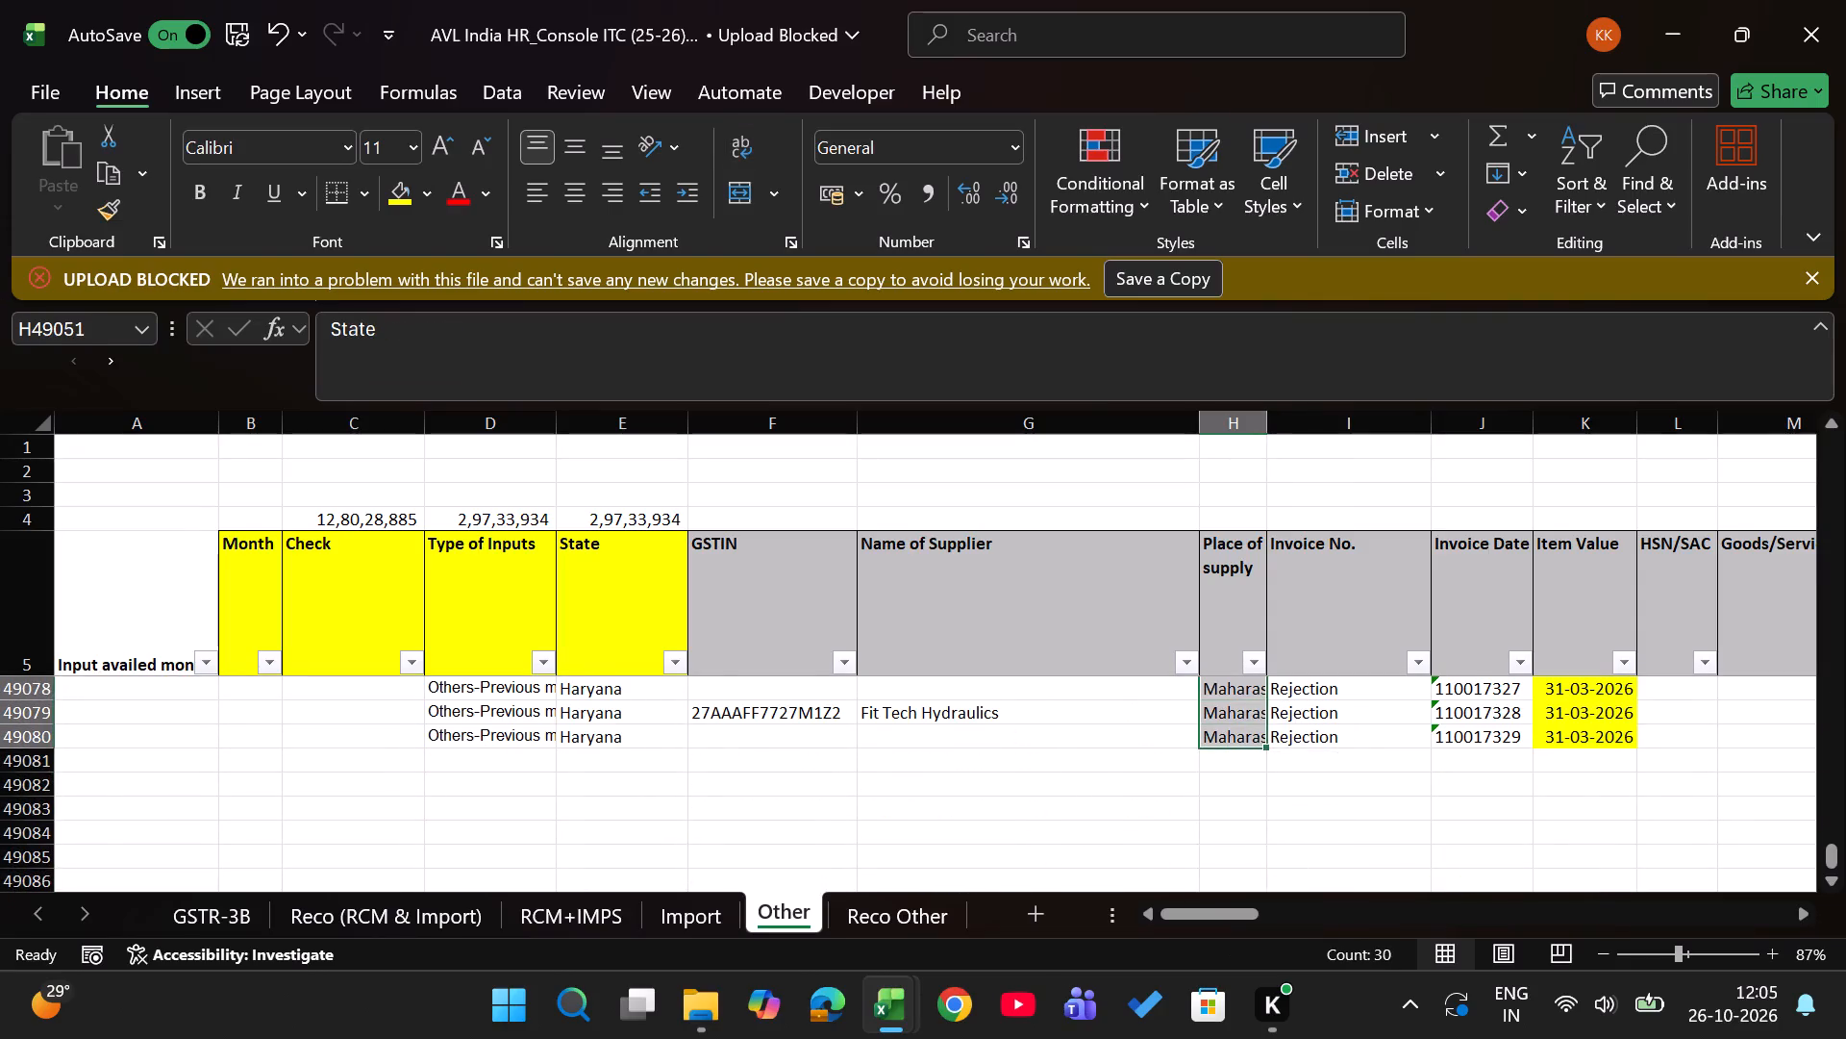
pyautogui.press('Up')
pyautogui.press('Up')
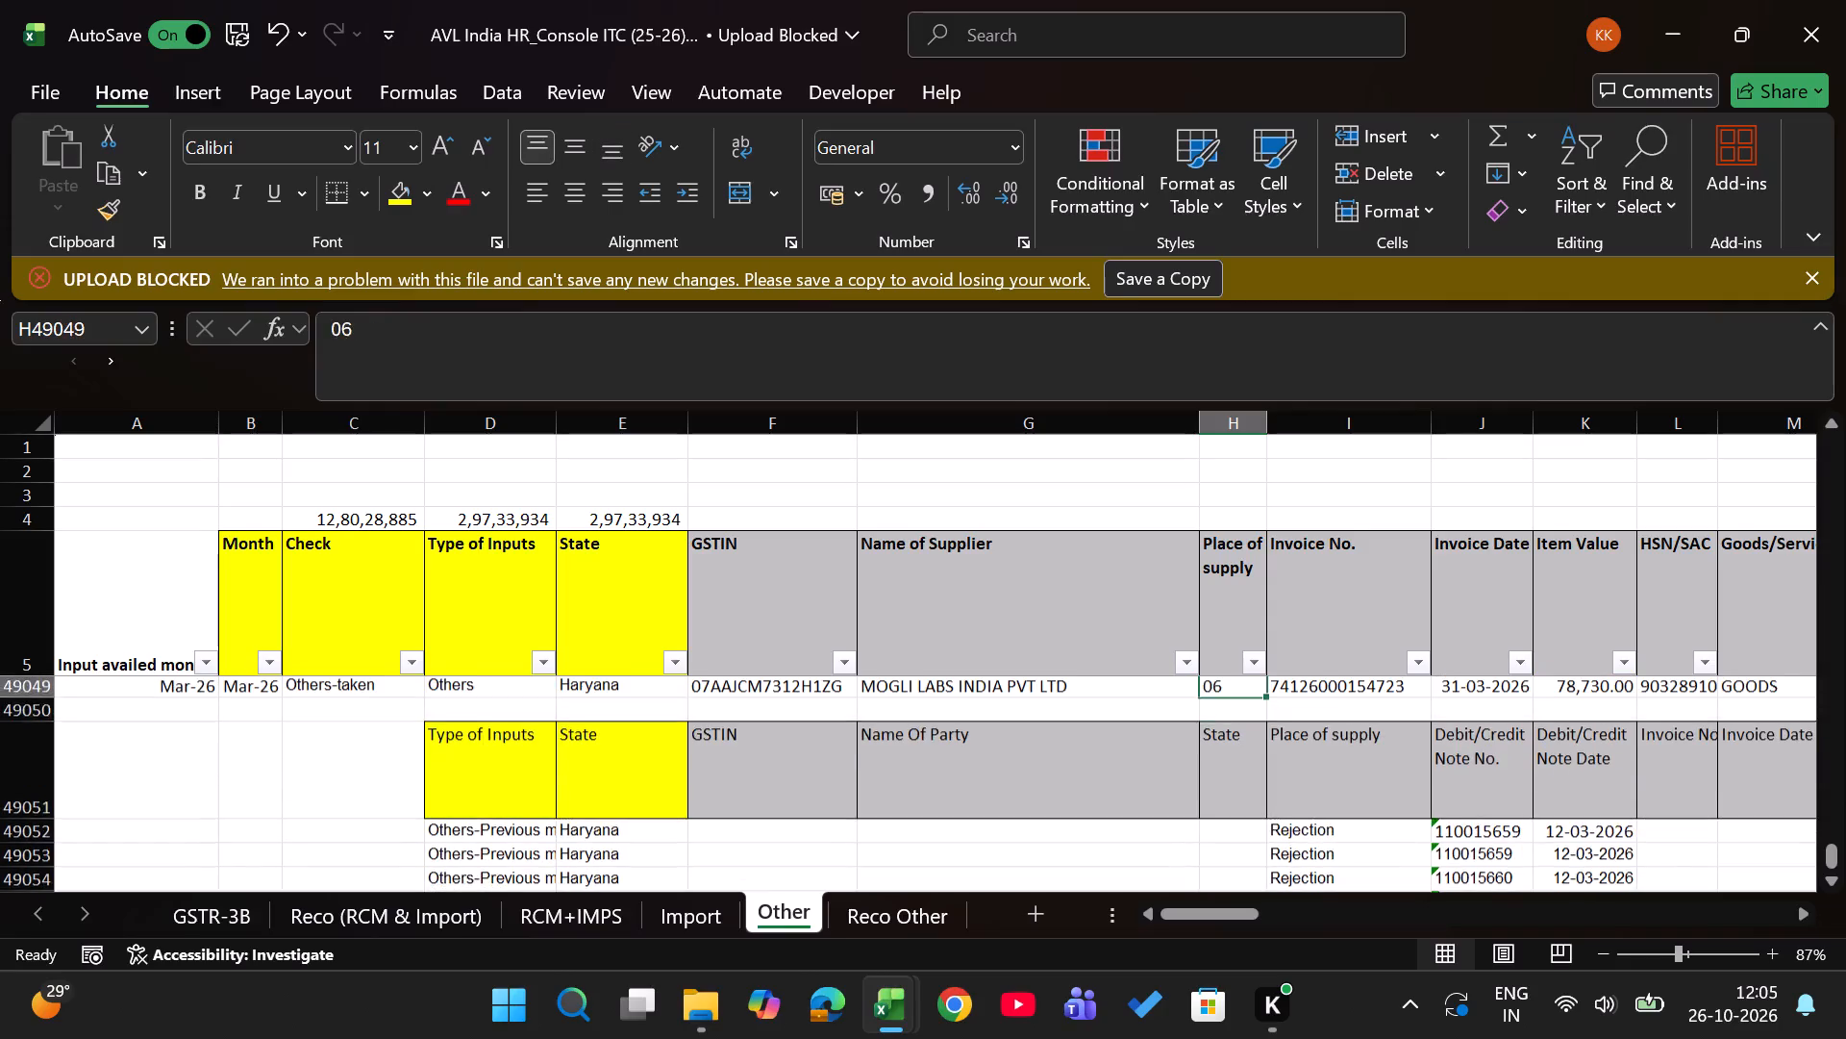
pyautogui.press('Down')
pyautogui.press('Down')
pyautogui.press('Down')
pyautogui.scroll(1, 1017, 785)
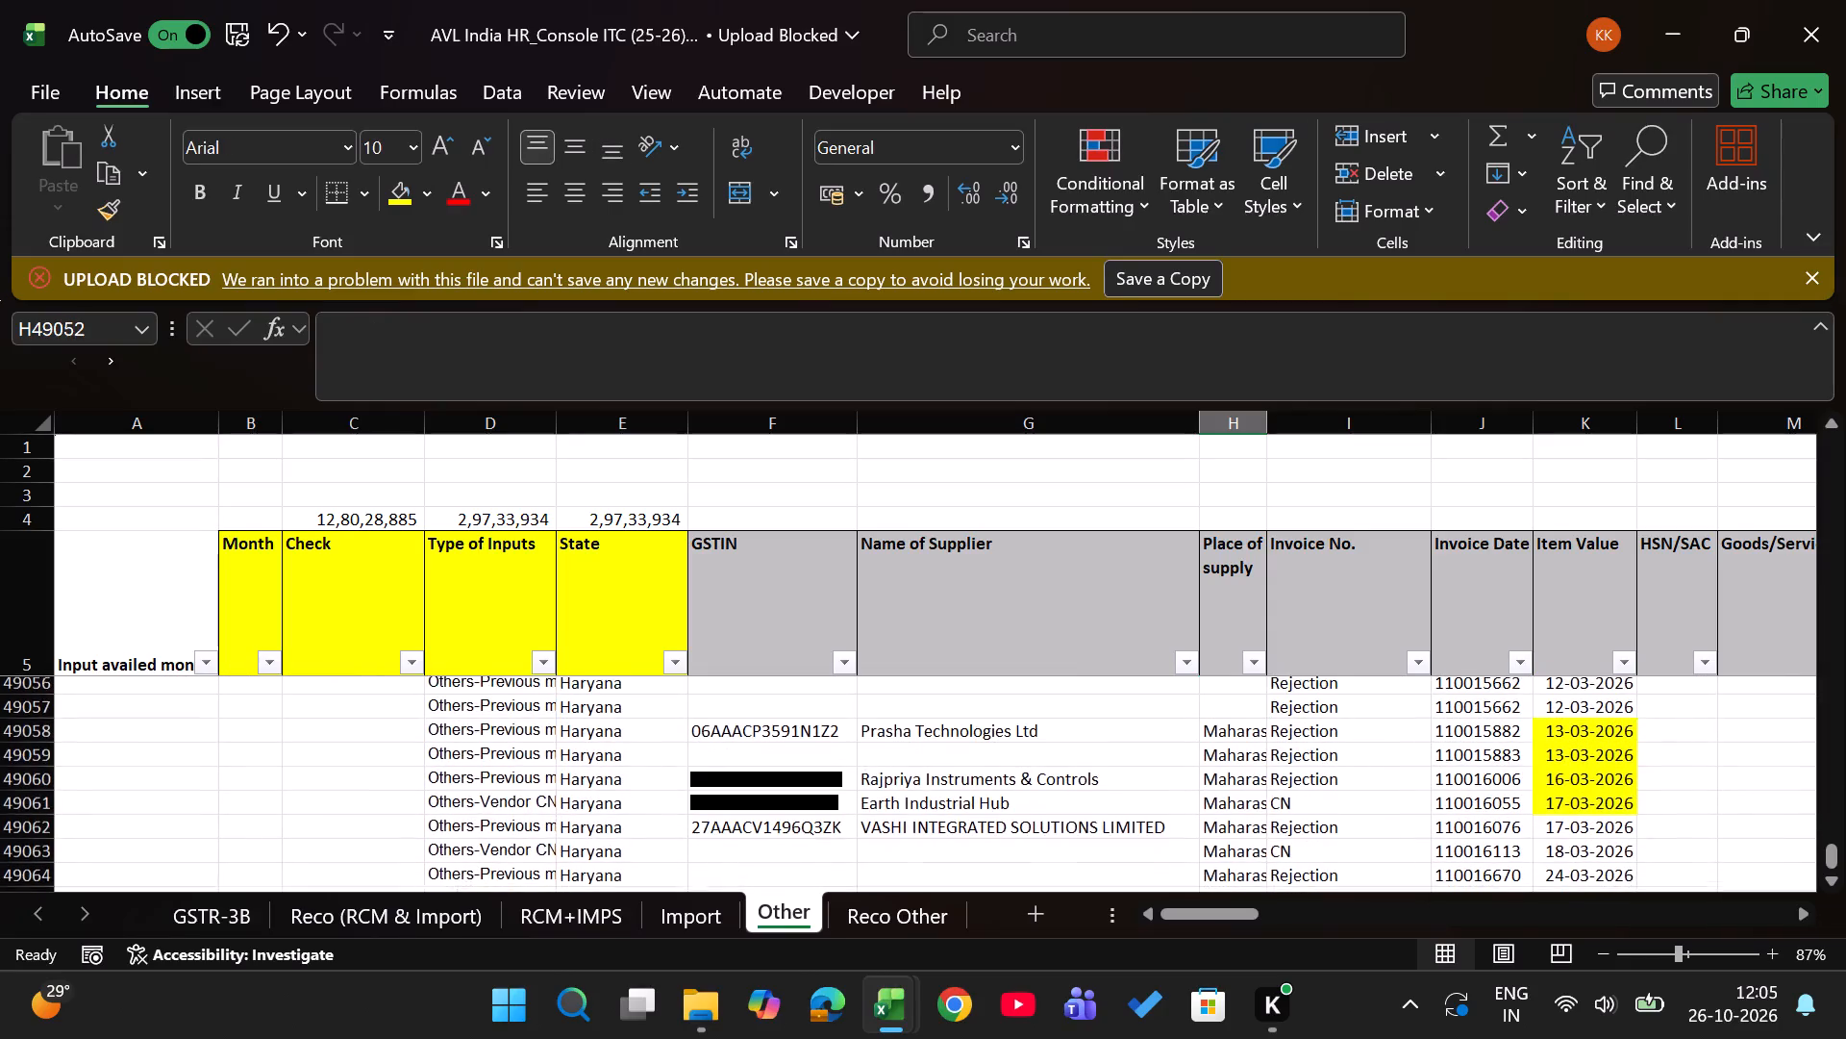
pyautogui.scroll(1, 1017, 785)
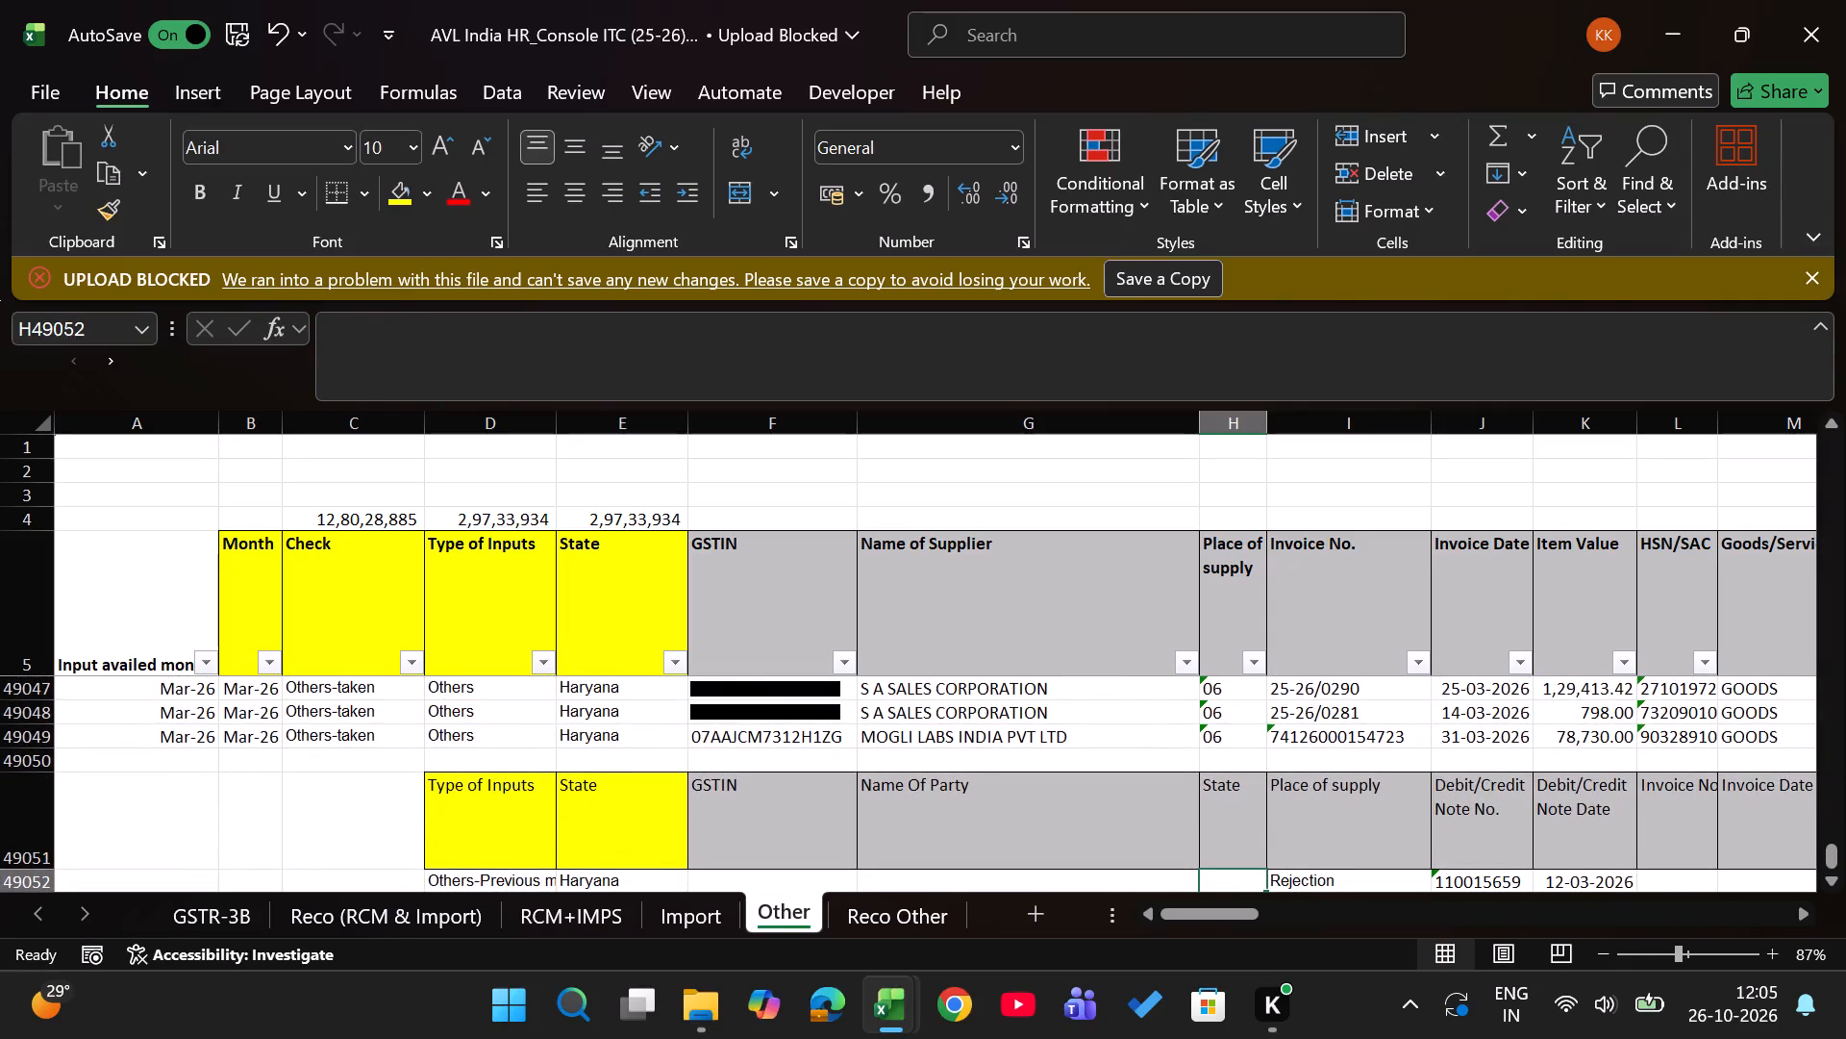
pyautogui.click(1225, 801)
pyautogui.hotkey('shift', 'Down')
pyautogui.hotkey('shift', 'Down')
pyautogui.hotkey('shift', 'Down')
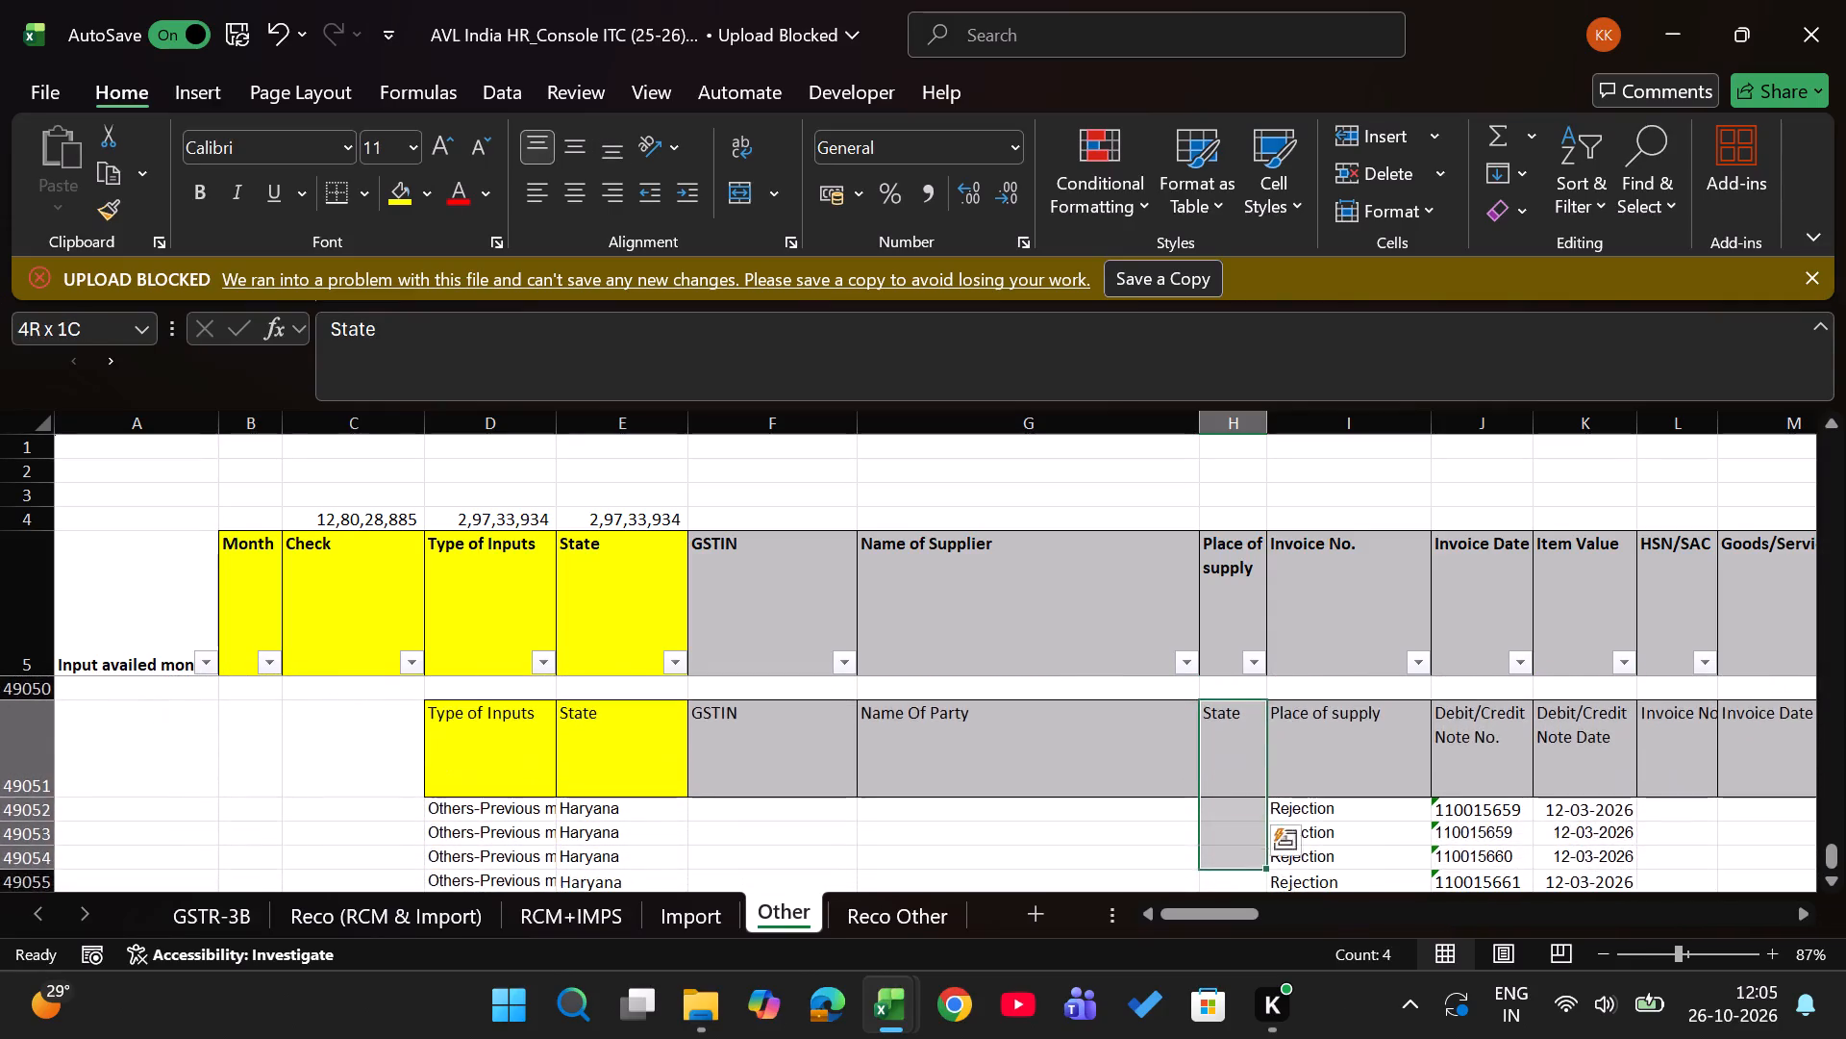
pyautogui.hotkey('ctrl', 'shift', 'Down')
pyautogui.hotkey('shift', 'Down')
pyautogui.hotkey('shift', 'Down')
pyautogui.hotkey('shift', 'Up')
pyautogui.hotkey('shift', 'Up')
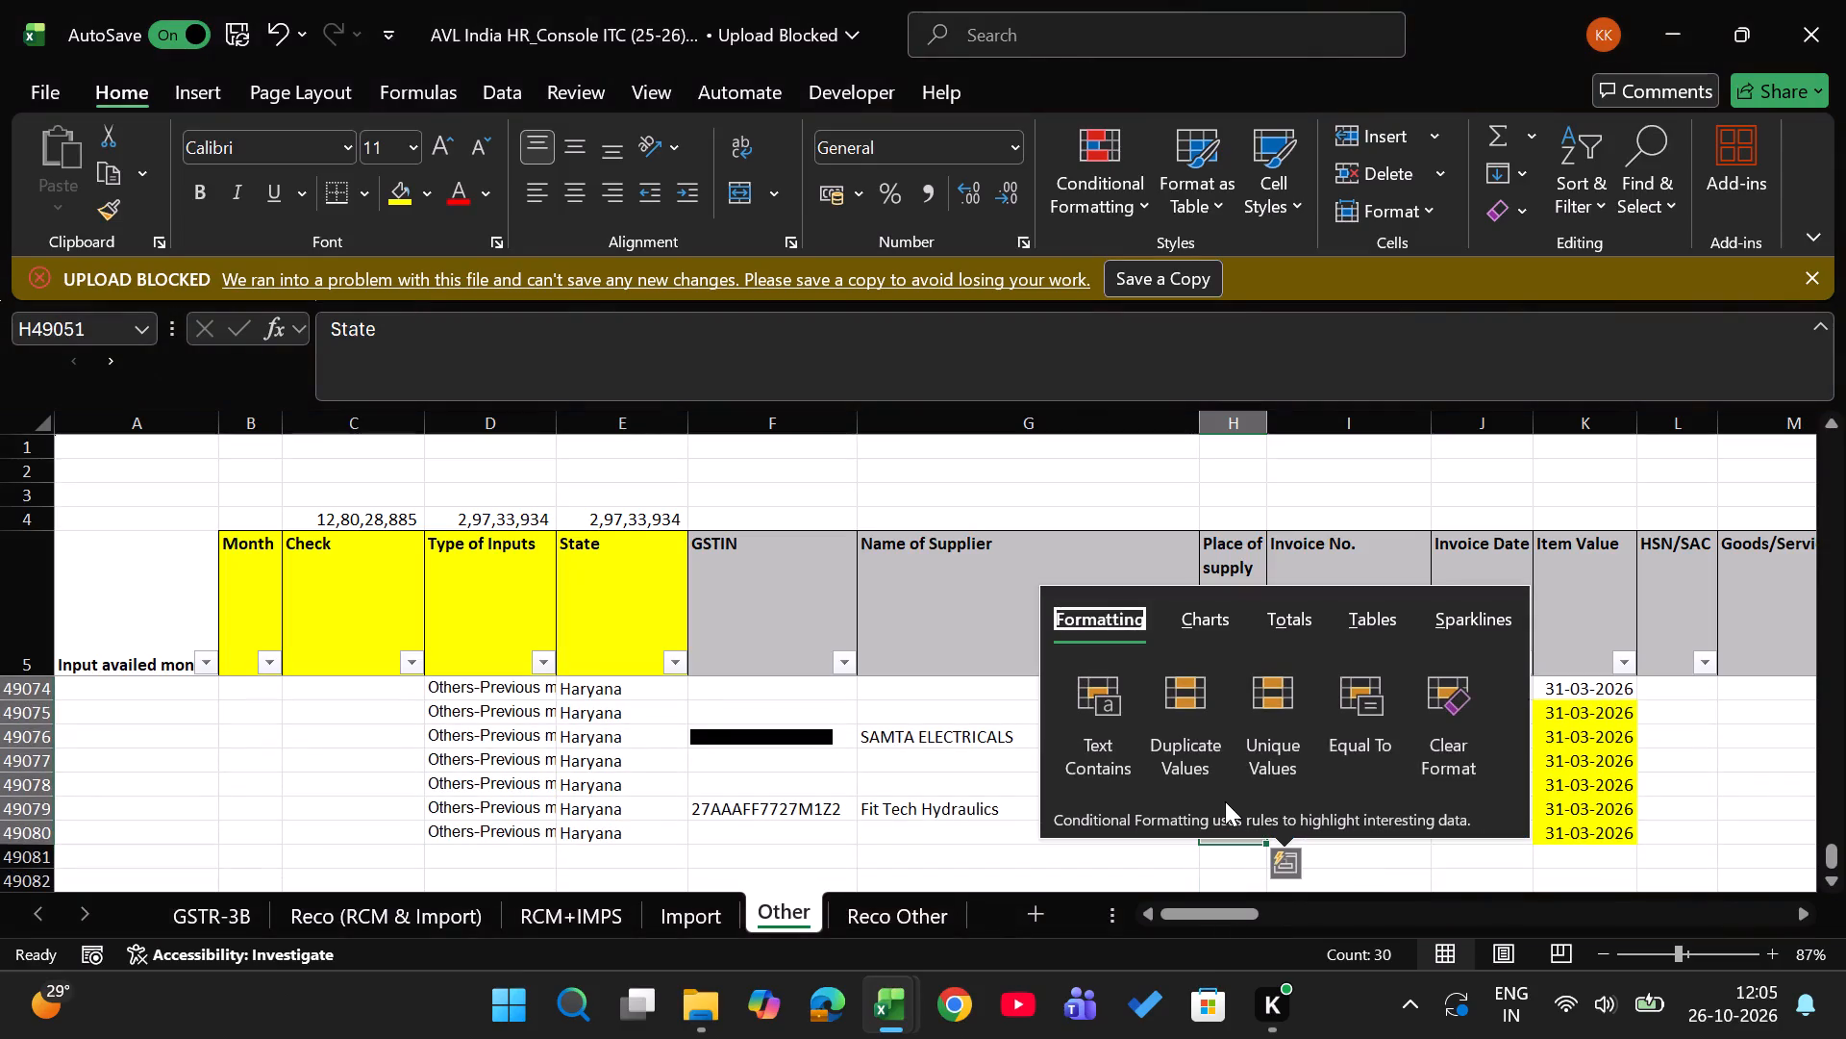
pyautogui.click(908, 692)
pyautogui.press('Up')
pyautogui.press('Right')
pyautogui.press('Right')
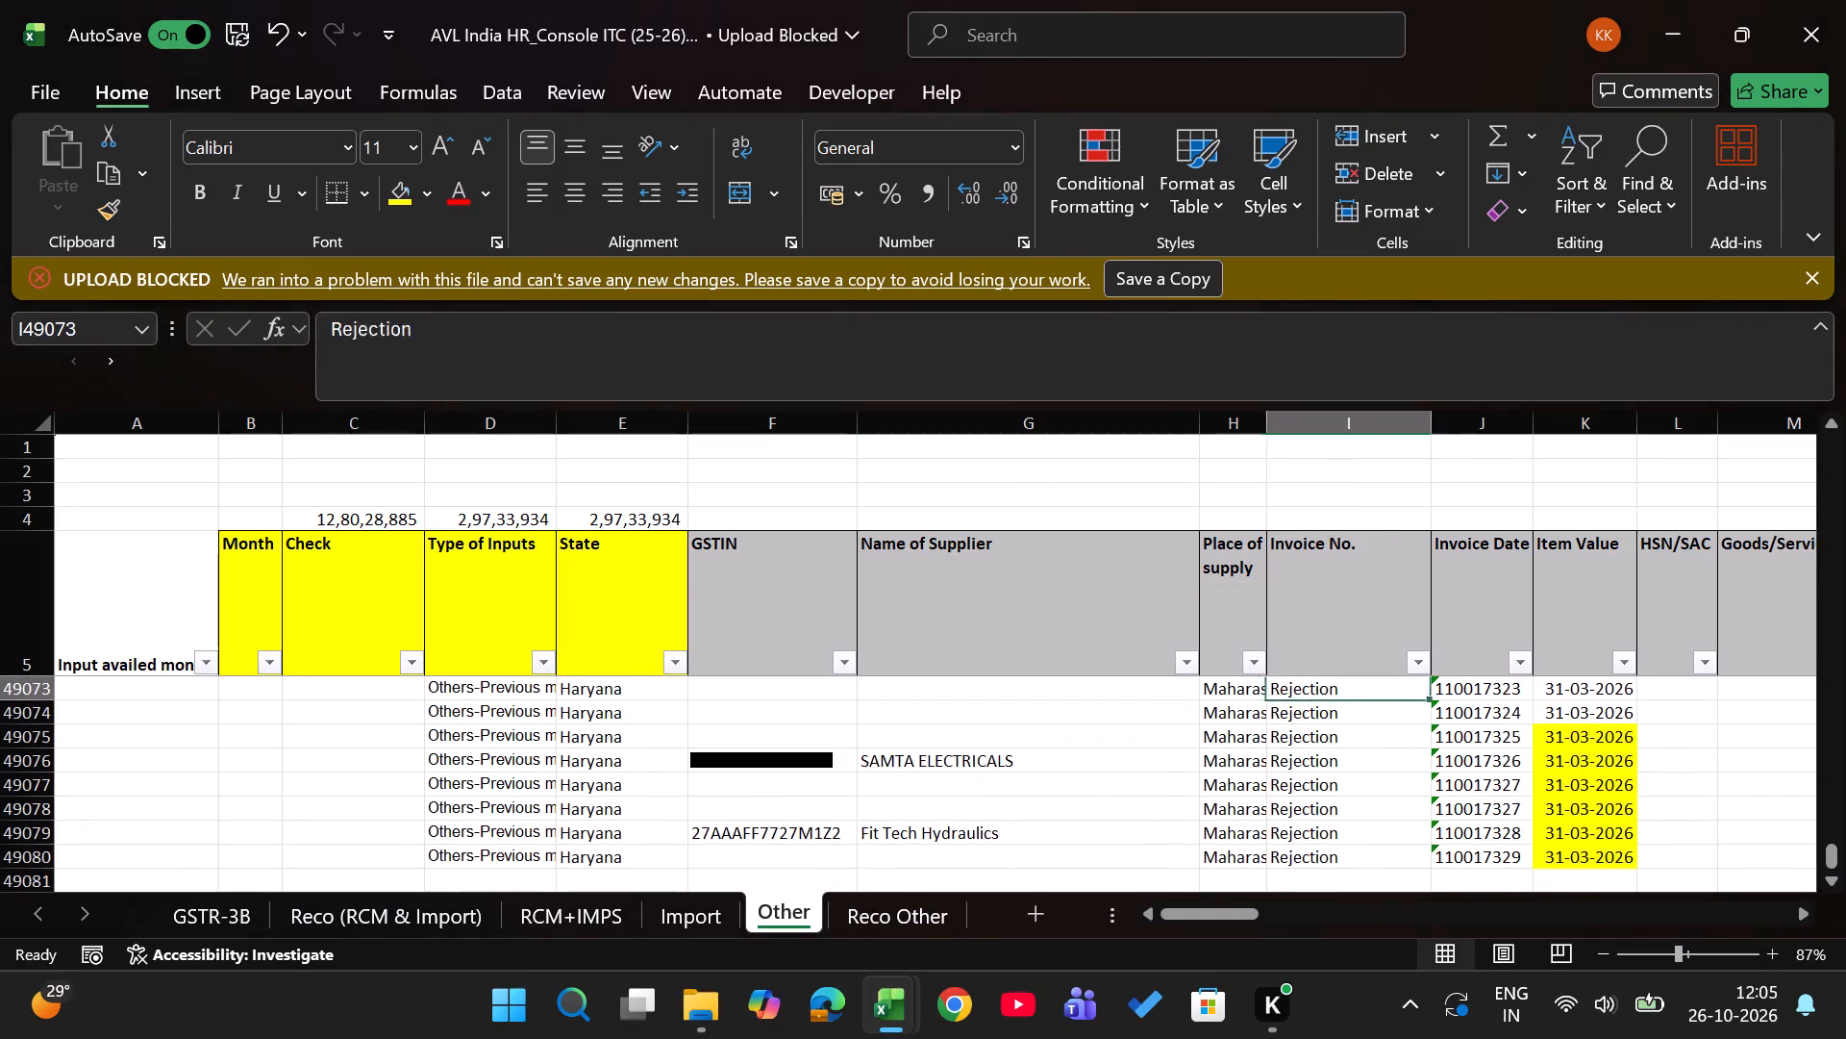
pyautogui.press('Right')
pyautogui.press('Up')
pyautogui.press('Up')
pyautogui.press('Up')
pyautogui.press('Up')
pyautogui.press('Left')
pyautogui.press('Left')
# Delete the pasted party State cells H49051:H49080 on the Other sheet, shifting the remaining cells left.
pyautogui.hotkey('ctrl', 'Up')
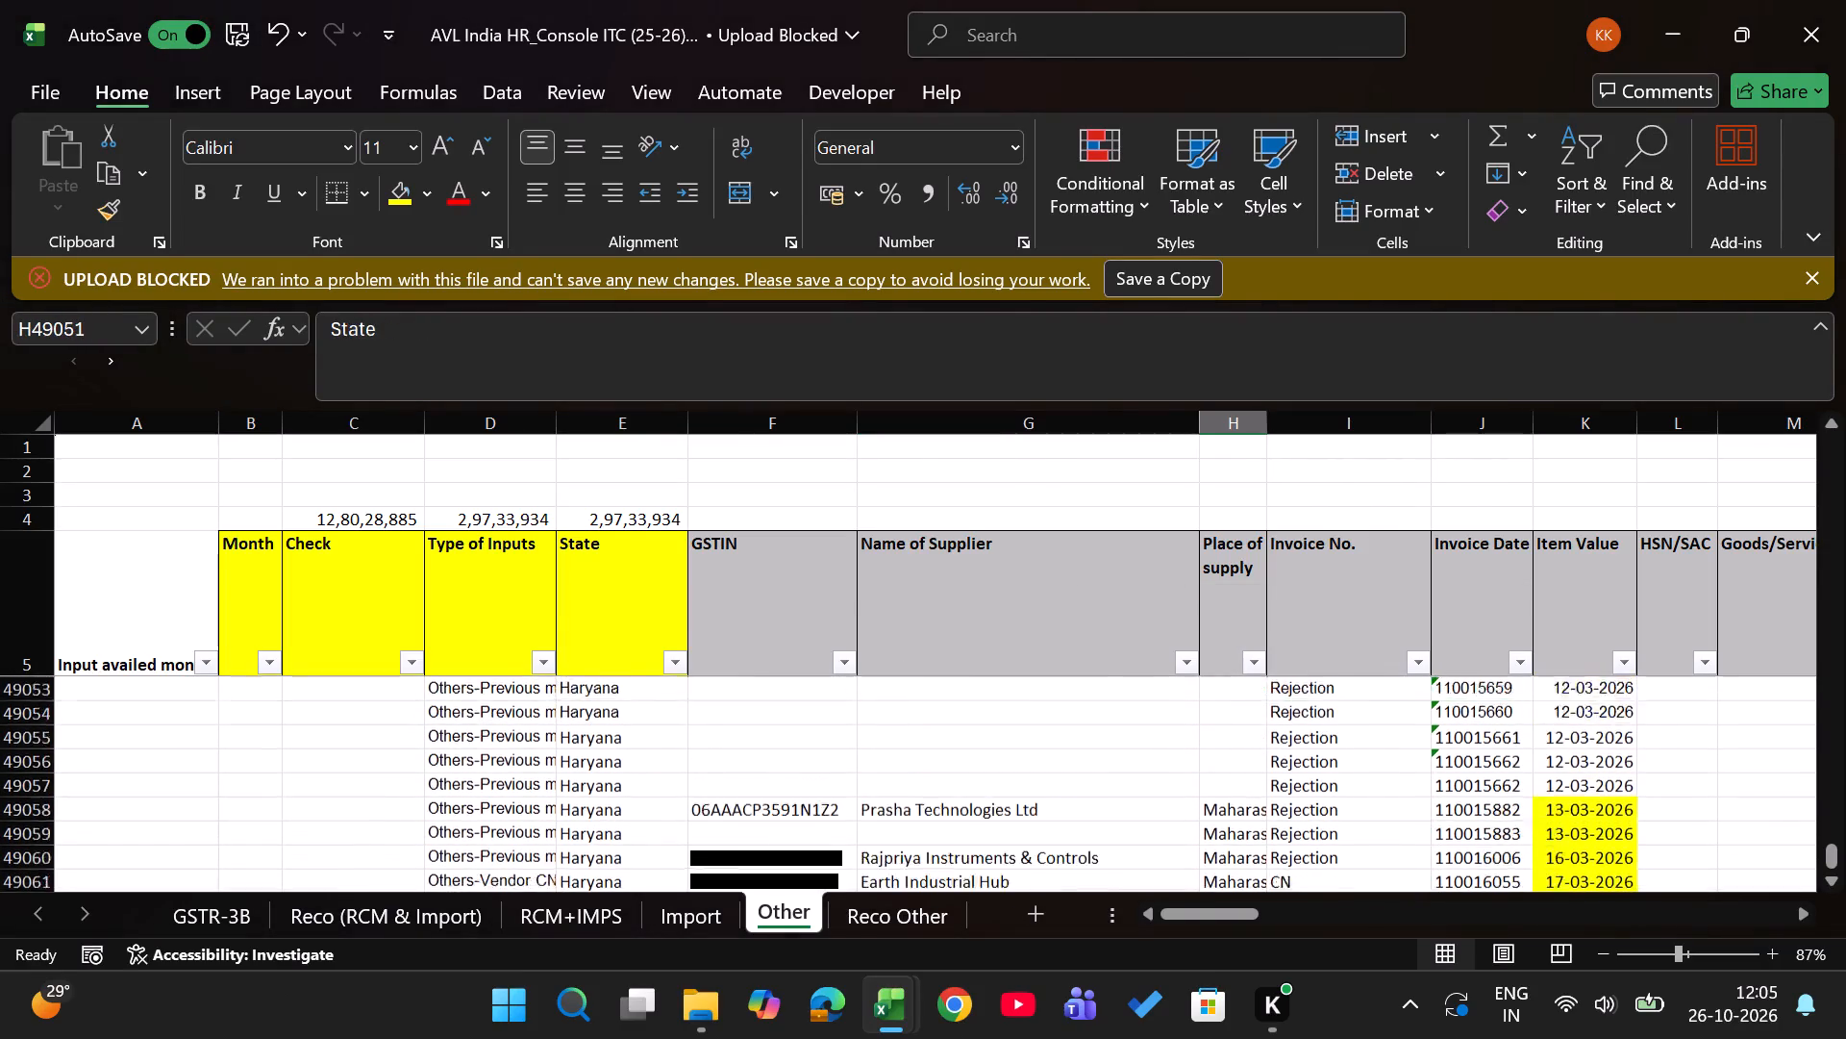
pyautogui.press('Down')
pyautogui.press('Up')
pyautogui.hotkey('ctrl', 'shift', 'Down')
pyautogui.hotkey('shift', 'Down')
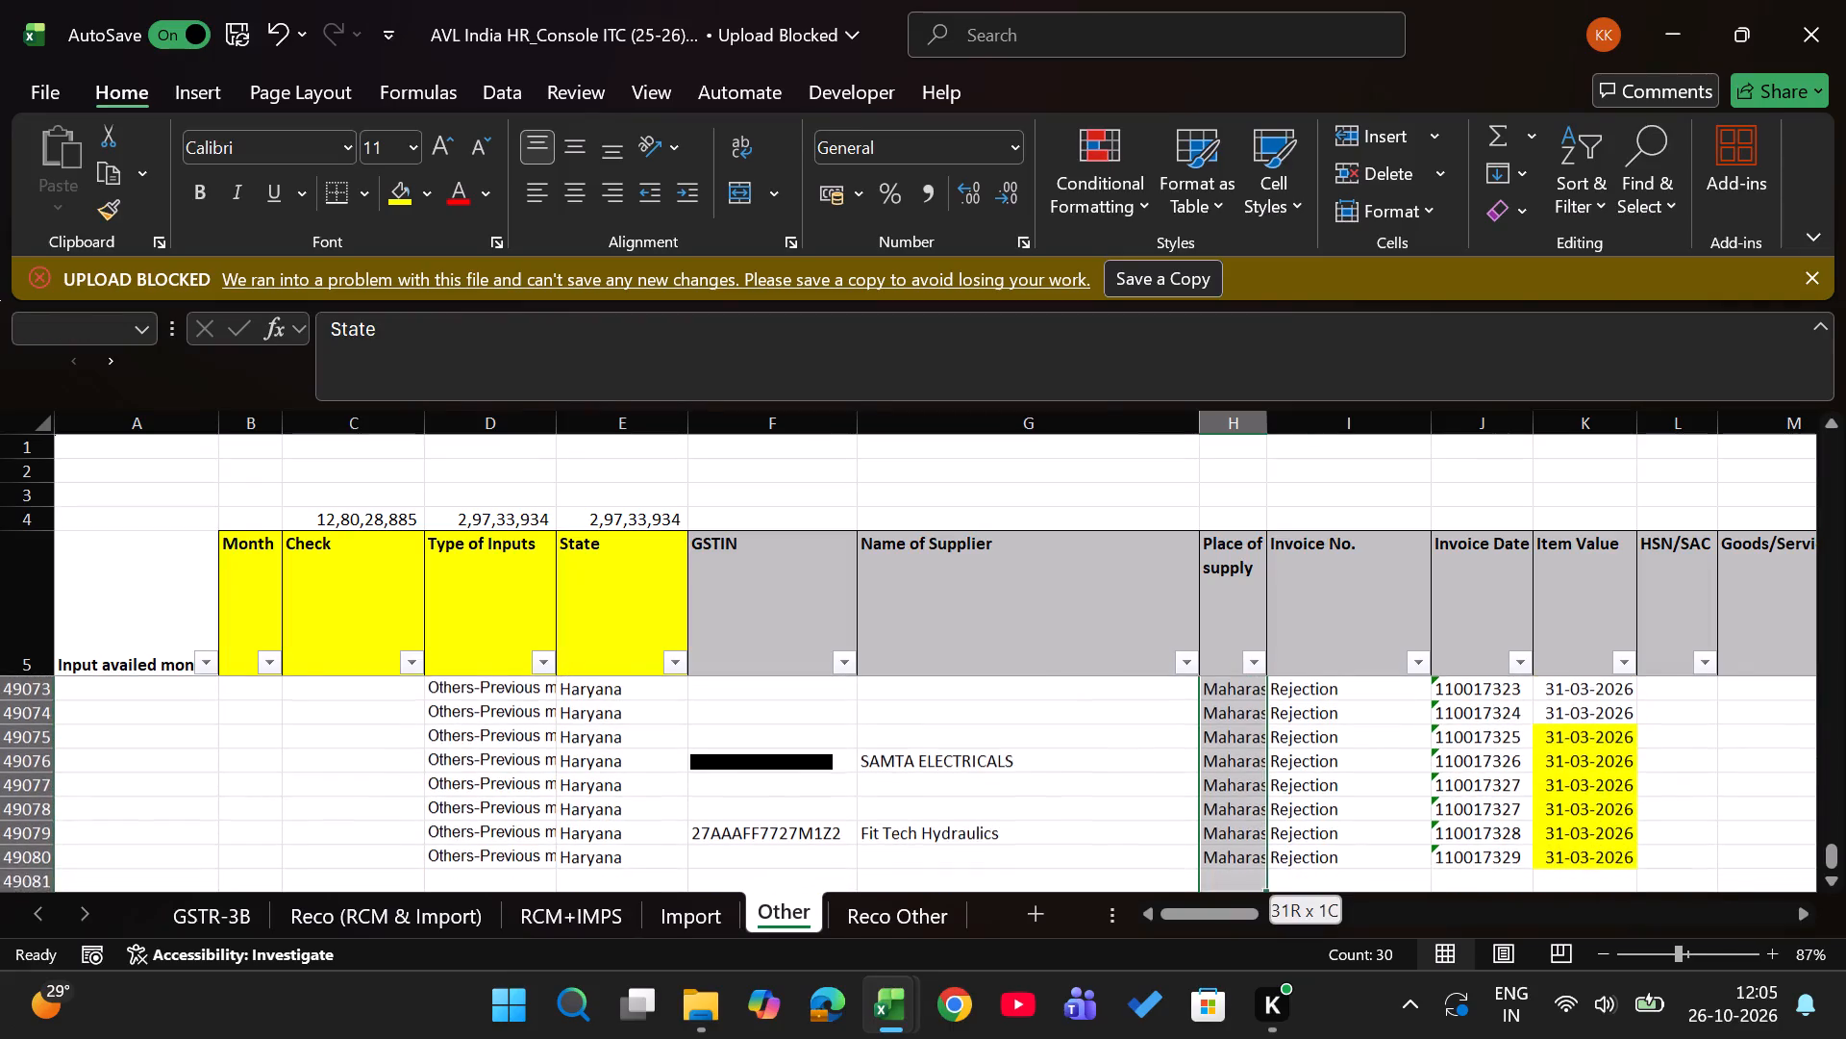
pyautogui.hotkey('shift', 'Up')
pyautogui.hotkey('ctrl', '-')
pyautogui.press('Down')
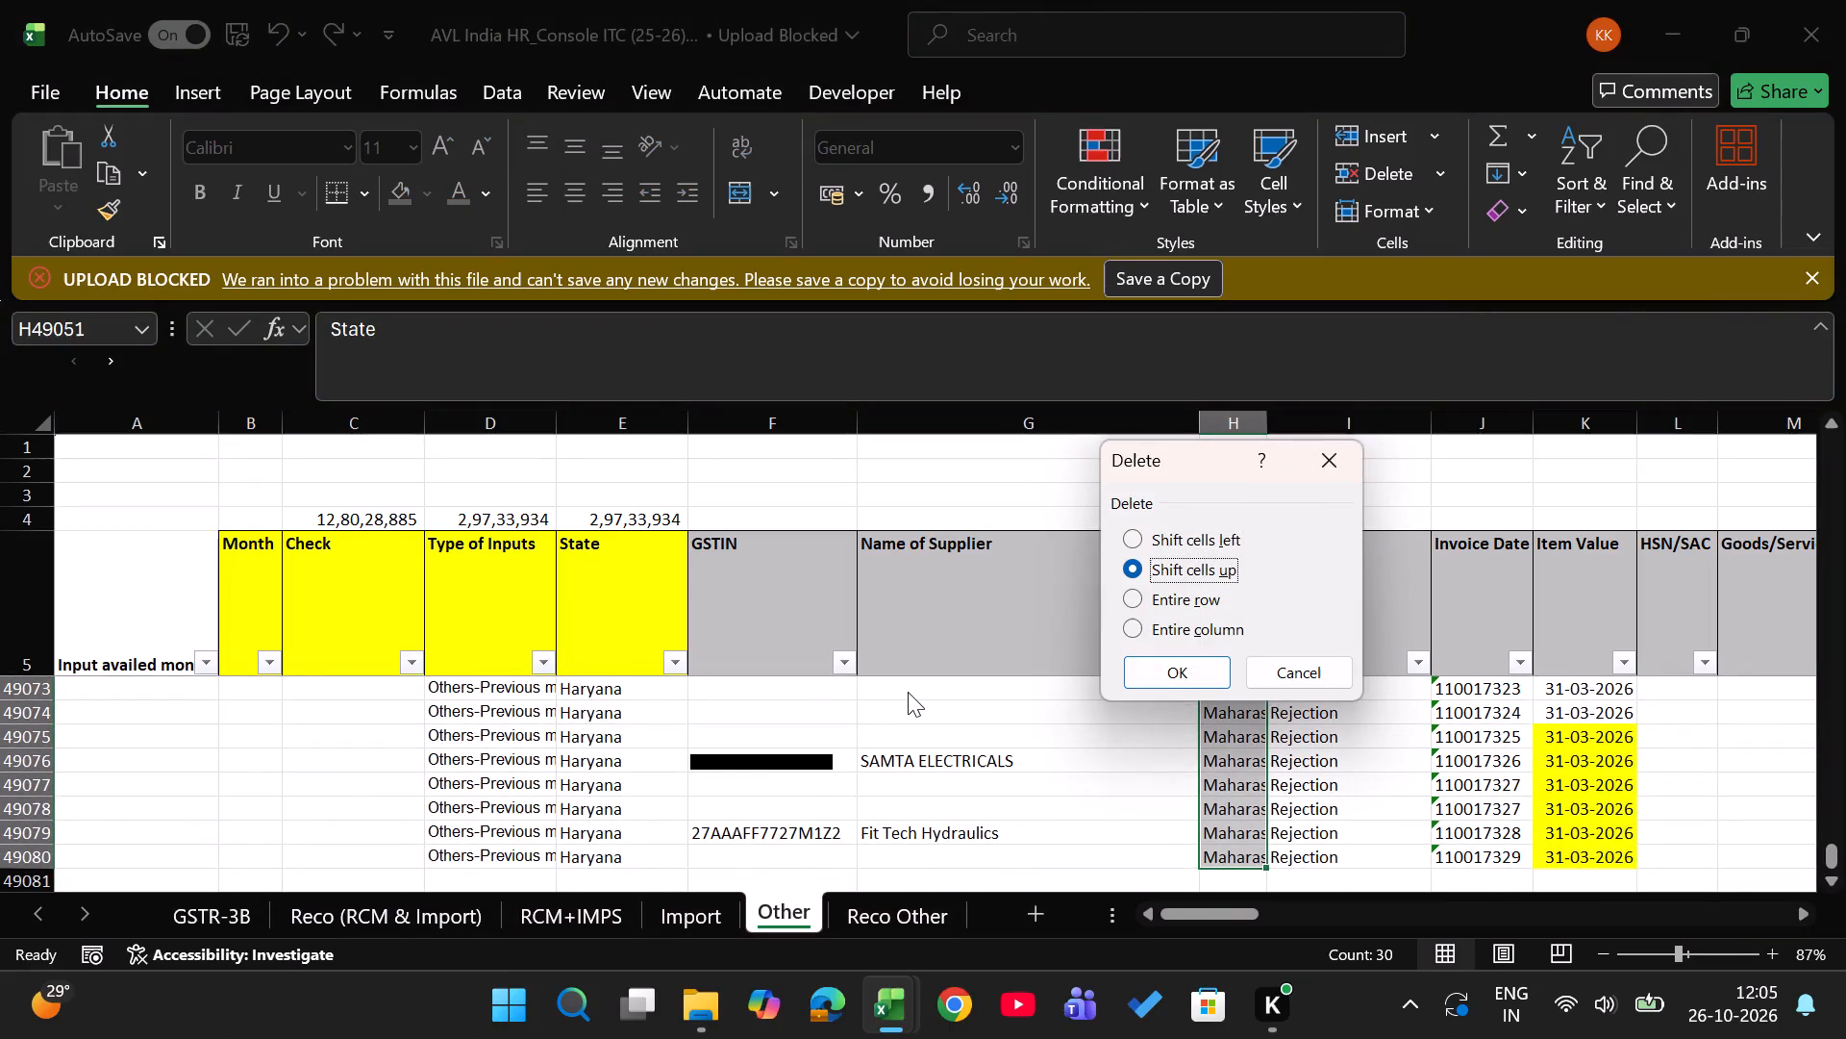
pyautogui.press('Up')
pyautogui.press('Return')
# Enter -1 in helper cell L49053 and multiply the Differential Value amounts M49052:M49080 by it using Paste Special.
pyautogui.press('Right')
pyautogui.press('Right')
pyautogui.press('Right')
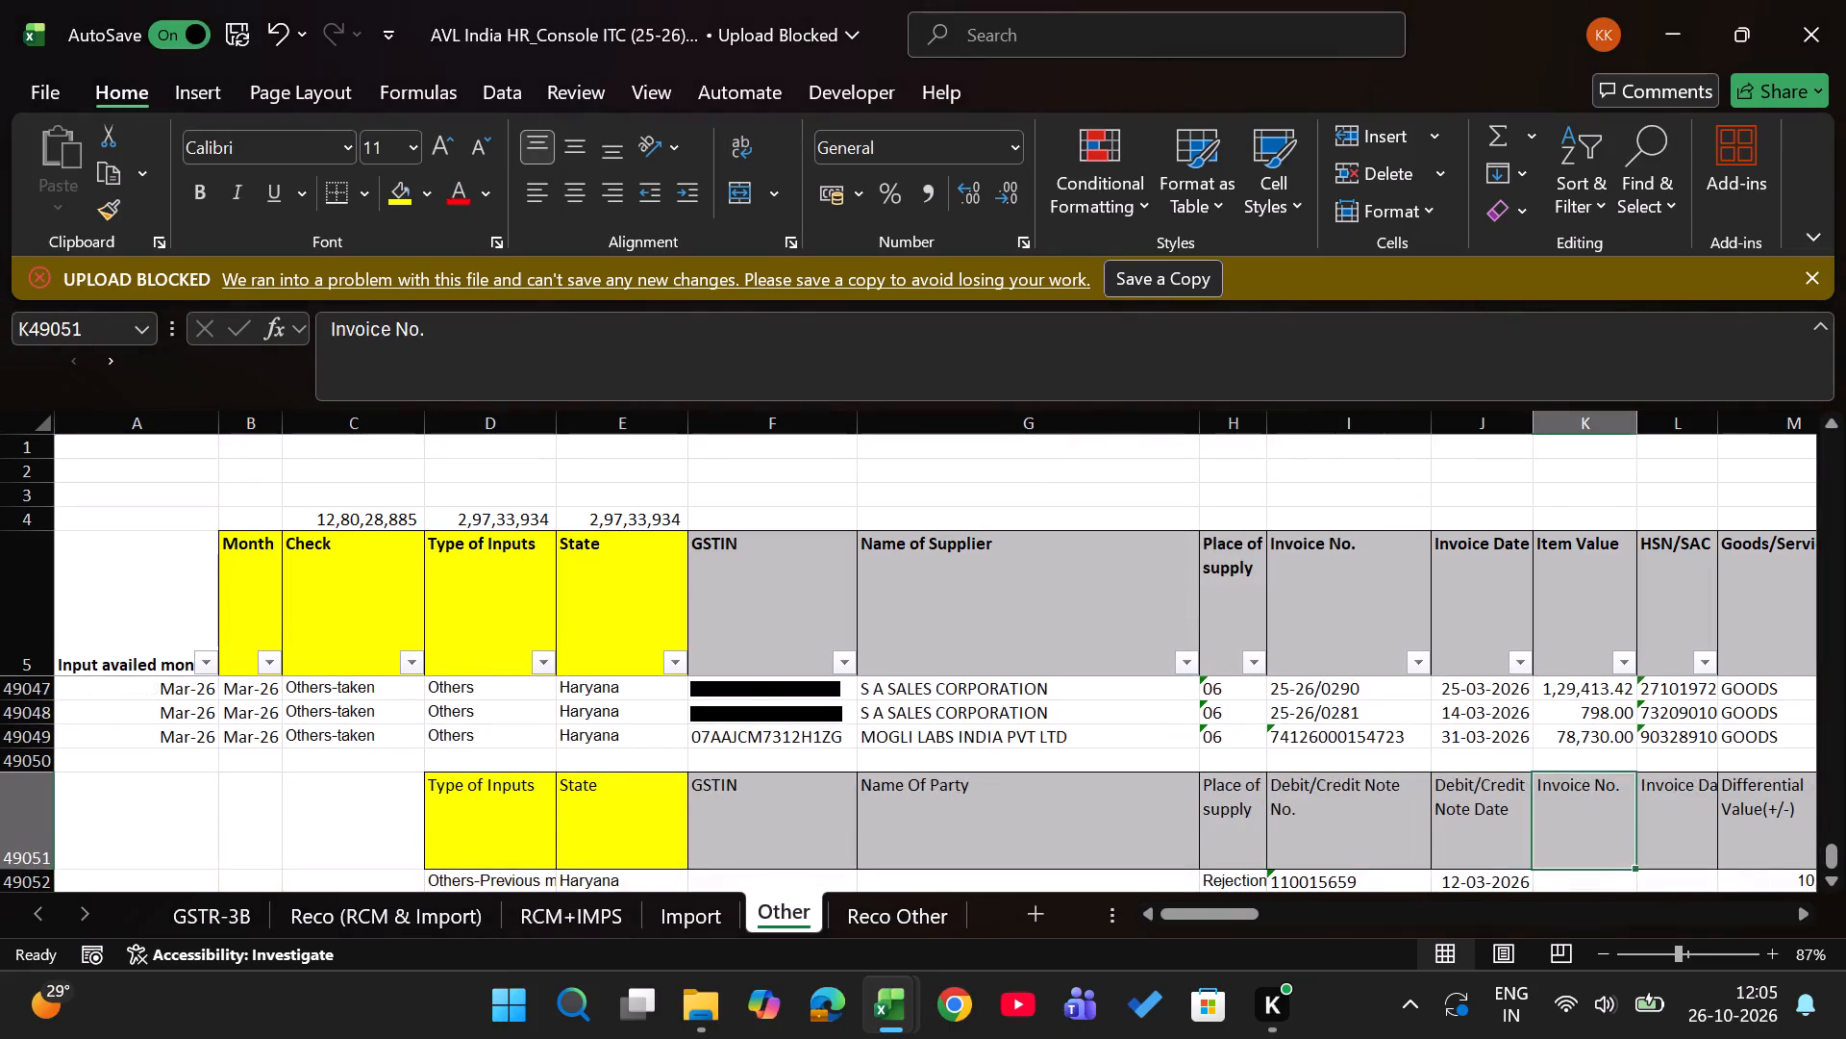
pyautogui.press('Down')
pyautogui.press('Up')
pyautogui.press('Right')
pyautogui.press('Right')
pyautogui.press('Down')
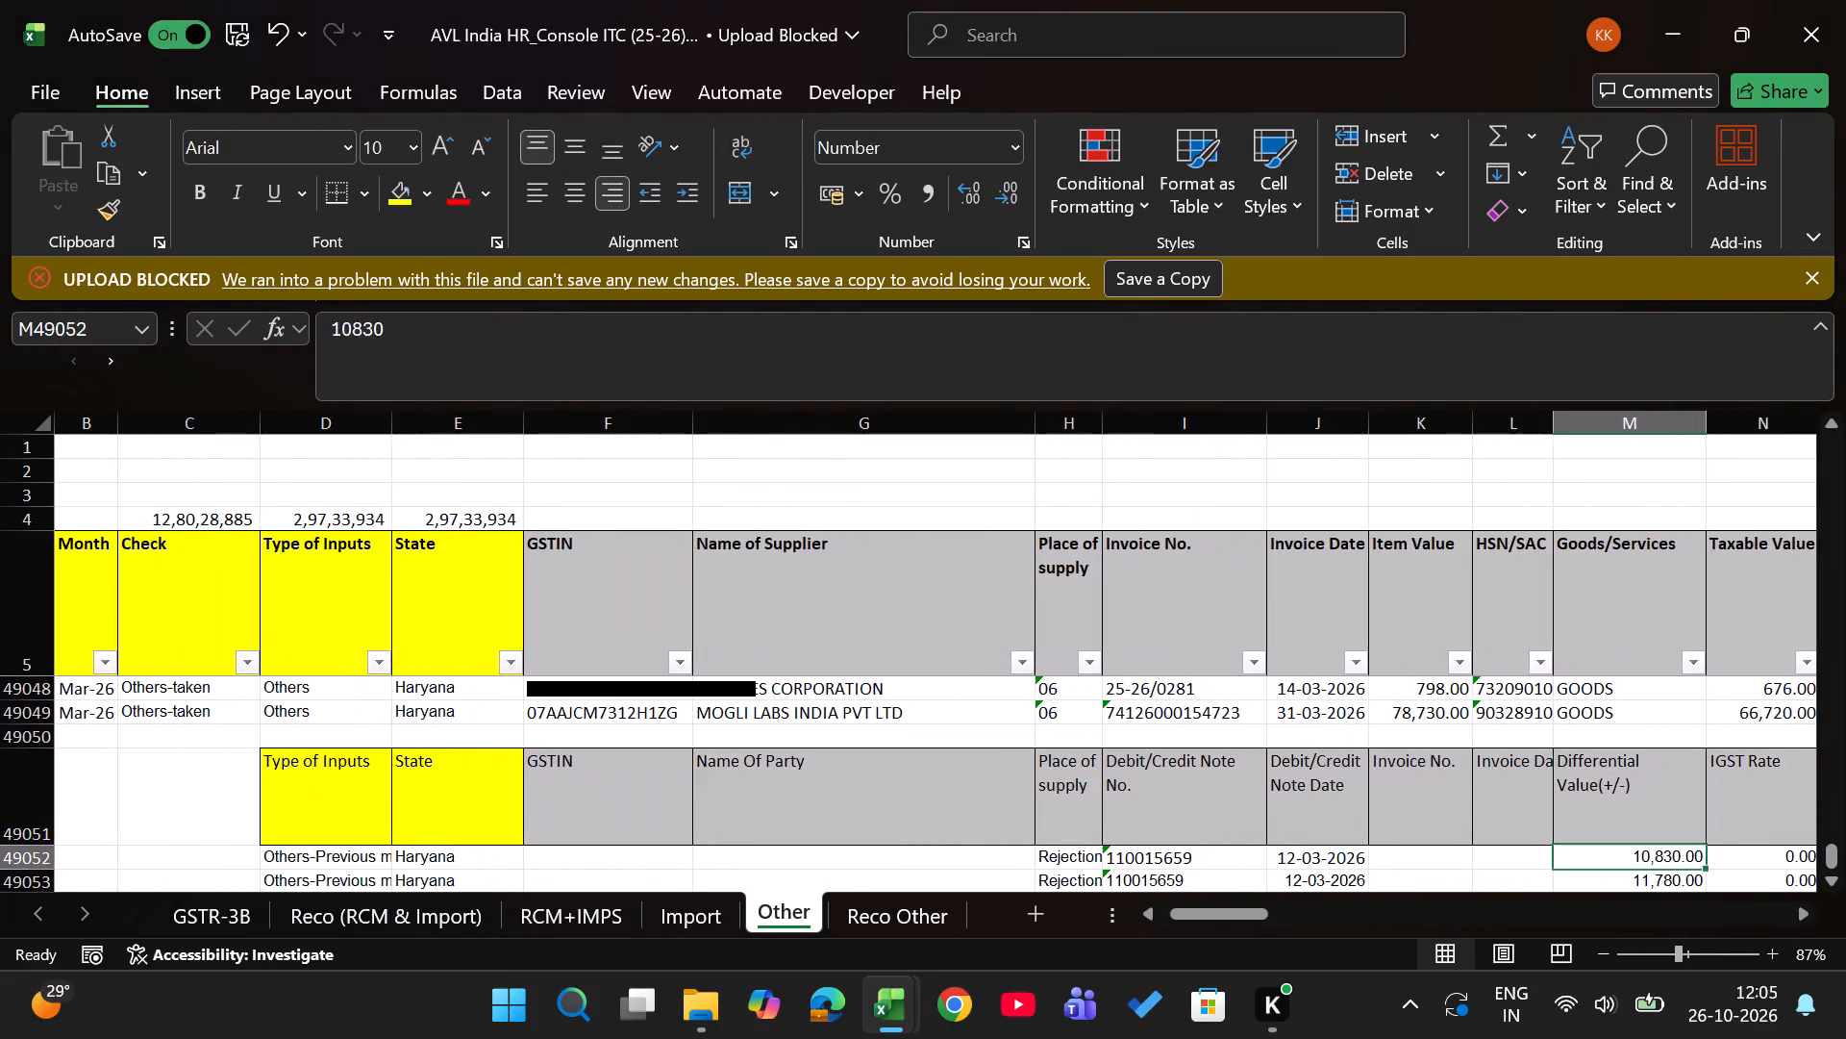
pyautogui.press('Down')
pyautogui.press('Left')
pyautogui.write('-1')
pyautogui.press('Return')
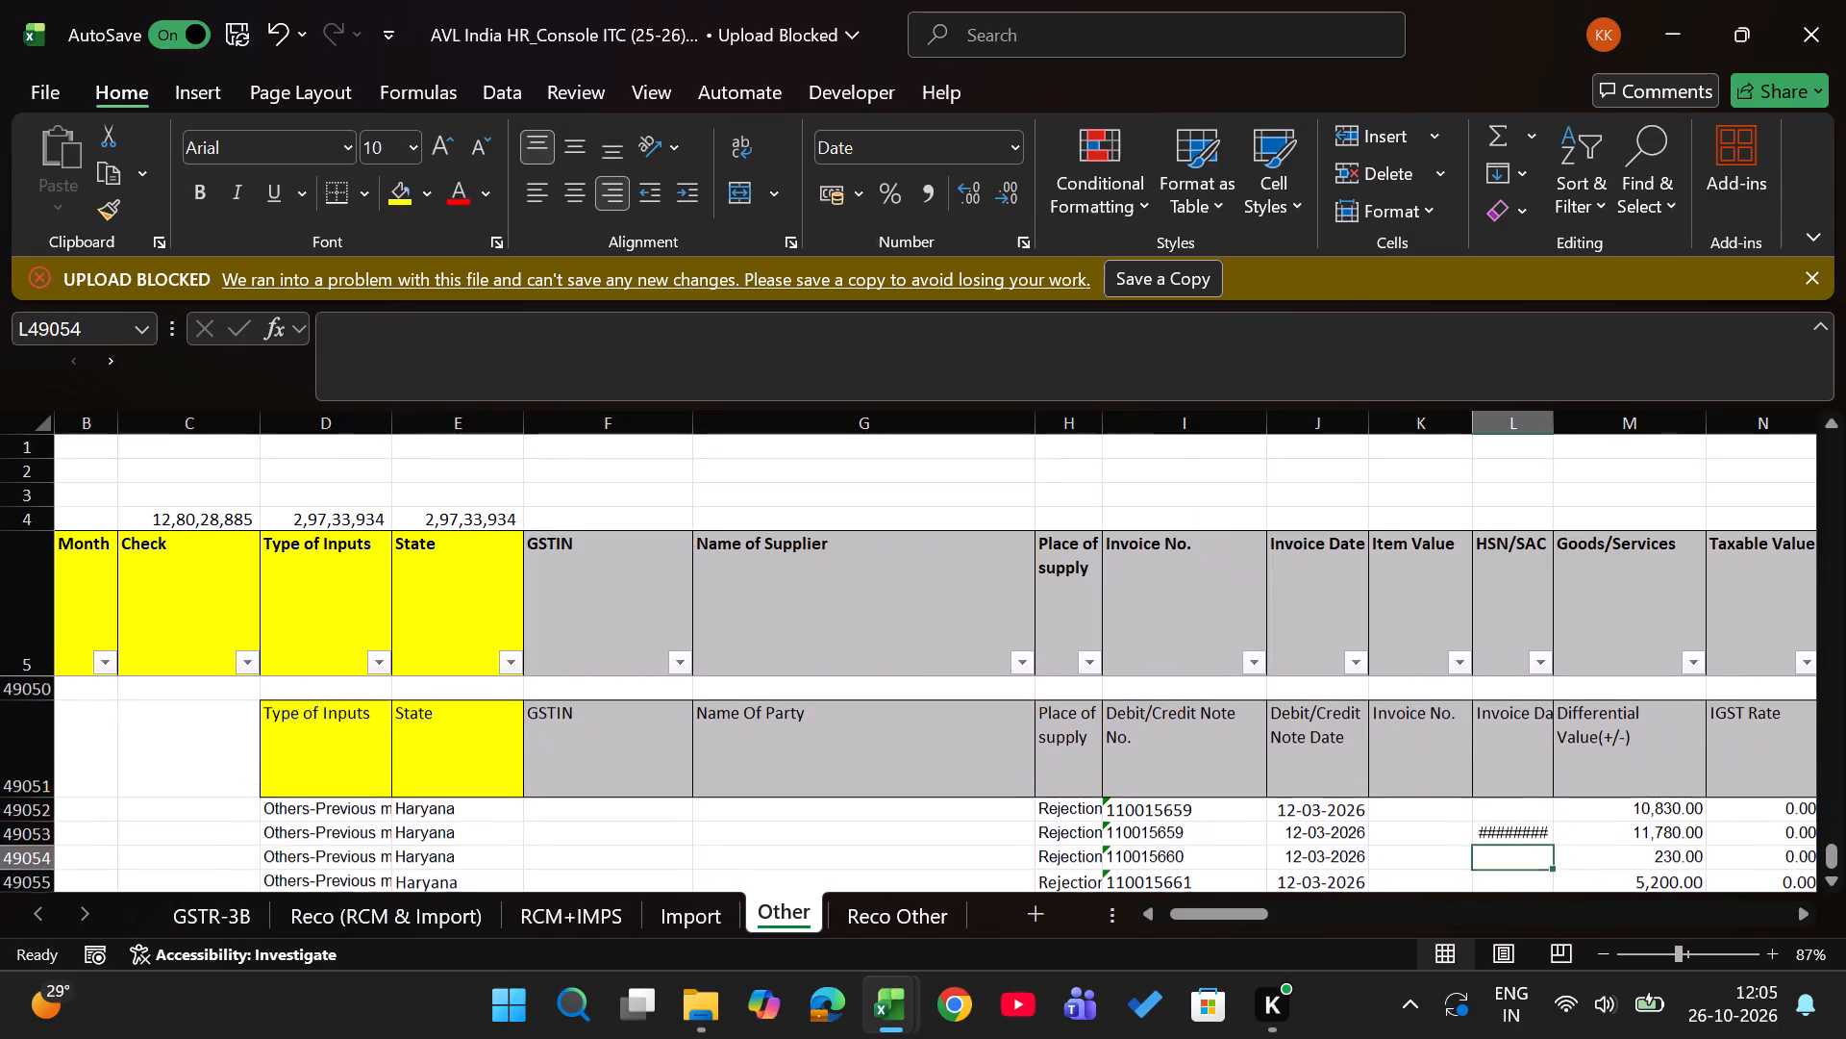
pyautogui.press('Up')
pyautogui.hotkey('ctrl', 'c')
pyautogui.press('Right')
pyautogui.press('Up')
pyautogui.hotkey('ctrl', 'shift', 'Down')
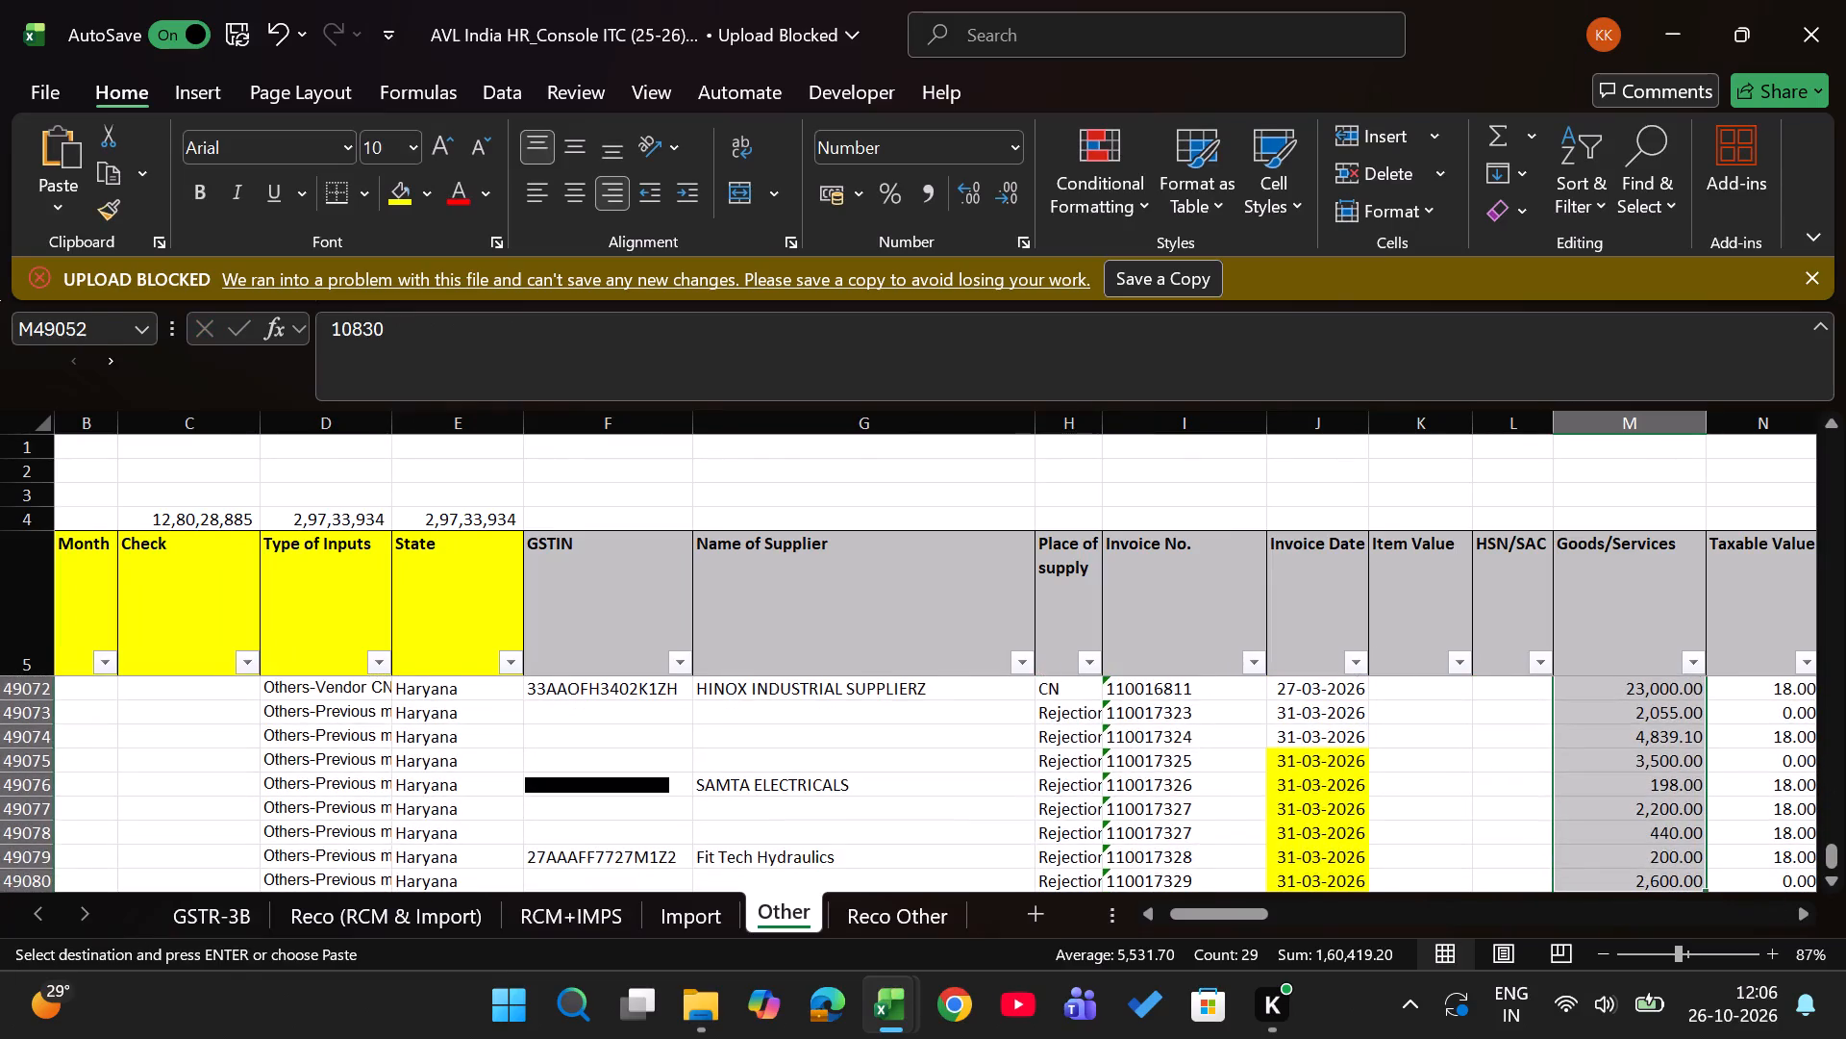
pyautogui.hotkey('ctrl', 'alt', 'v')
pyautogui.press('m')
pyautogui.press('Return')
# Multiply the pasted IGST Amount values O49052:O49080 by the copied -1 using Paste Special.
pyautogui.press('Right')
pyautogui.press('Right')
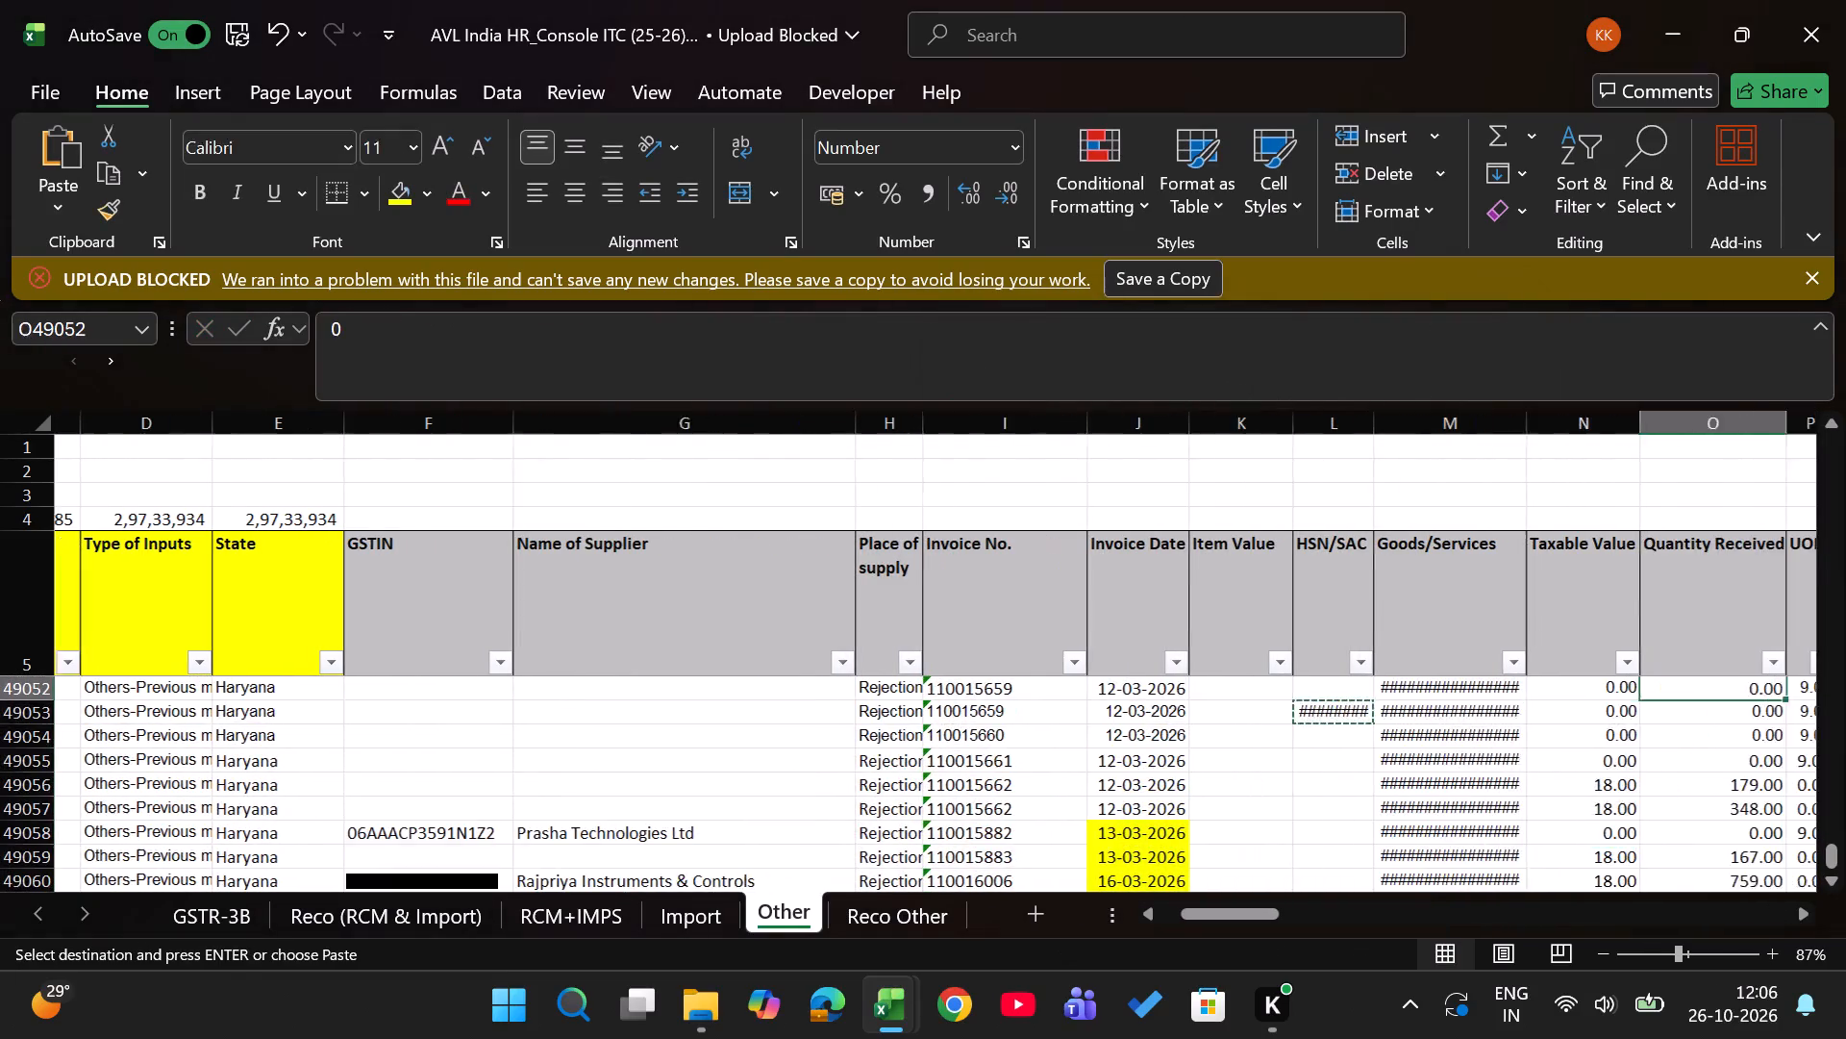
pyautogui.press('Right')
pyautogui.press('Up')
pyautogui.press('Left')
pyautogui.press('Down')
pyautogui.hotkey('ctrl', 'shift', 'Down')
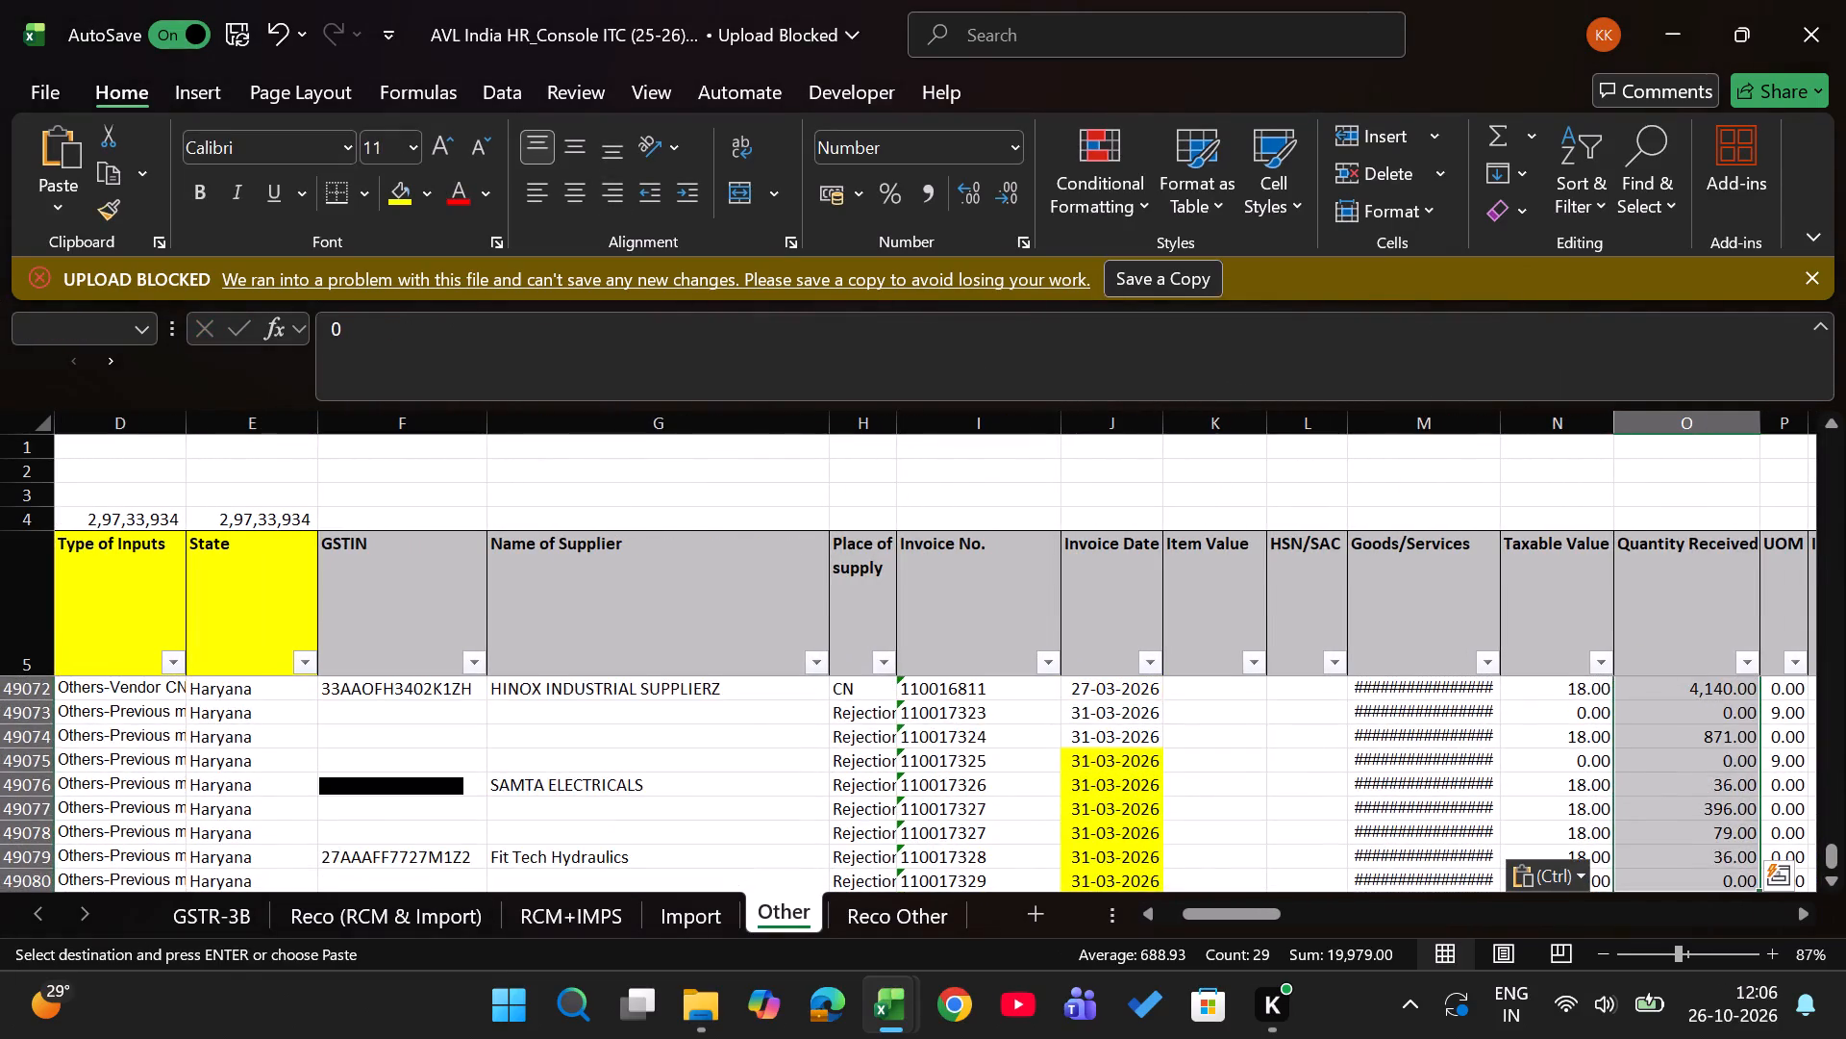
pyautogui.press('Up')
pyautogui.press('Down')
pyautogui.hotkey('ctrl', 'shift', 'Down')
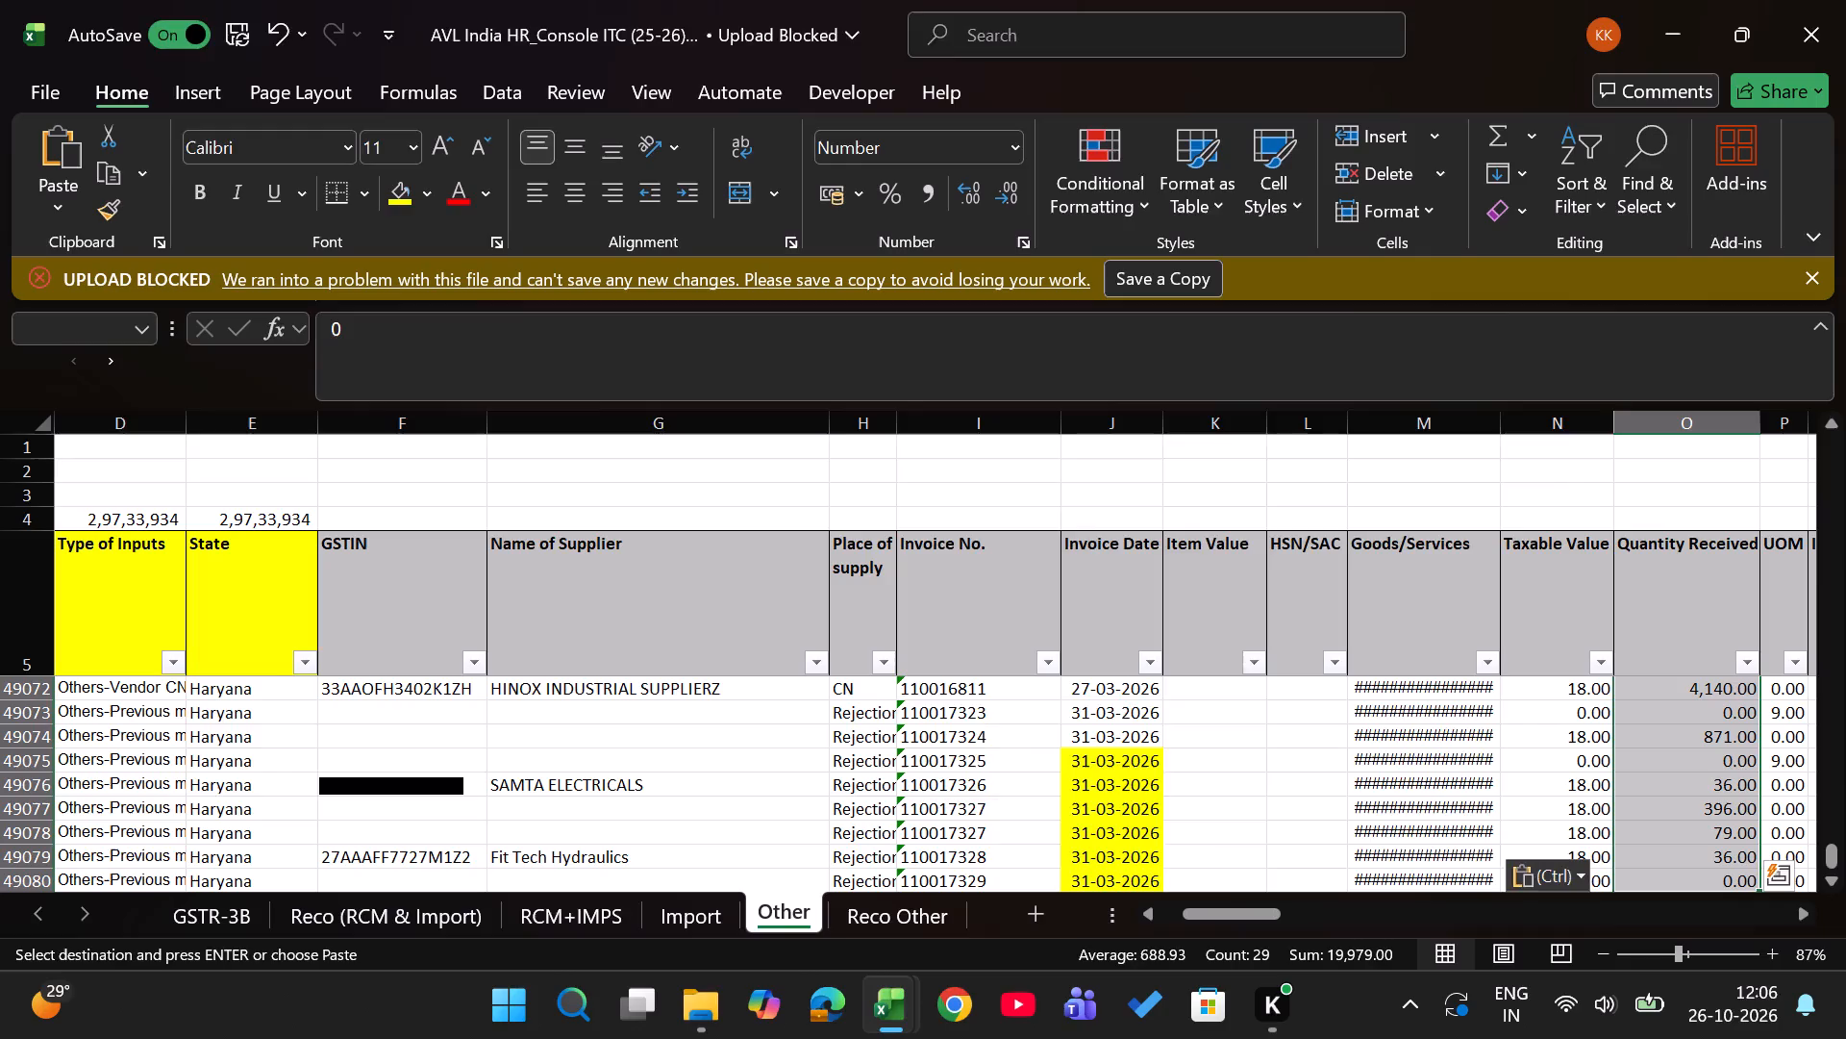
pyautogui.hotkey('ctrl', 'alt', 'v')
pyautogui.press('m')
pyautogui.press('Return')
# Apply Comma Style to the -1 helper cell L49053.
pyautogui.press('Right')
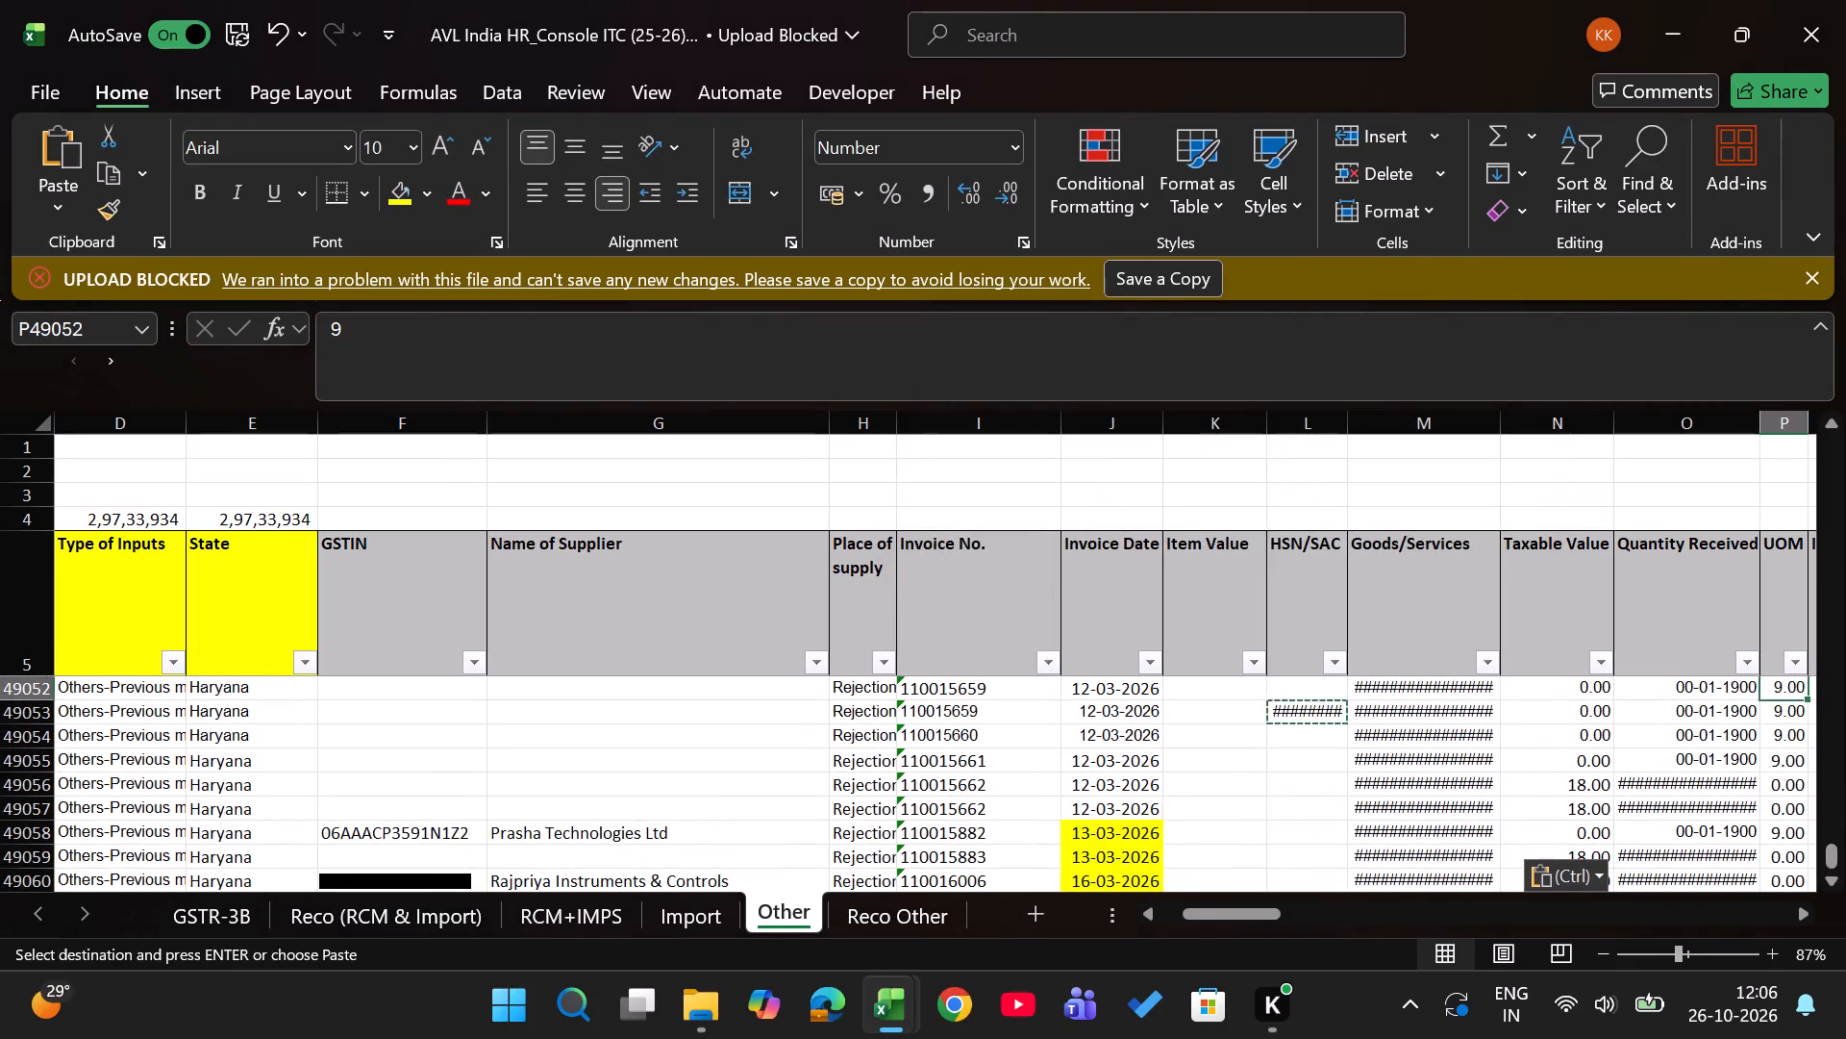
pyautogui.press('Left')
pyautogui.press('Left')
pyautogui.press('Left')
pyautogui.press('Left')
pyautogui.press('Up')
pyautogui.press('Down')
pyautogui.press('Down')
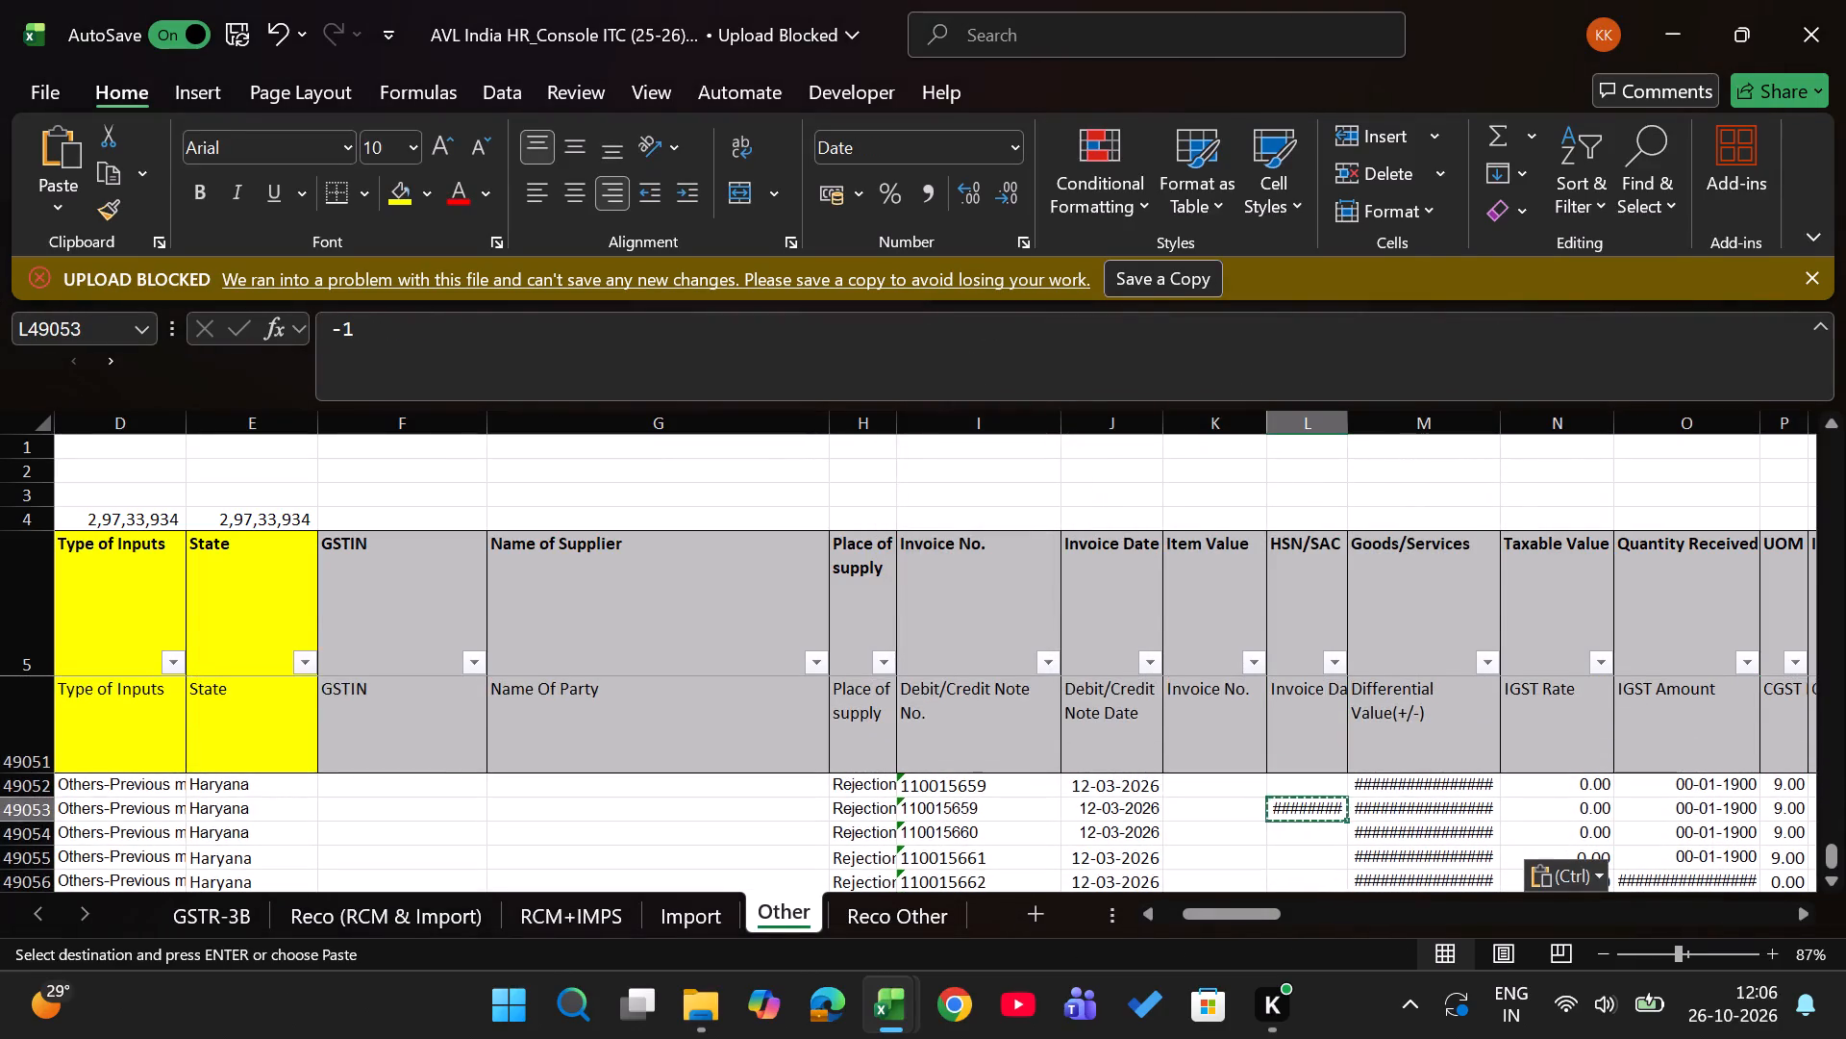
pyautogui.write('hk')
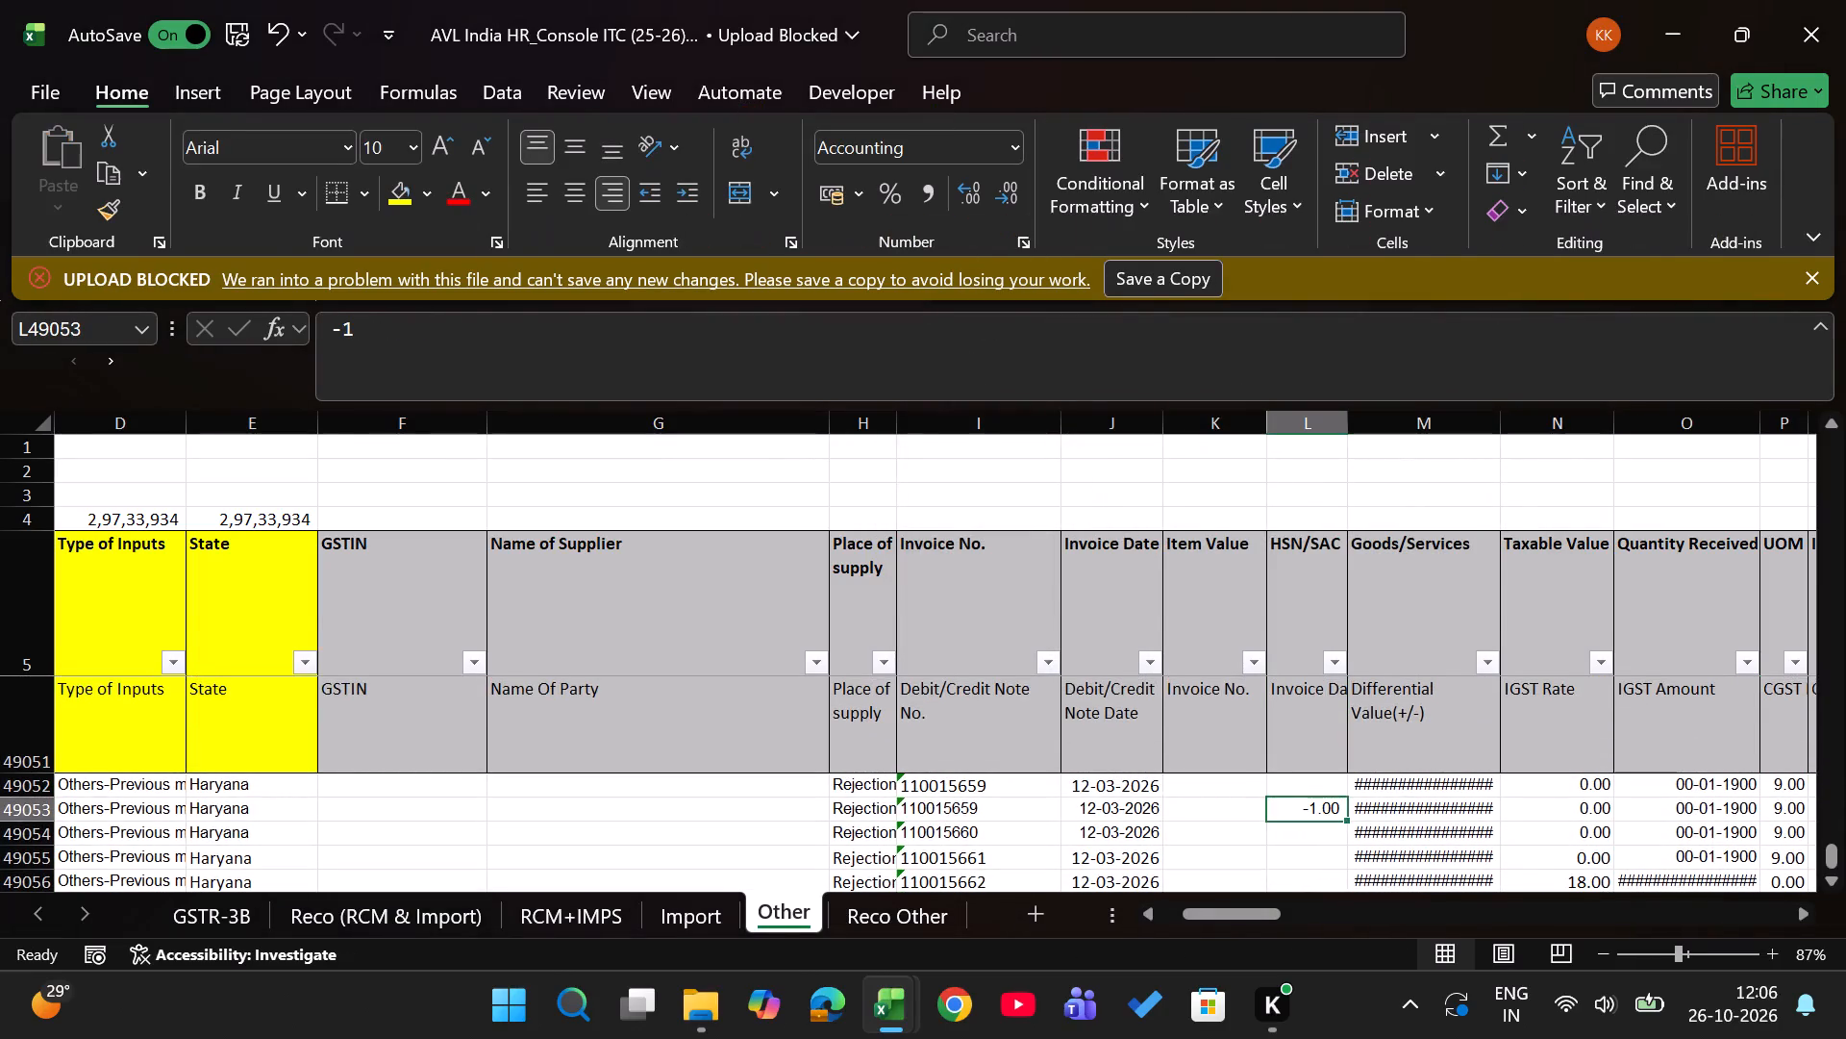
# Apply Comma Style to the Differential Value amounts M49052:M49080 and the IGST Amount values O49052:O49080.
pyautogui.press('Right')
pyautogui.press('Up')
pyautogui.hotkey('ctrl', 'shift', 'Down')
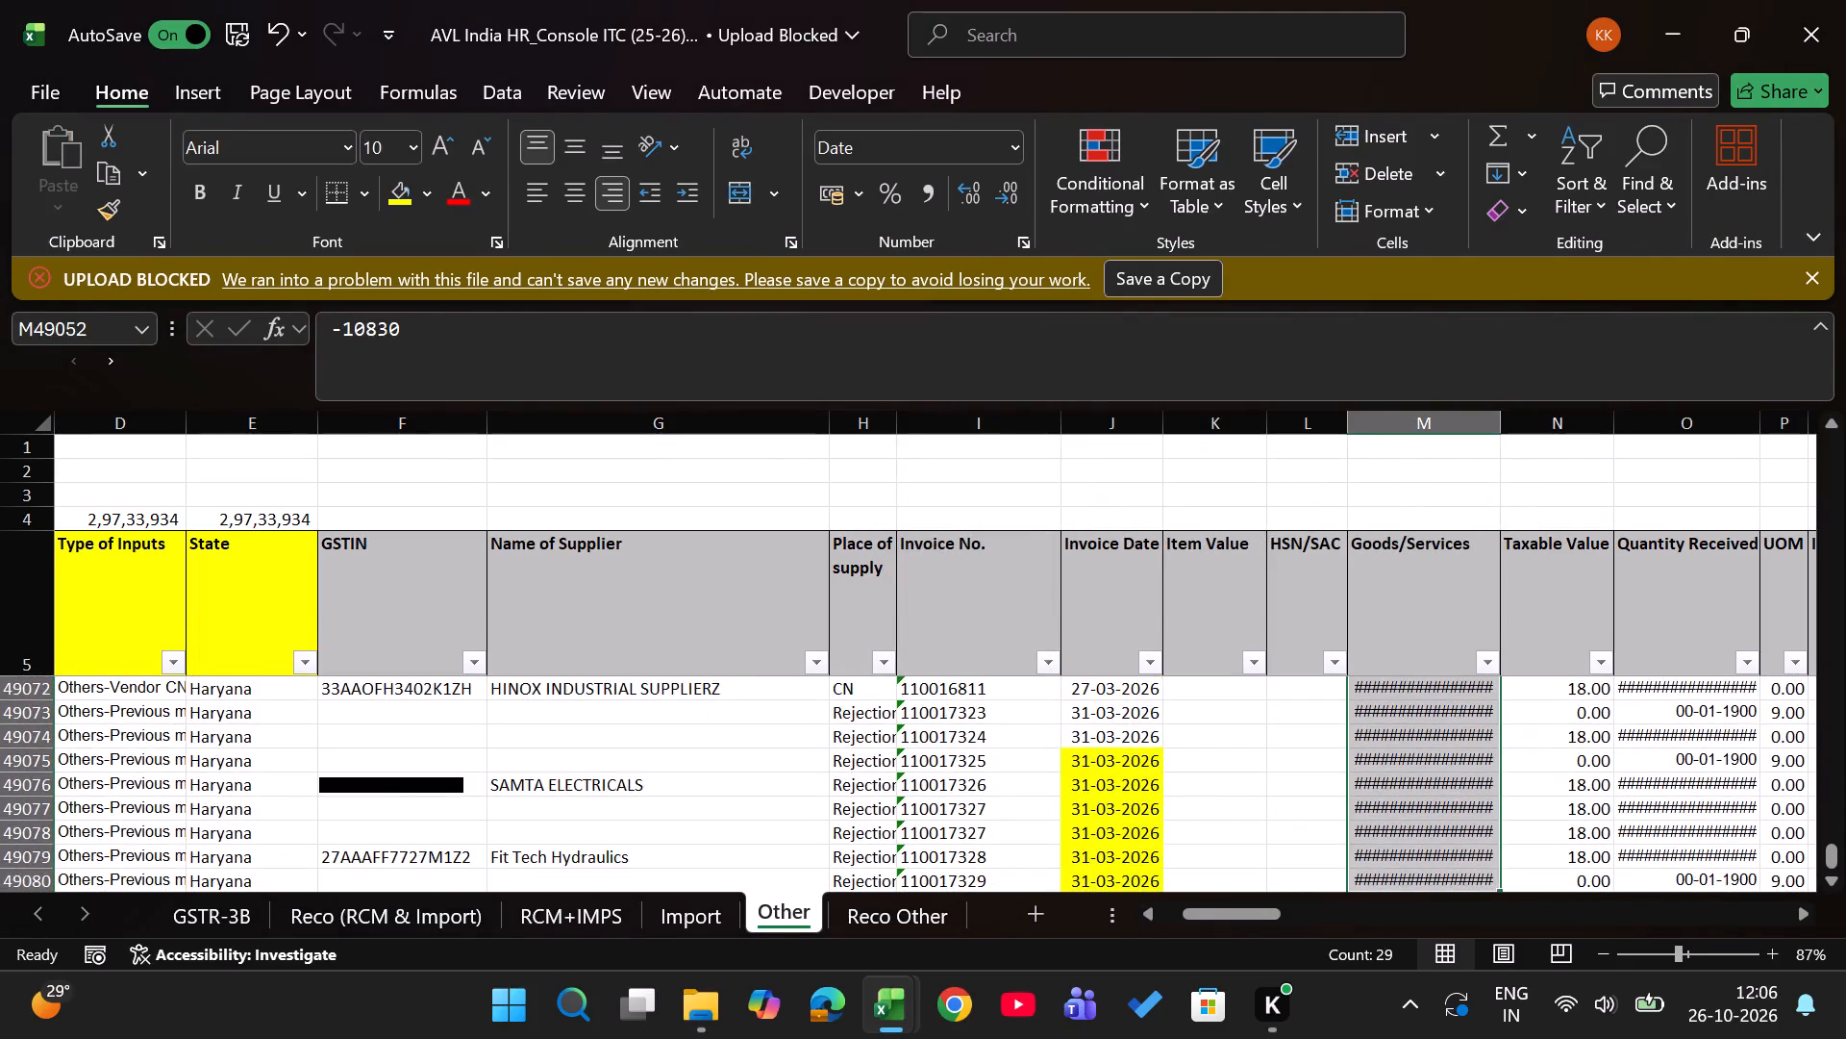
pyautogui.write('hk')
pyautogui.press('Right')
pyautogui.press('Right')
pyautogui.press('Right')
pyautogui.press('Up')
pyautogui.press('Left')
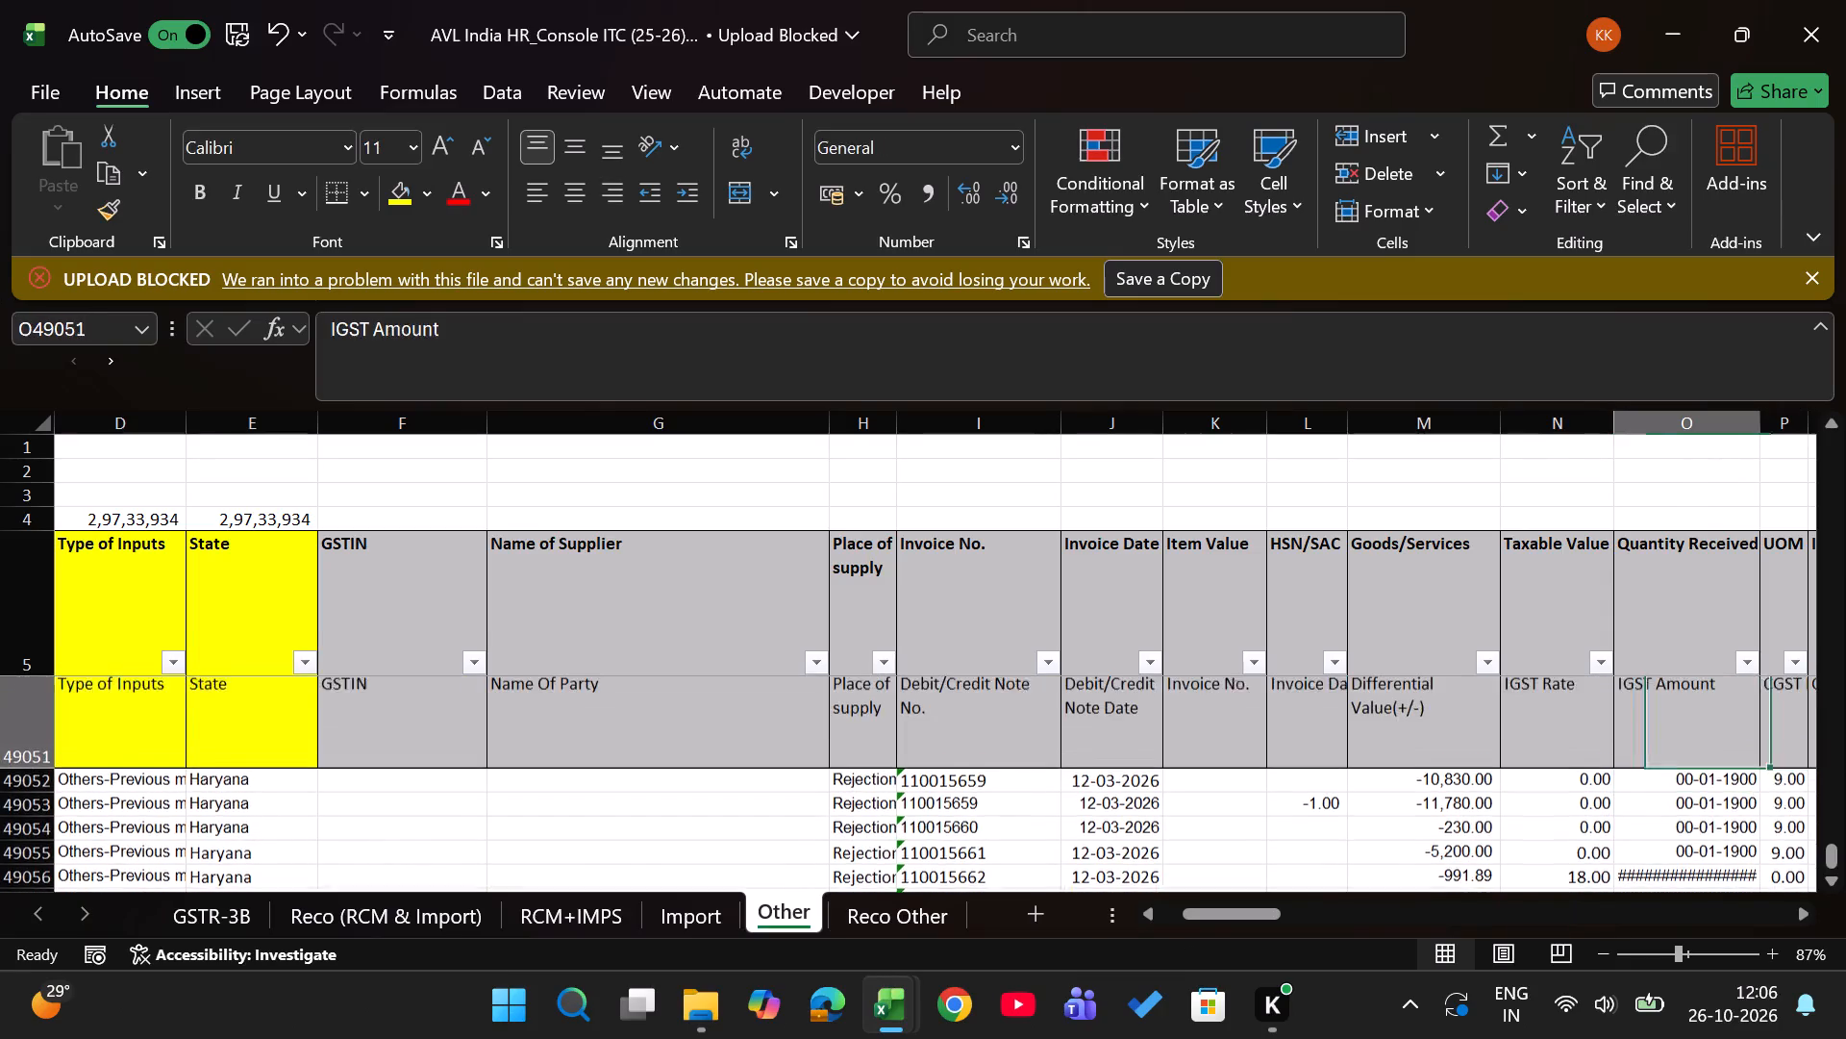
pyautogui.press('Down')
pyautogui.hotkey('ctrl', 'shift', 'Down')
pyautogui.write('hk')
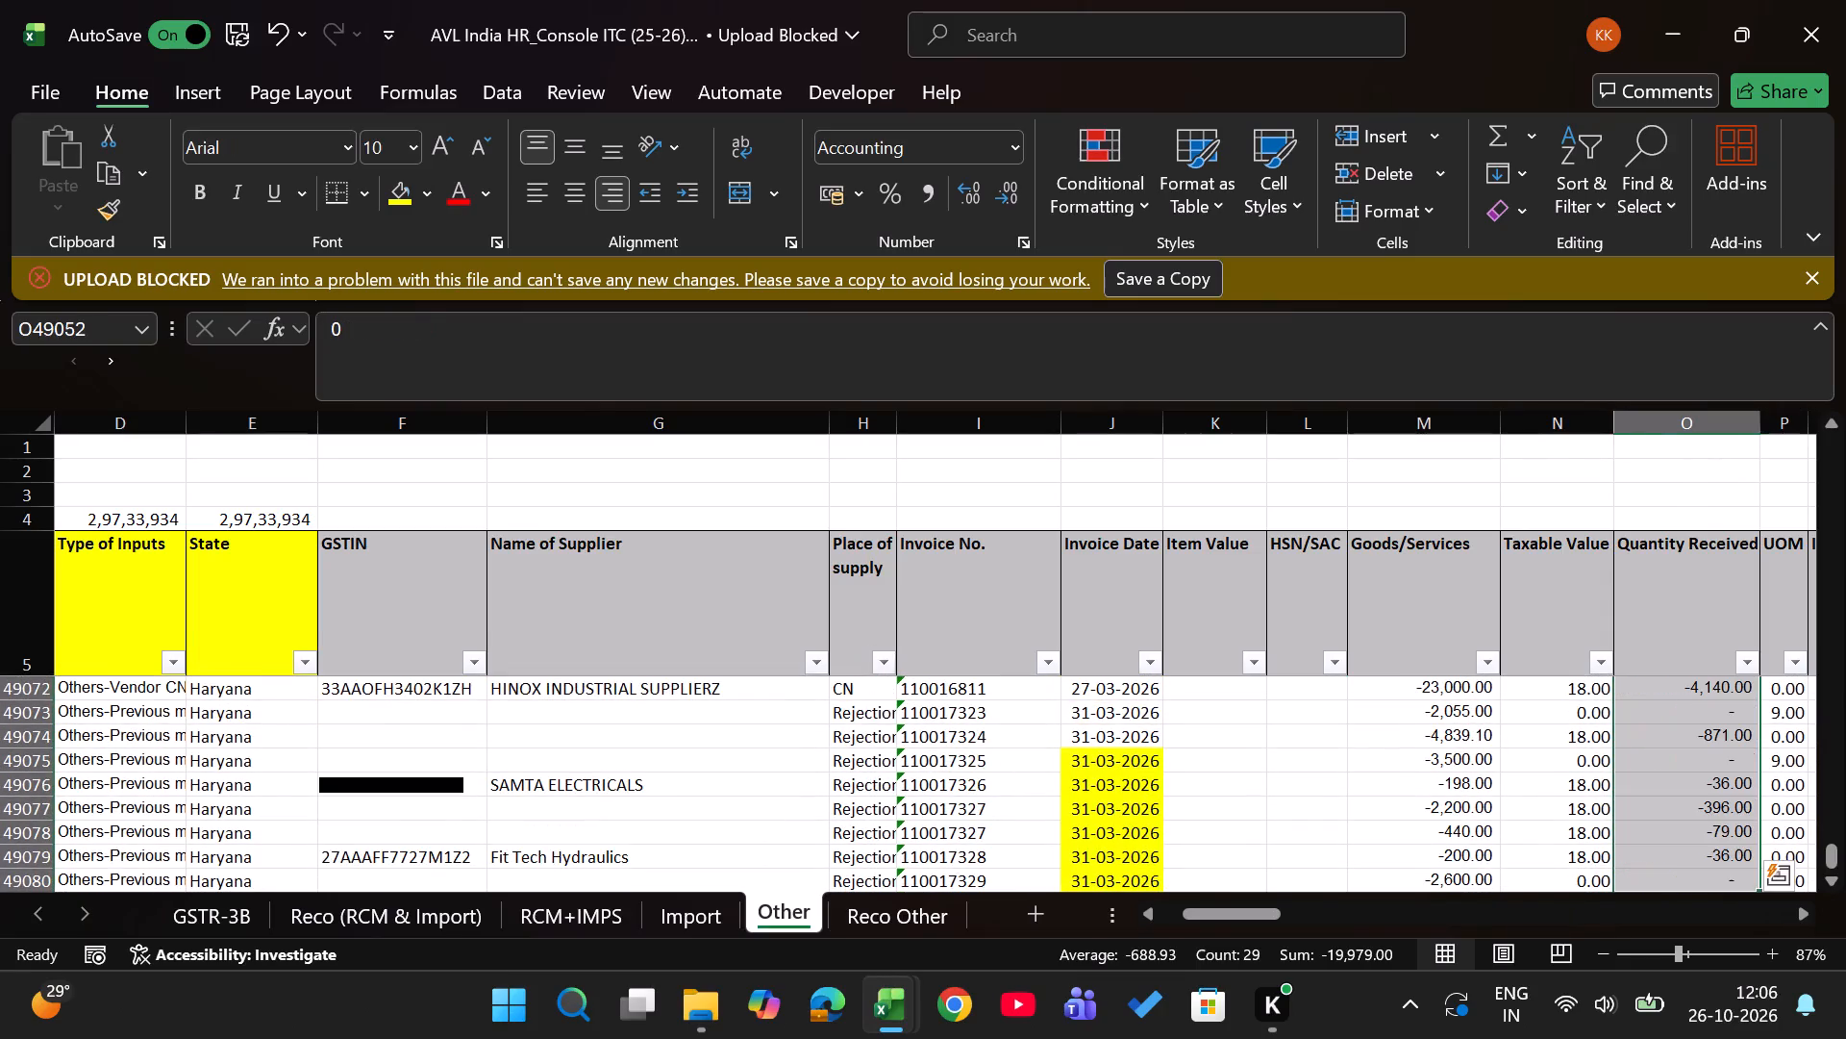
# Copy the -1 helper cell L49053 and multiply the CGST Amount values Q49052:Q49080 by it using Paste Special.
pyautogui.press('Left')
pyautogui.press('Left')
pyautogui.press('Left')
pyautogui.press('Down')
pyautogui.hotkey('ctrl', 'c')
pyautogui.press('Right')
pyautogui.press('Right')
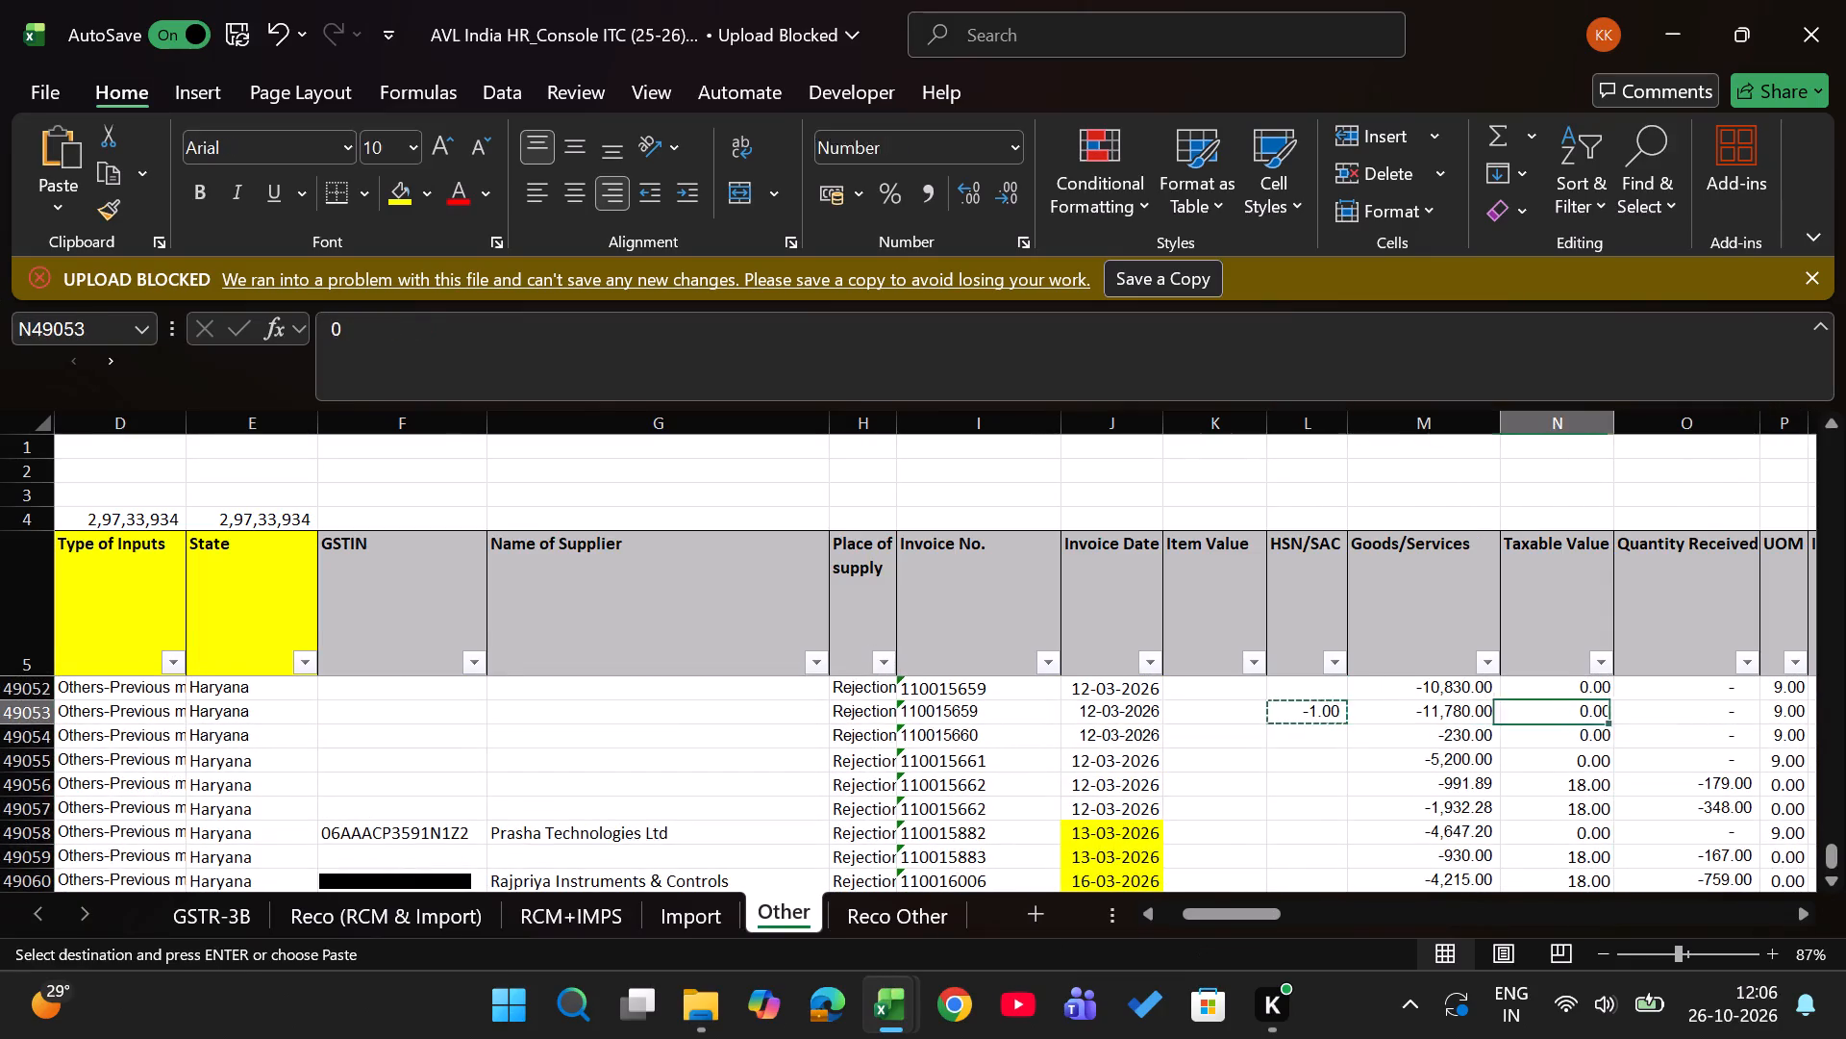
pyautogui.press('Right')
pyautogui.press('Right')
pyautogui.press('Up')
pyautogui.press('Up')
pyautogui.press('Down')
pyautogui.press('Right')
pyautogui.hotkey('ctrl', 'shift', 'Down')
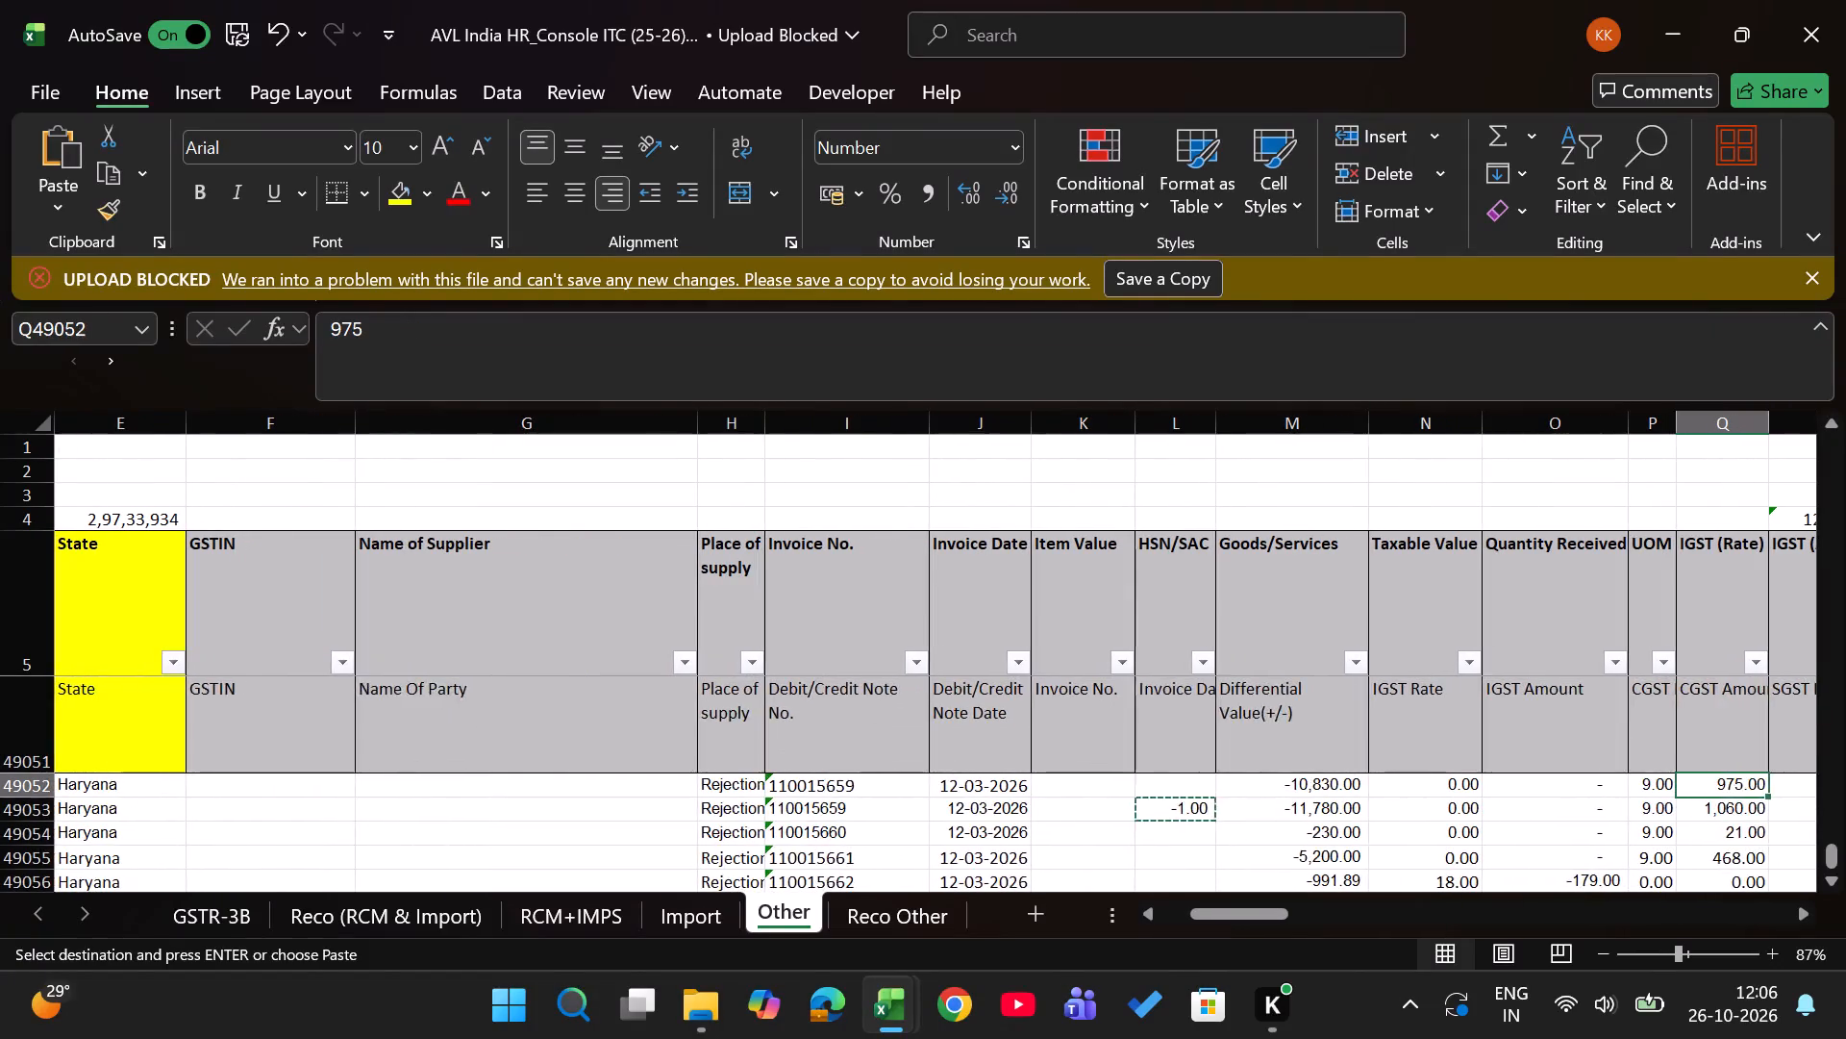
pyautogui.hotkey('ctrl', 'alt', 'v')
pyautogui.press('m')
pyautogui.press('Return')
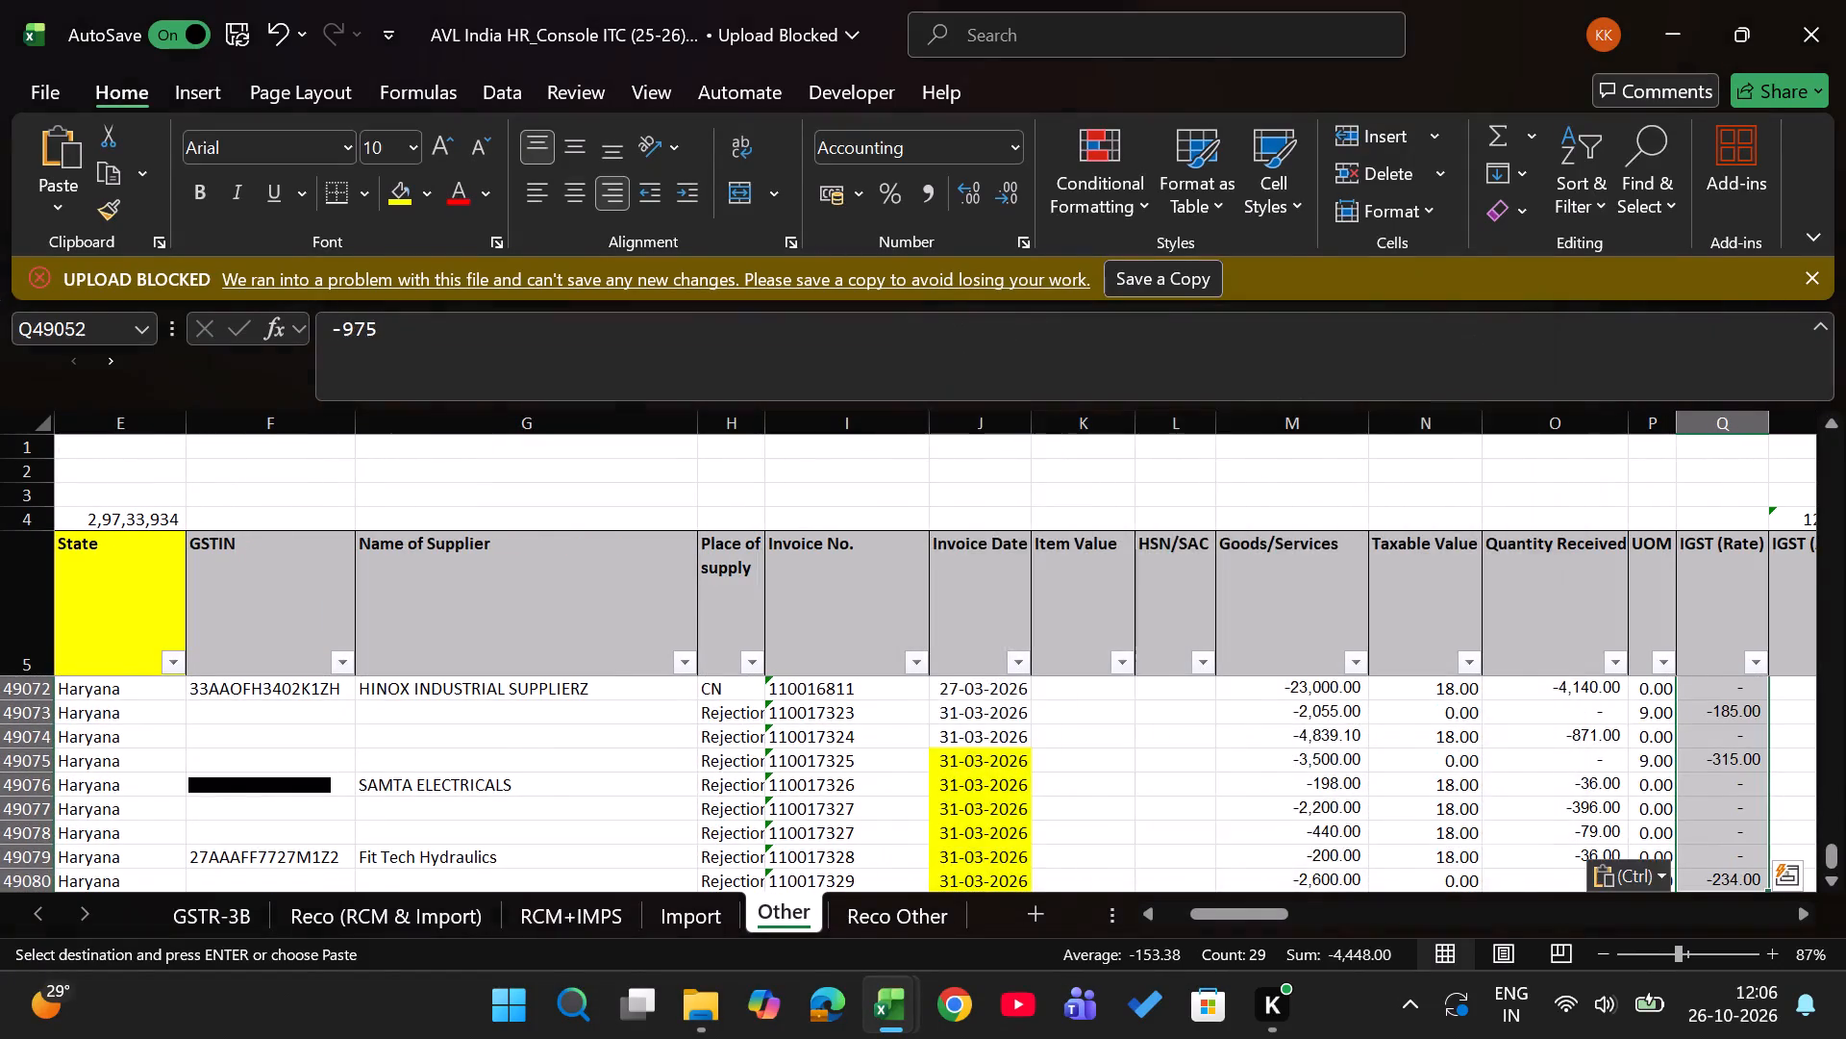
# Multiply the pasted SGST Amount values S49052:S49080 by the copied -1 using Paste Special.
pyautogui.press('Right')
pyautogui.press('Up')
pyautogui.press('Down')
pyautogui.press('Right')
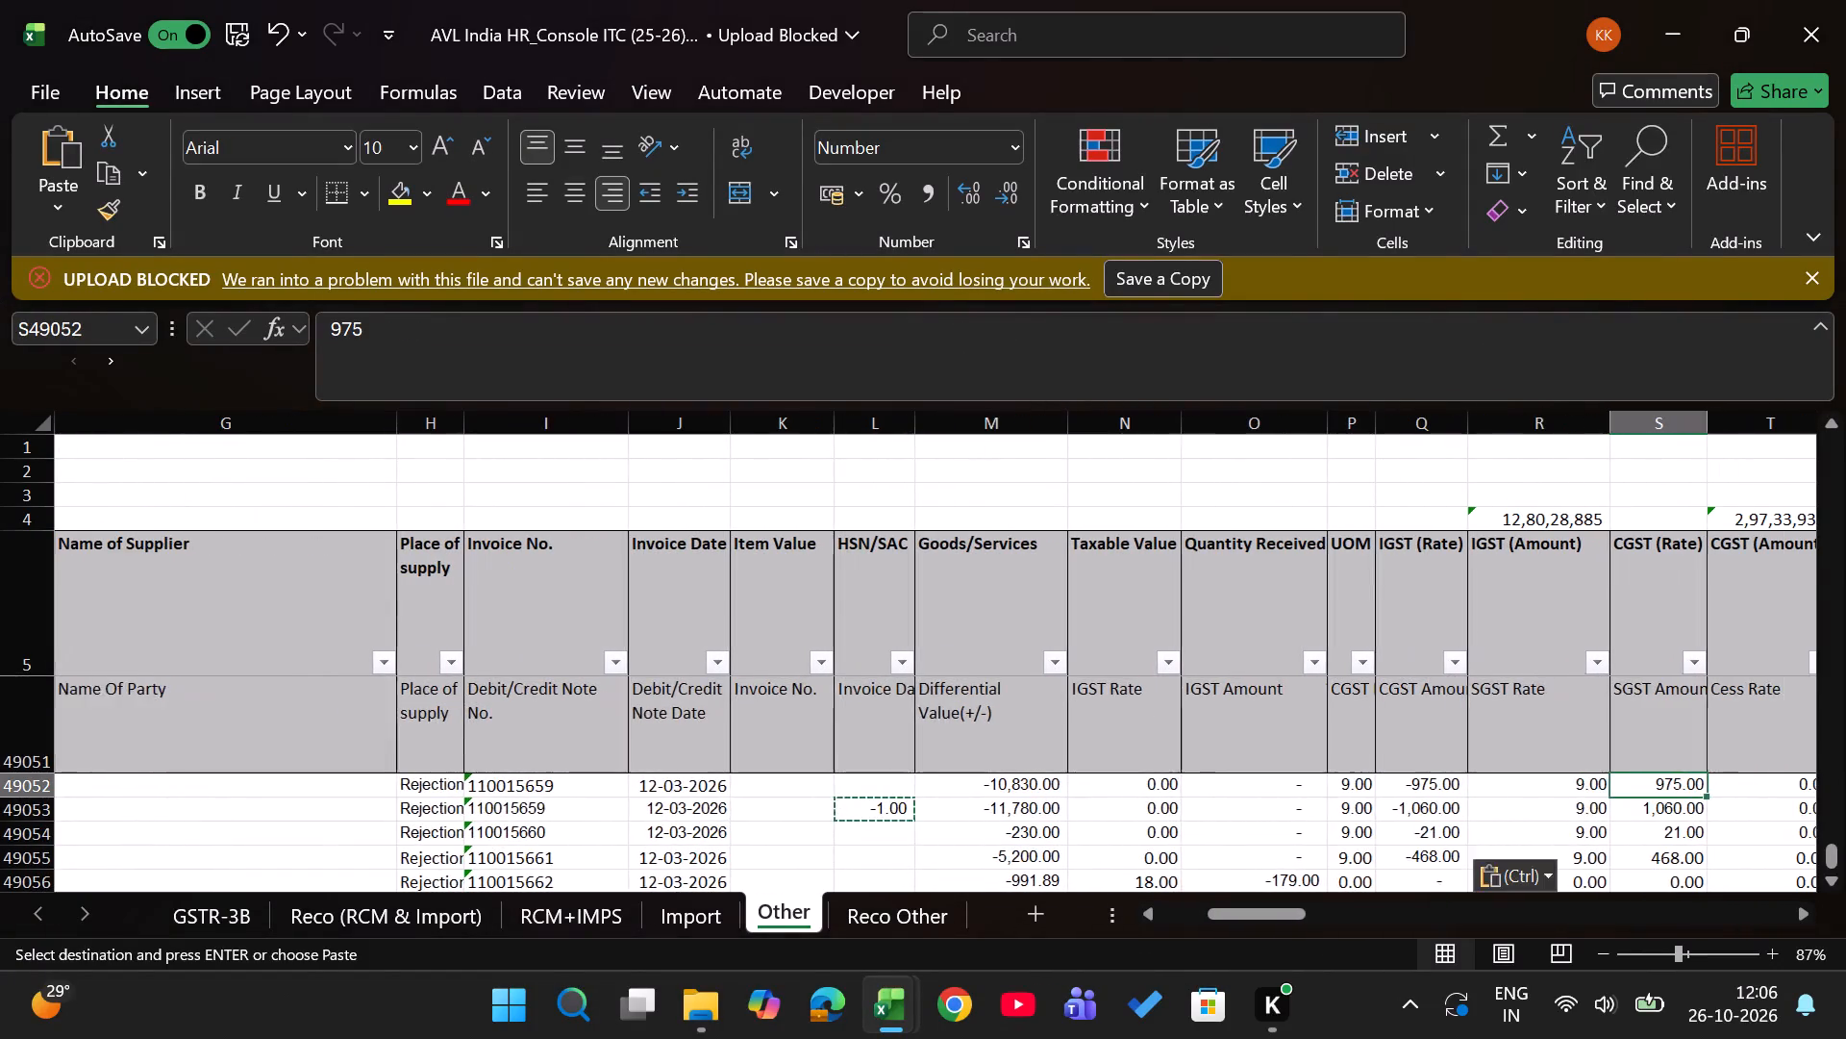
pyautogui.hotkey('ctrl', 'shift', 'Down')
pyautogui.hotkey('ctrl', 'alt', 'v')
pyautogui.press('m')
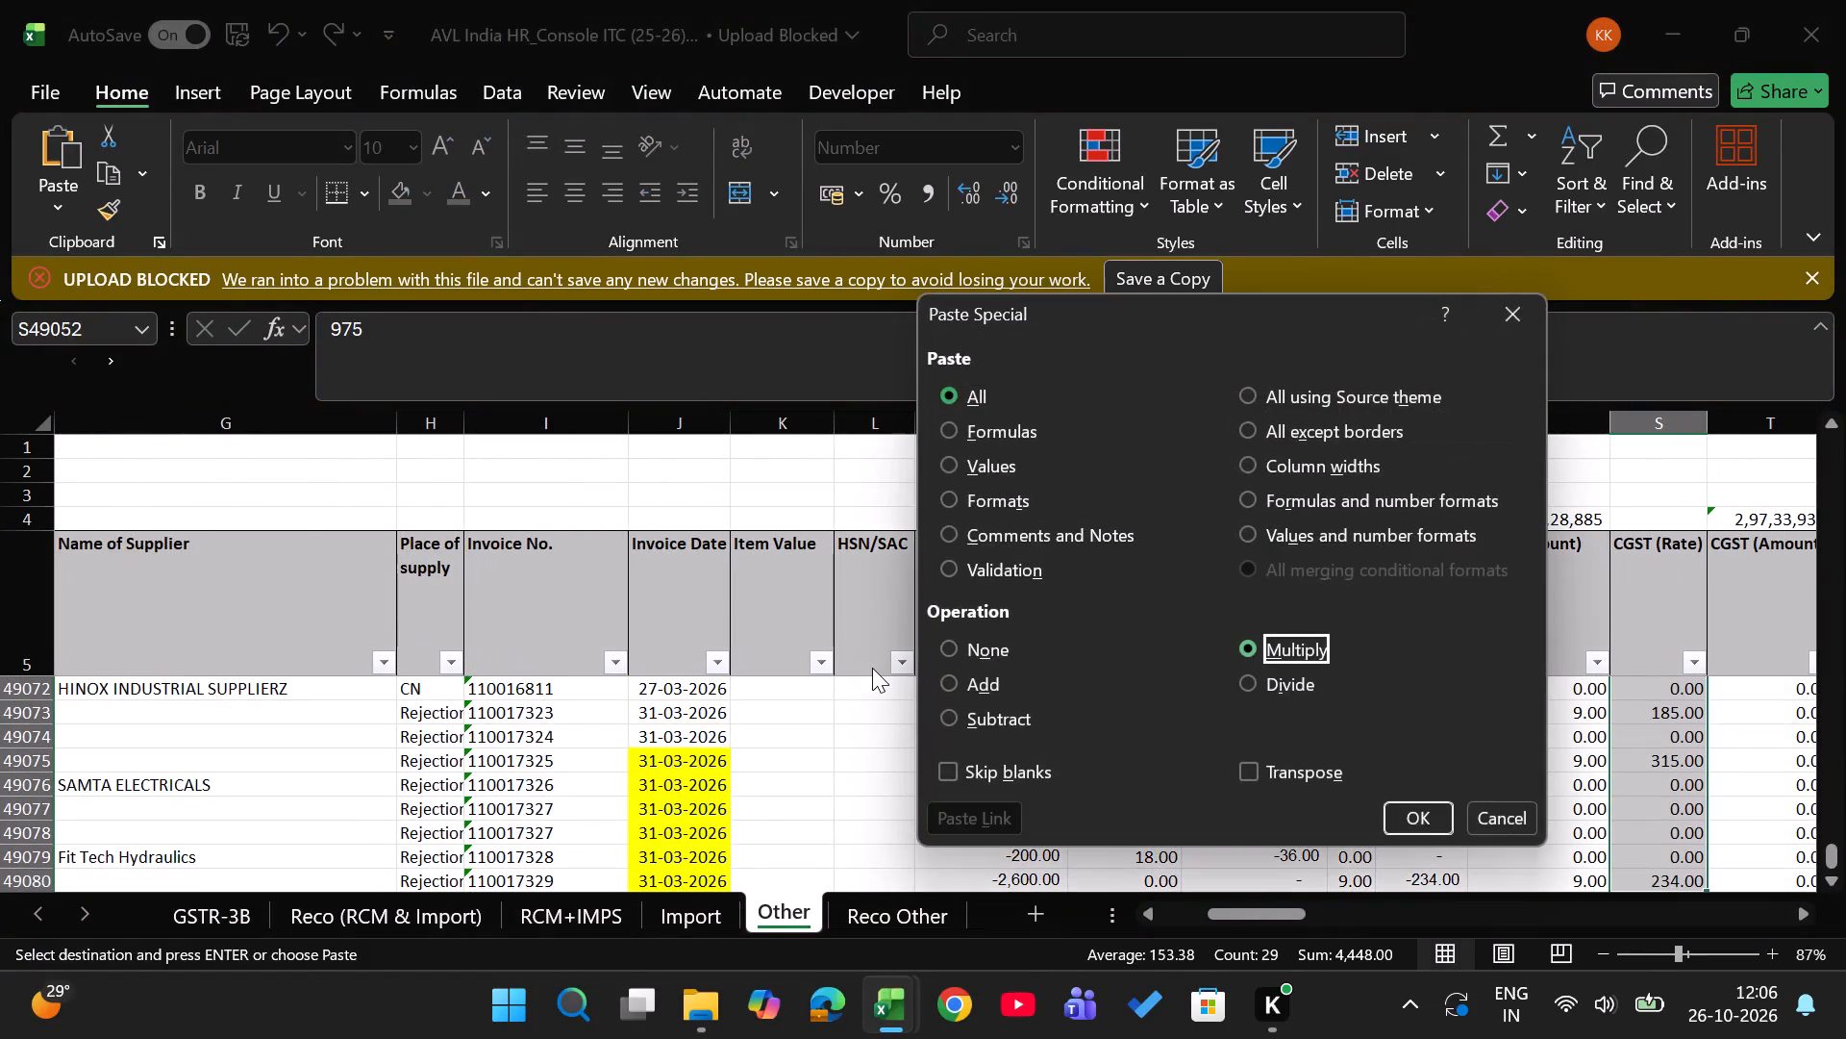
pyautogui.press('Return')
# Multiply the pasted Total GST values V49052:V49080 by the copied -1 using Paste Special.
pyautogui.press('Right')
pyautogui.press('Right')
pyautogui.press('Right')
pyautogui.press('Right')
pyautogui.press('Up')
pyautogui.press('Left')
pyautogui.press('Down')
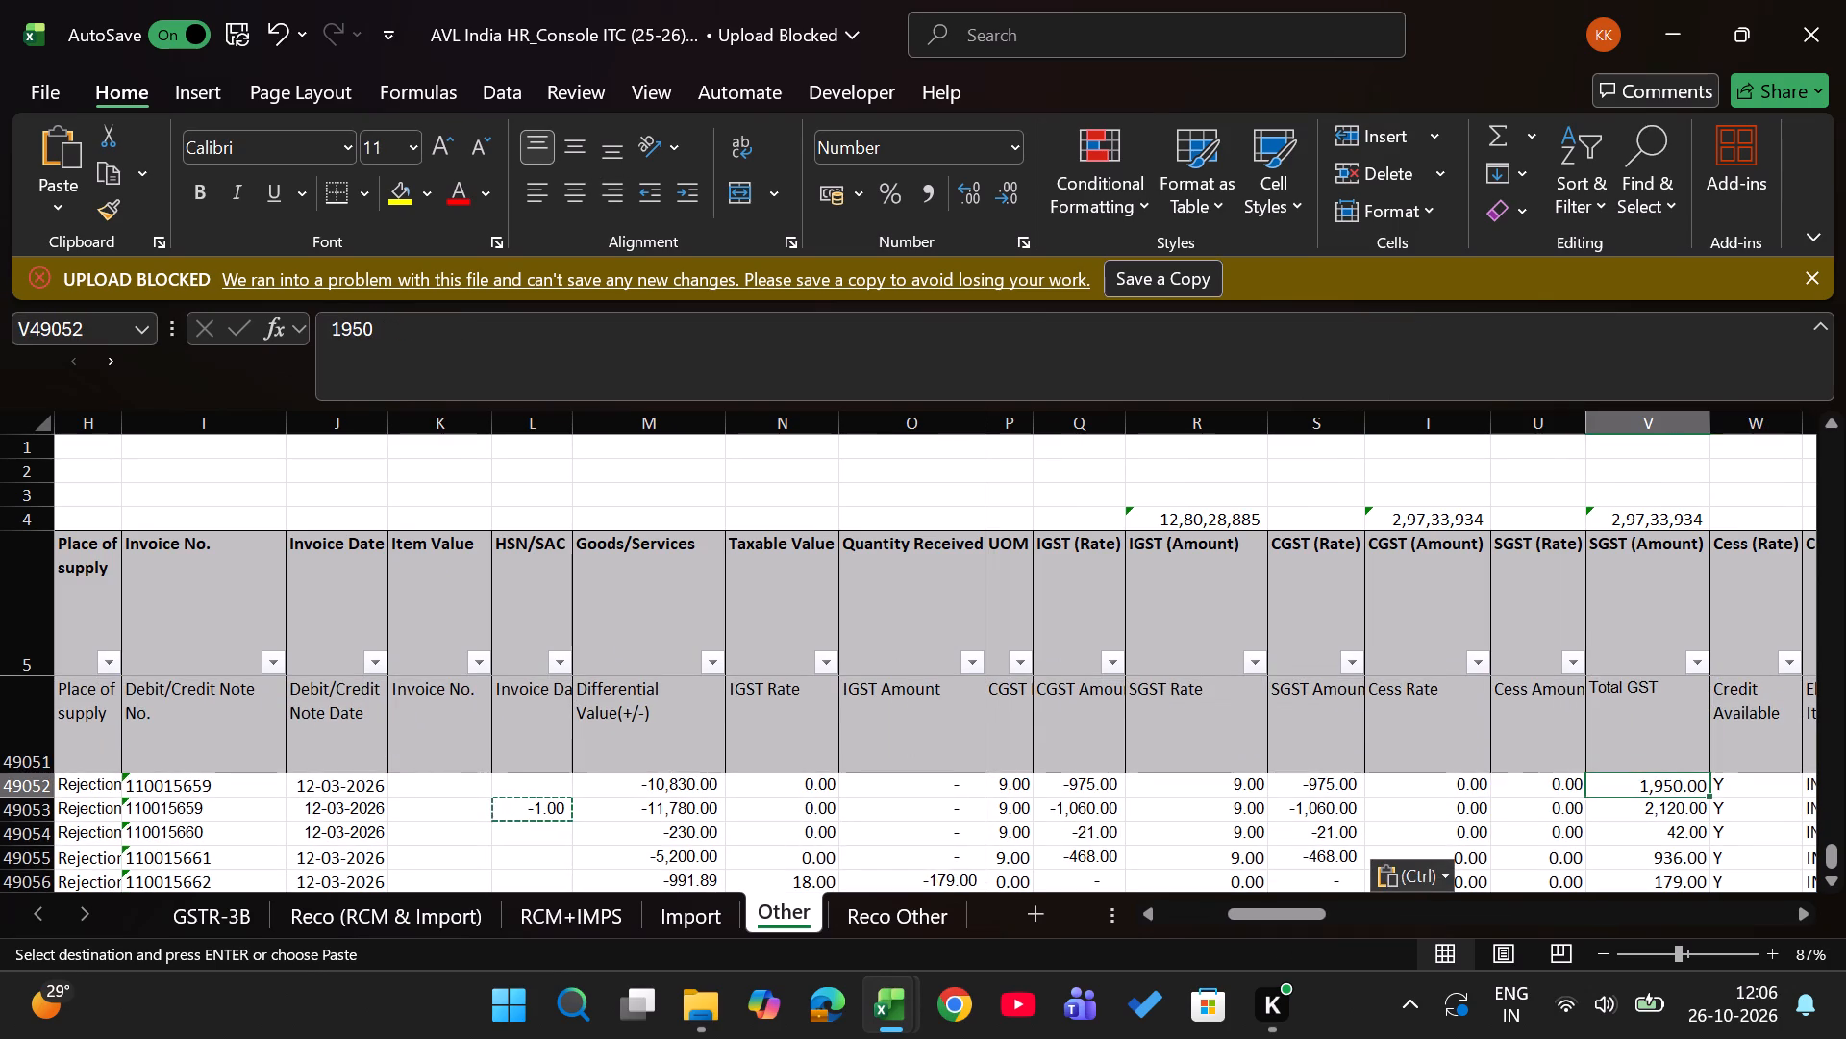
pyautogui.hotkey('ctrl', 'shift', 'Down')
pyautogui.hotkey('ctrl', 'alt', 'v')
pyautogui.press('m')
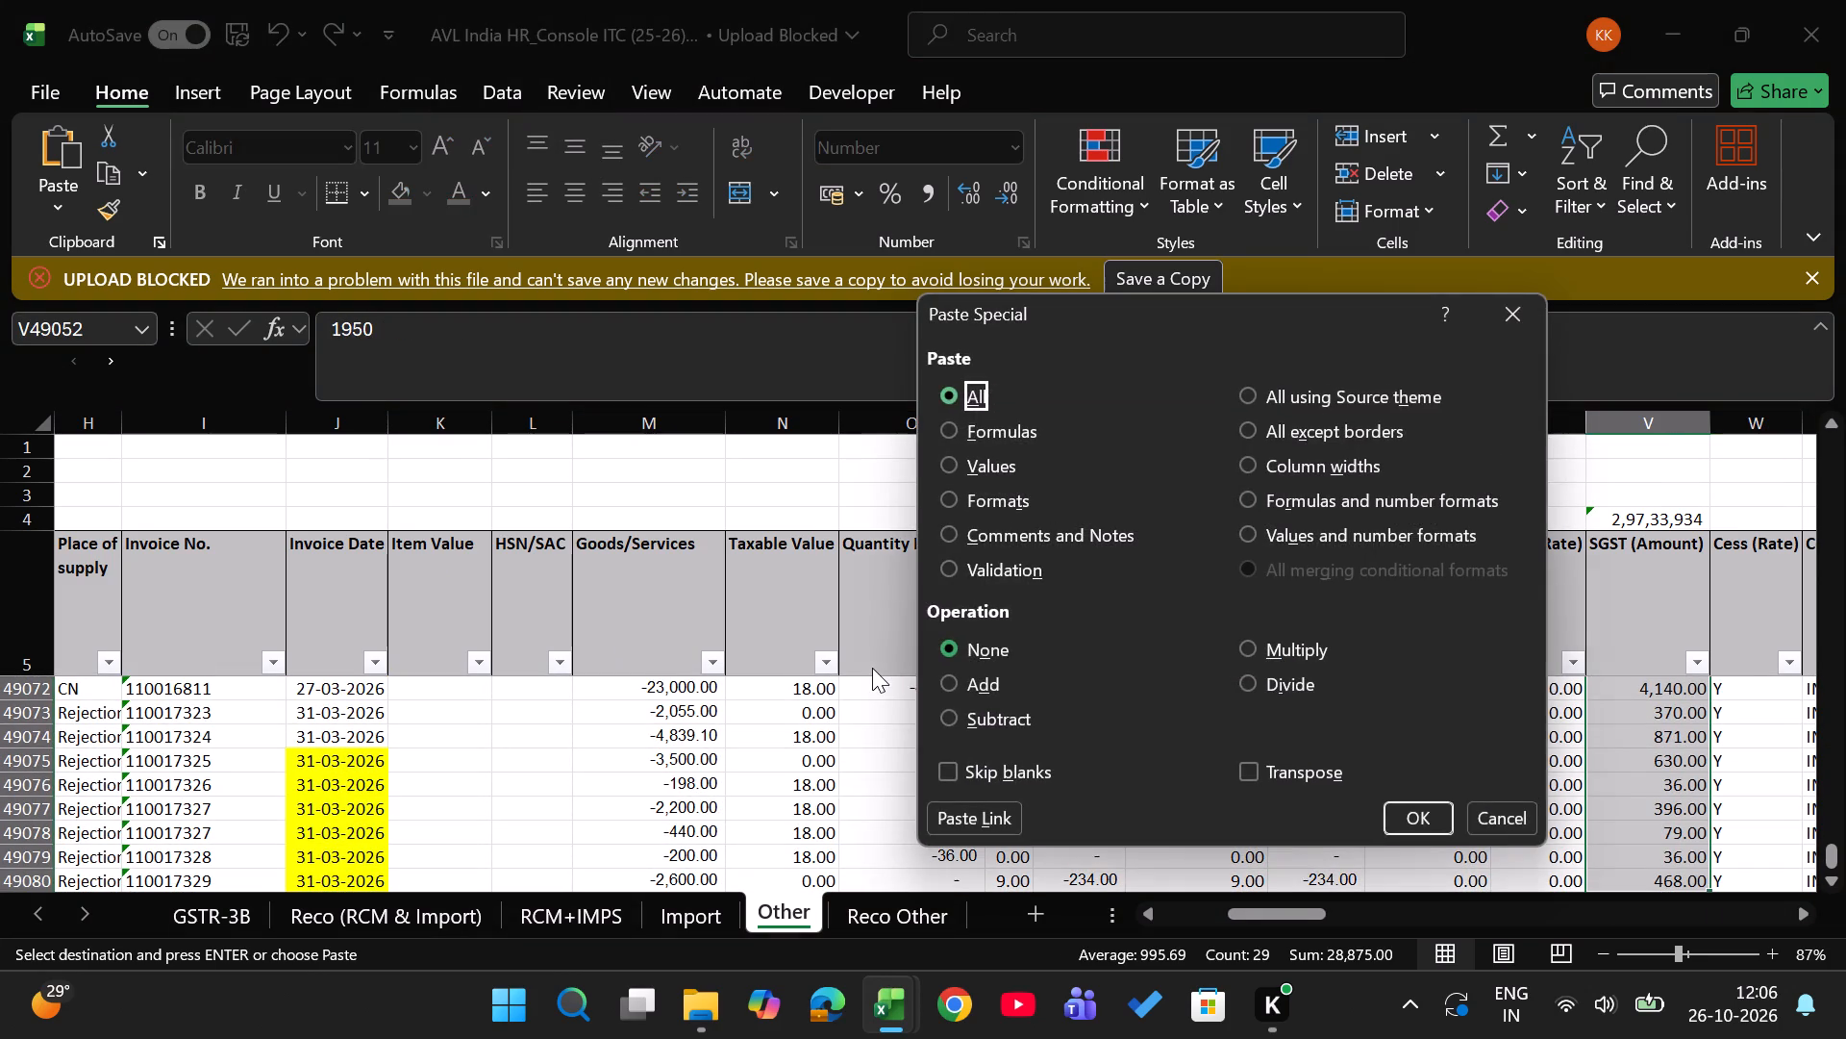
pyautogui.press('Return')
# Multiply the ITC IGST through Total ITC values Y49052:AC49080 by the copied -1 using Paste Special.
pyautogui.press('Right')
pyautogui.press('Right')
pyautogui.press('Right')
pyautogui.press('Right')
pyautogui.press('Up')
pyautogui.press('Left')
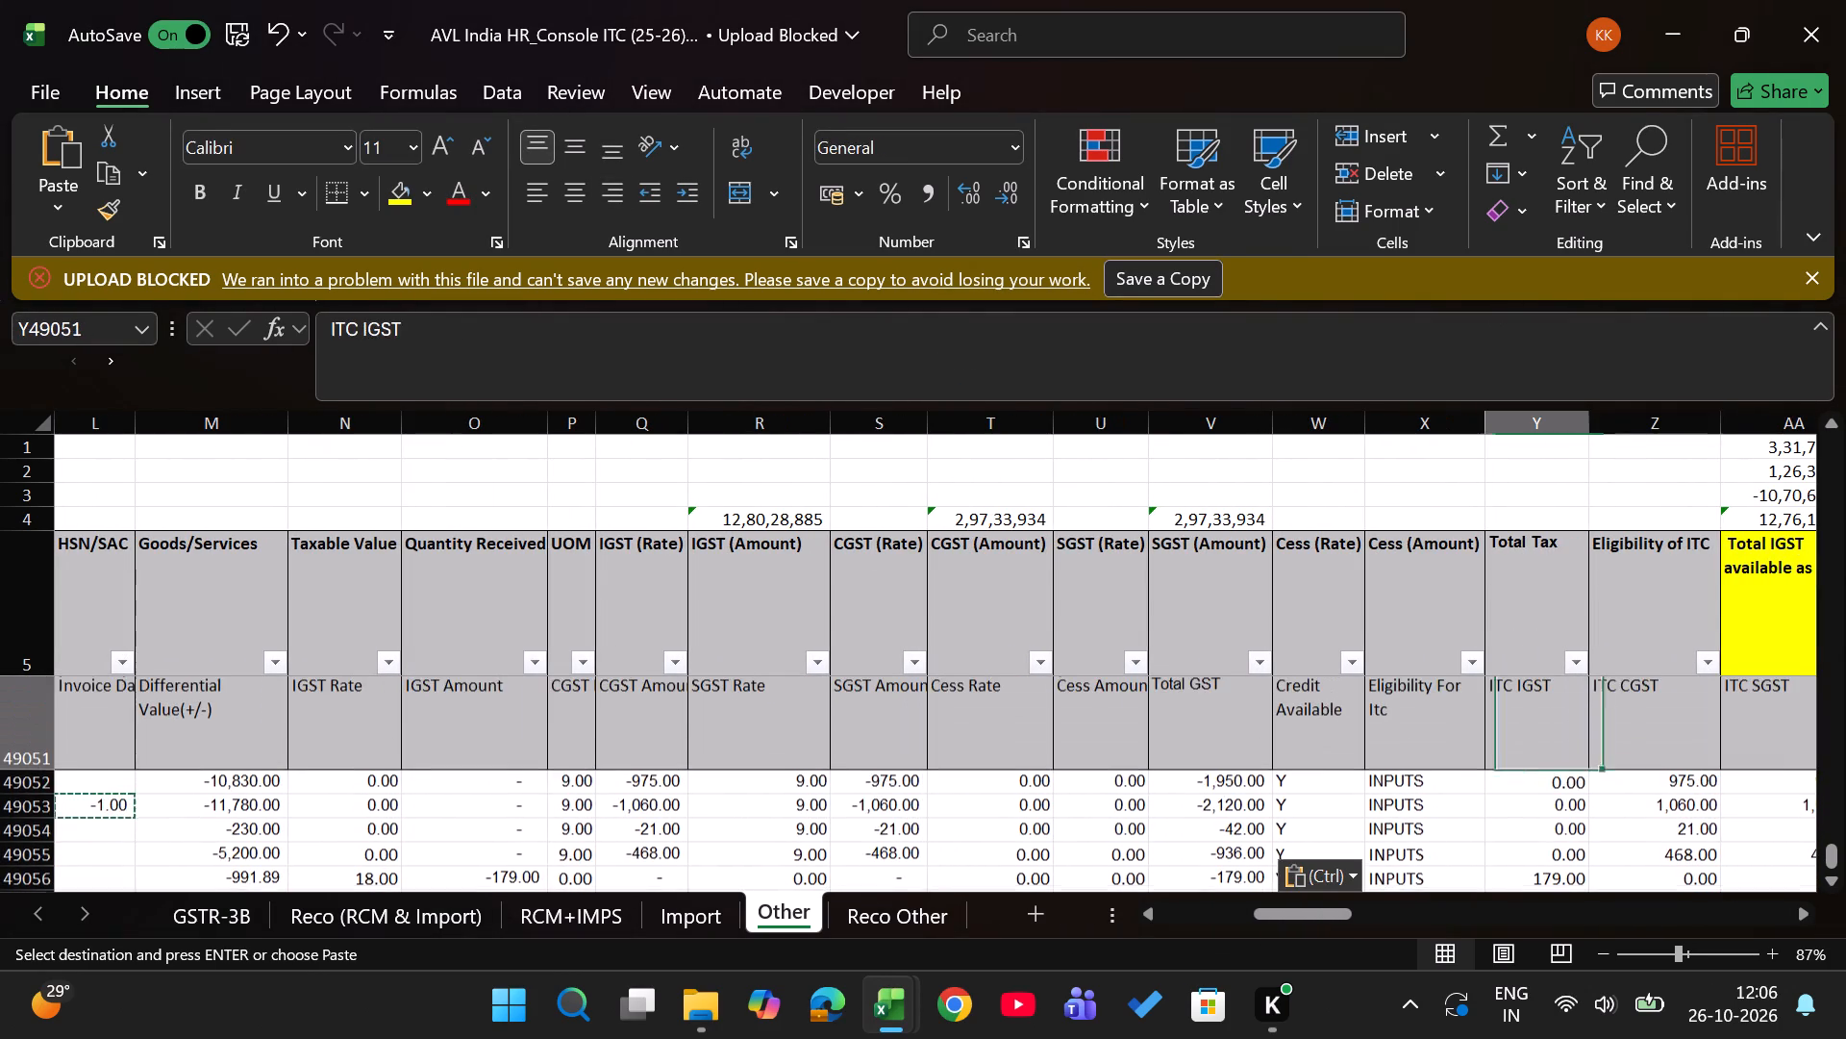
pyautogui.press('Down')
pyautogui.hotkey('shift', 'Right')
pyautogui.hotkey('shift', 'Right')
pyautogui.hotkey('shift', 'Right')
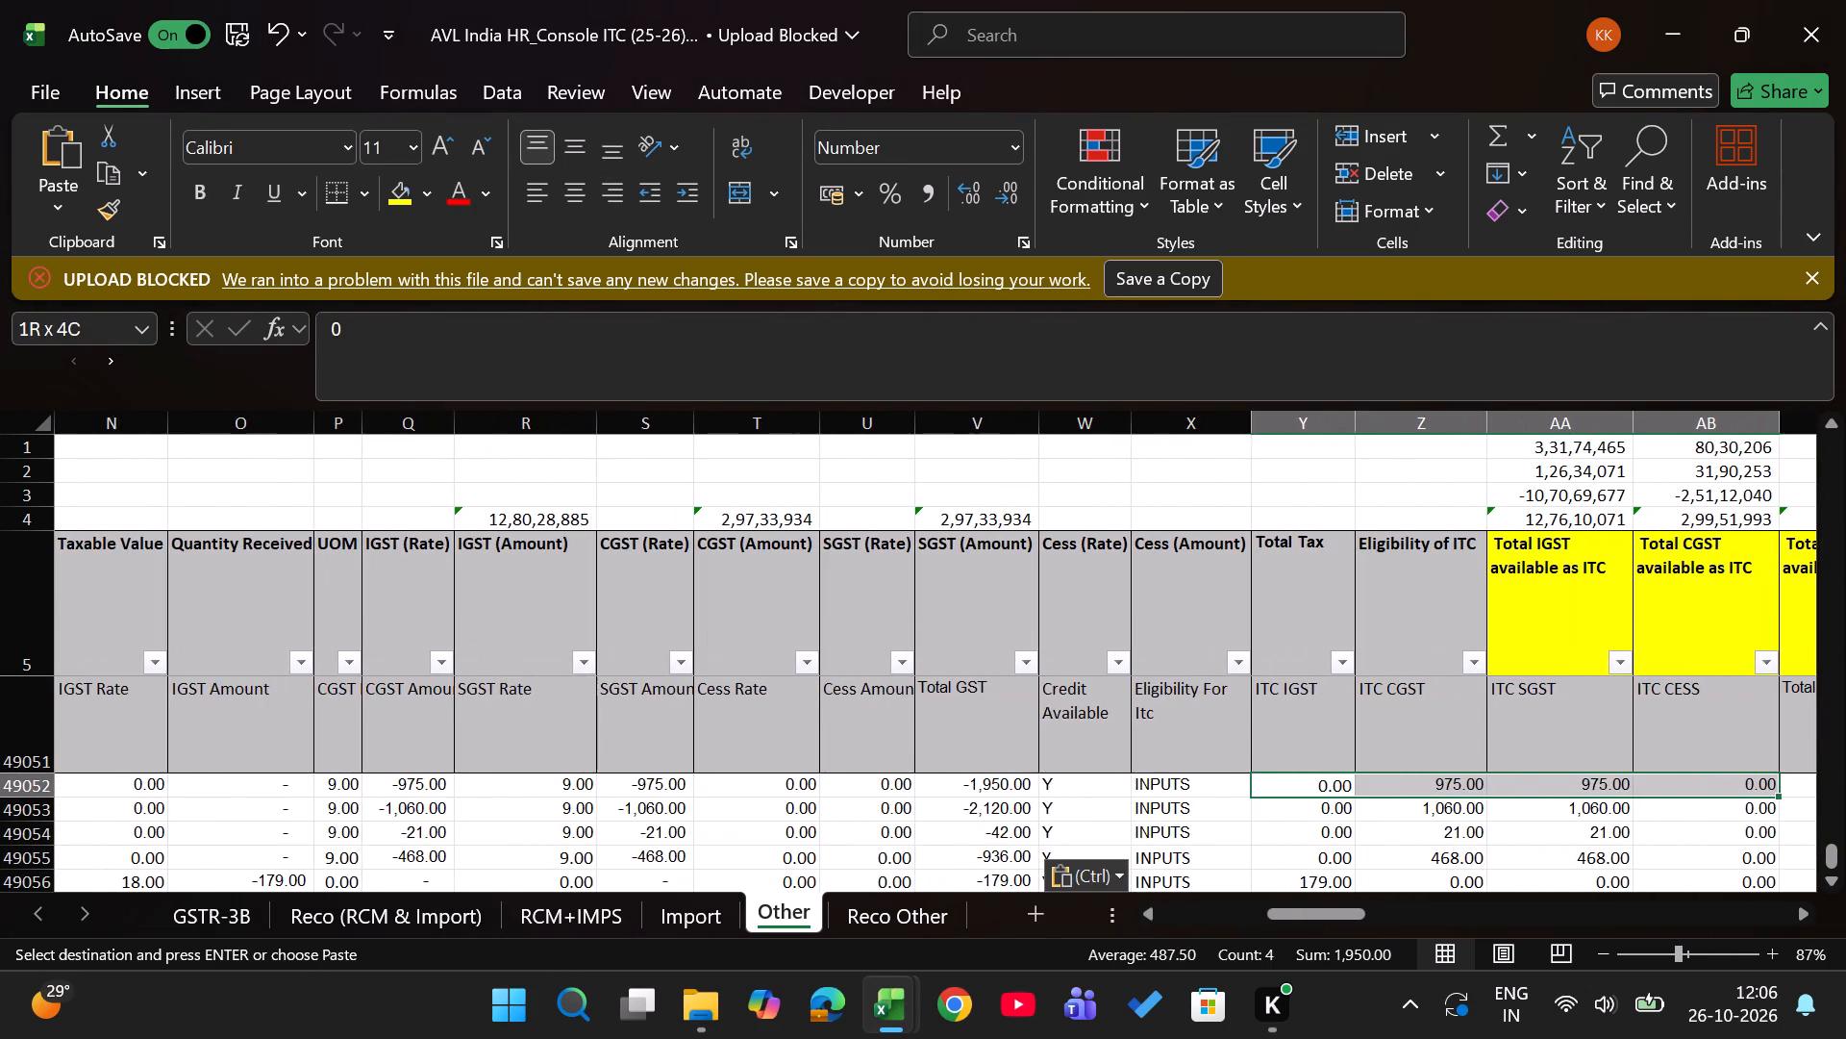
pyautogui.hotkey('shift', 'Right')
pyautogui.hotkey('ctrl', 'shift', 'Down')
pyautogui.hotkey('ctrl', 'alt', 'v')
pyautogui.press('m')
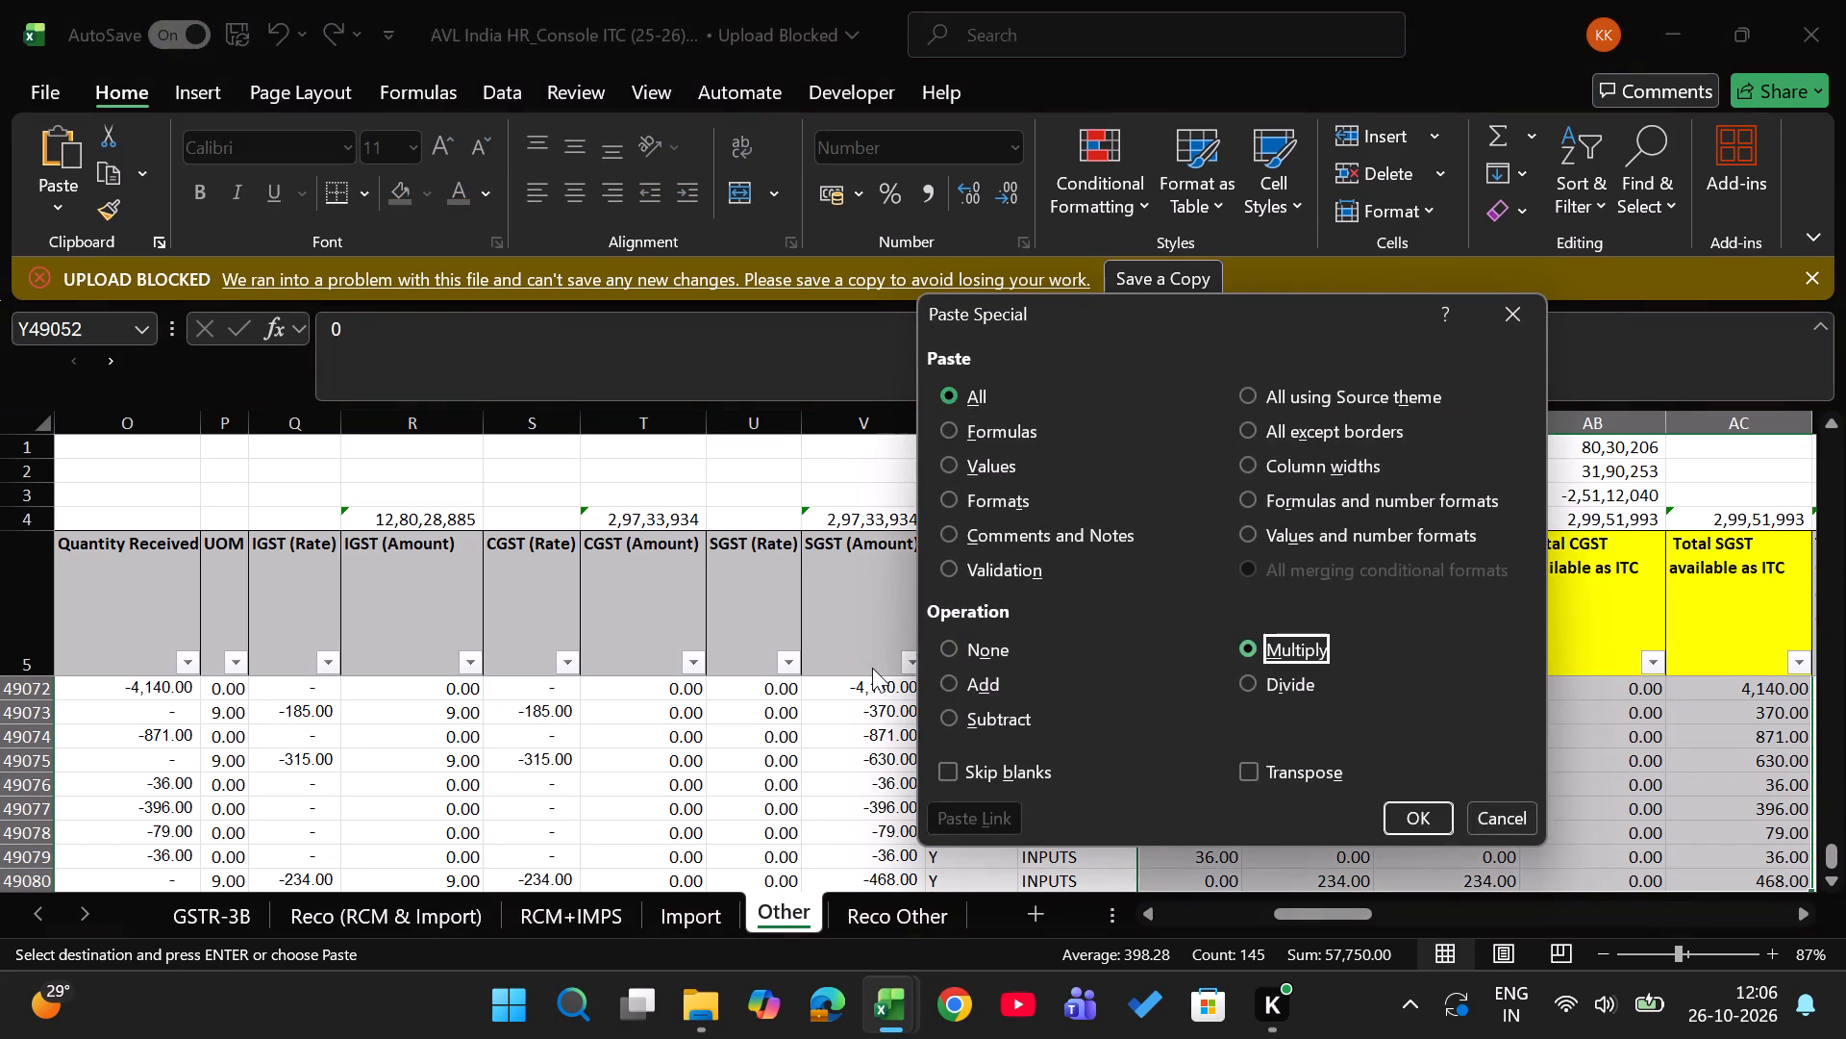
pyautogui.press('Return')
# Clear the -1 helper value from cell L49053.
pyautogui.press('Right')
pyautogui.press('Right')
pyautogui.press('Right')
pyautogui.press('Right')
pyautogui.press('Right')
pyautogui.press('Right')
pyautogui.press('Up')
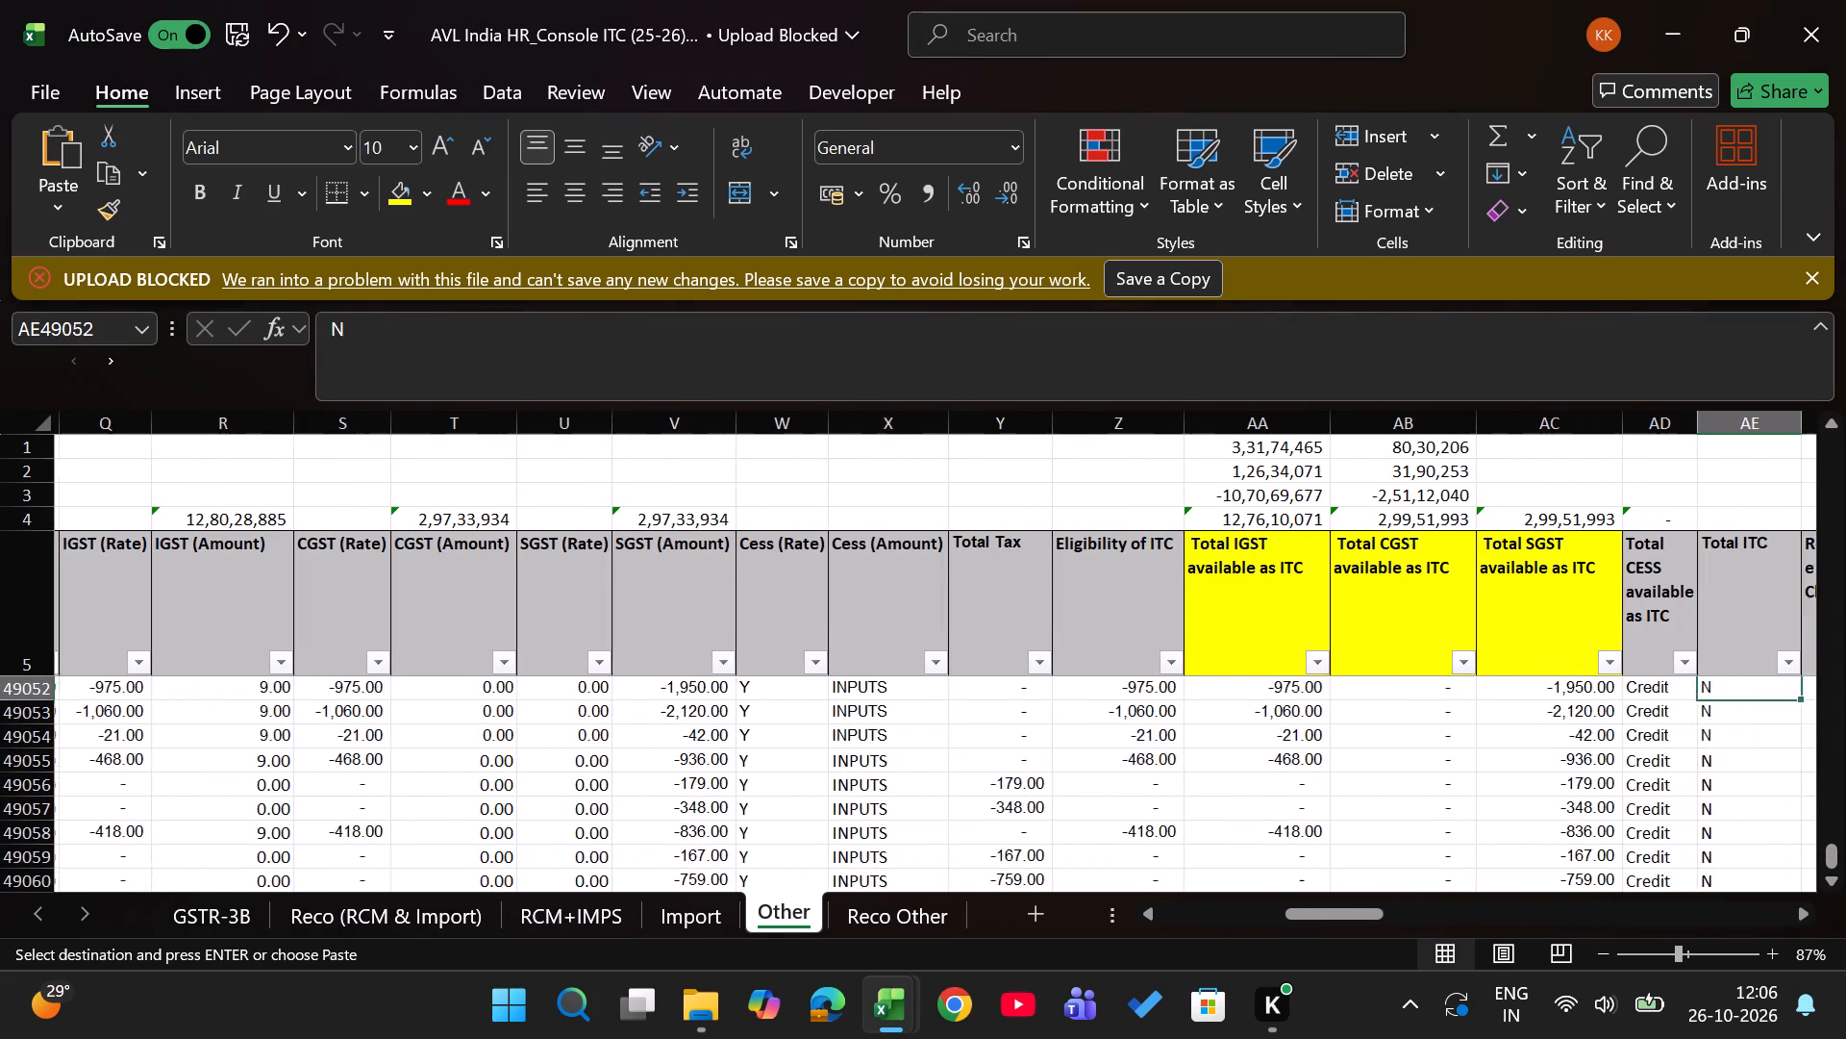
pyautogui.press('Left')
pyautogui.press('Left')
pyautogui.press('Left')
pyautogui.press('Left')
pyautogui.press('Left')
pyautogui.press('Left')
pyautogui.press('Left')
pyautogui.press('Left')
pyautogui.press('Left')
pyautogui.press('Left')
pyautogui.press('Left')
pyautogui.press('Left')
pyautogui.press('Left')
pyautogui.press('Left')
pyautogui.press('Left')
pyautogui.press('Left')
pyautogui.press('Left')
pyautogui.press('Left')
pyautogui.press('Left')
pyautogui.press('Left')
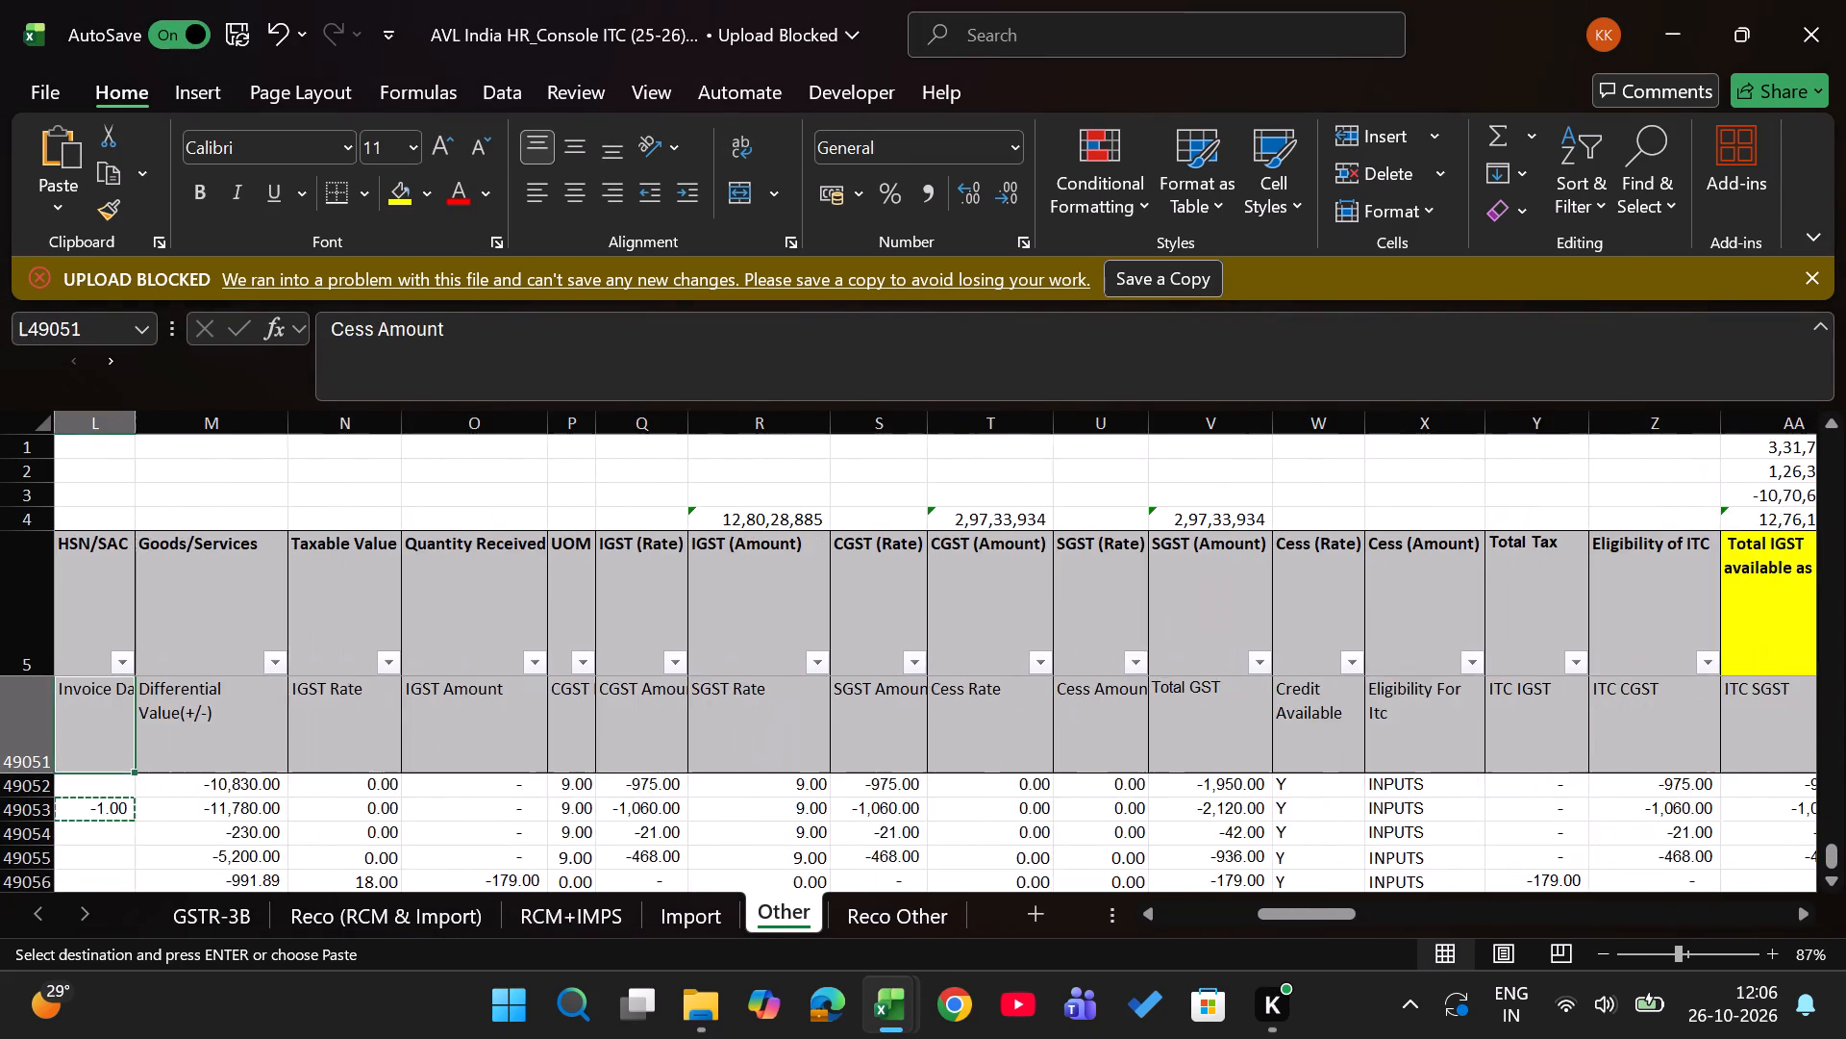
pyautogui.press('Left')
pyautogui.press('Left')
pyautogui.press('Right')
pyautogui.press('Right')
pyautogui.press('Right')
pyautogui.hotkey('ctrl', 'shift', 'Down')
pyautogui.press('Left')
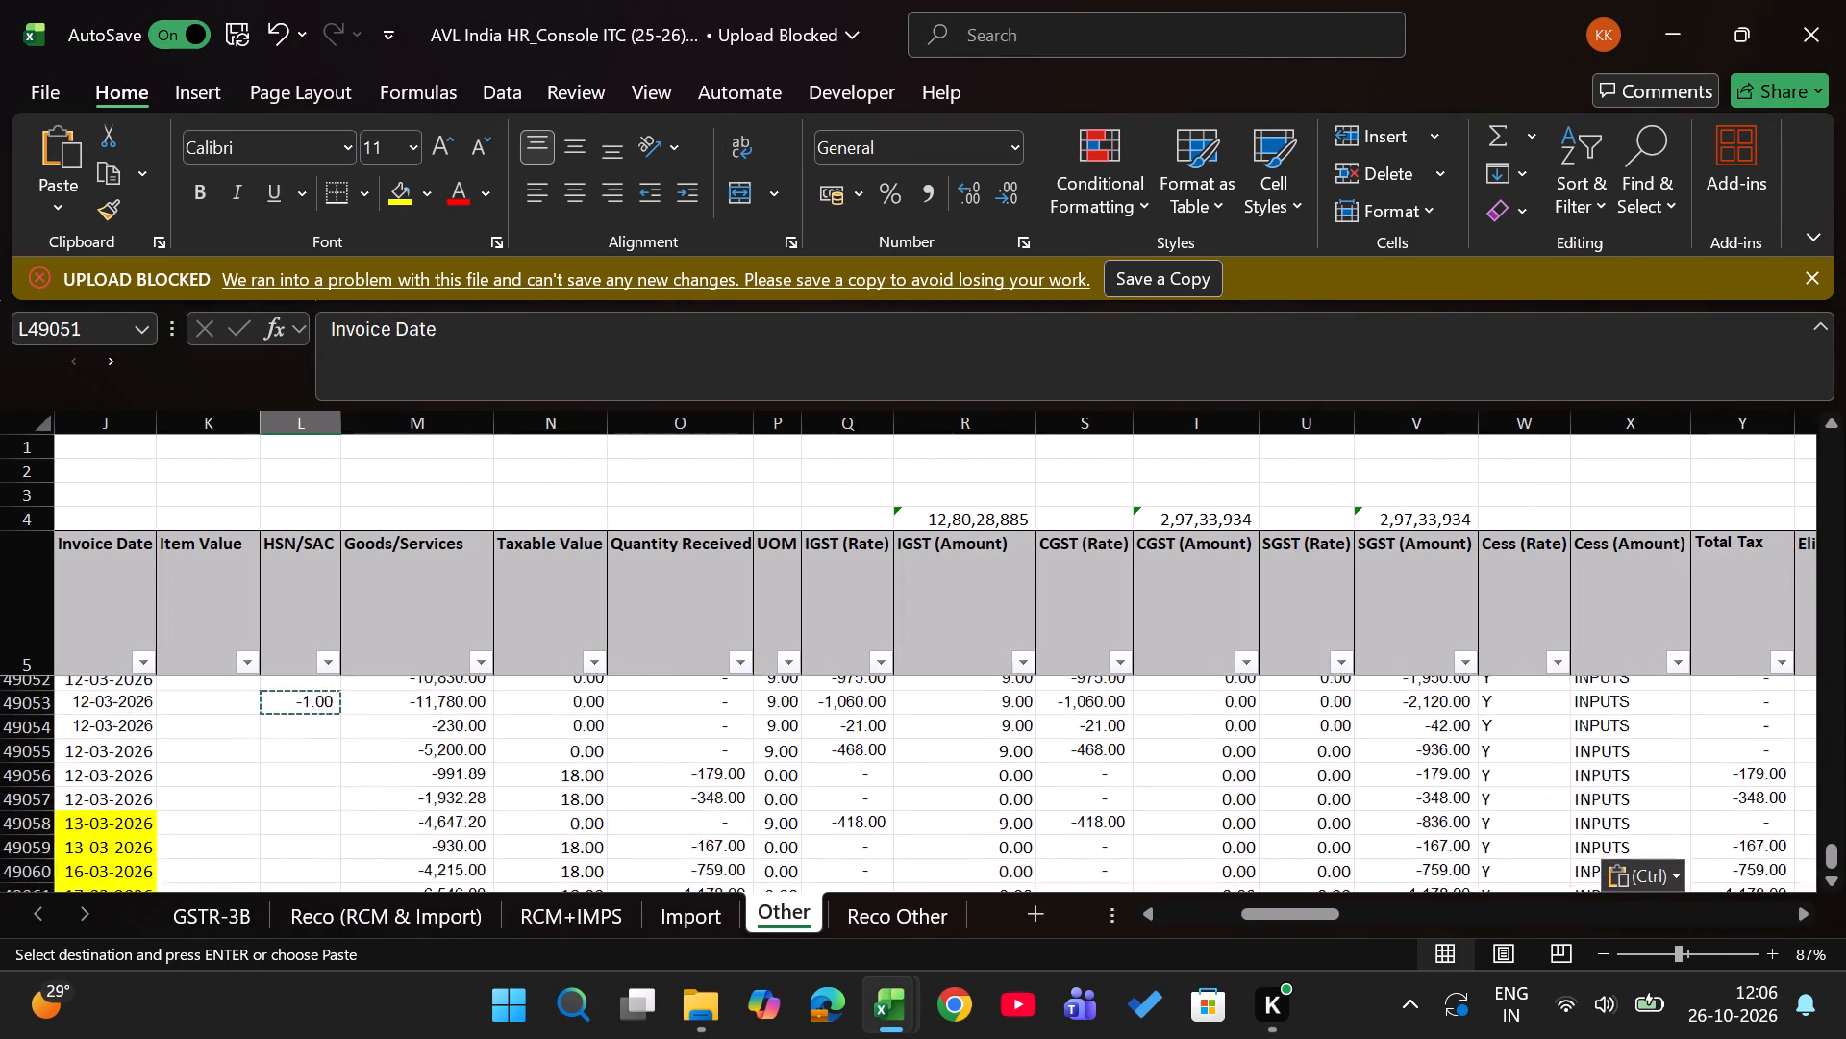
pyautogui.press('Down')
pyautogui.press('Down')
pyautogui.press('Delete')
# Move the pasted block from Differential Value(+/-) onward, rows 49051 to 49080, from column M to N under Taxable Value.
pyautogui.press('Right')
pyautogui.press('Up')
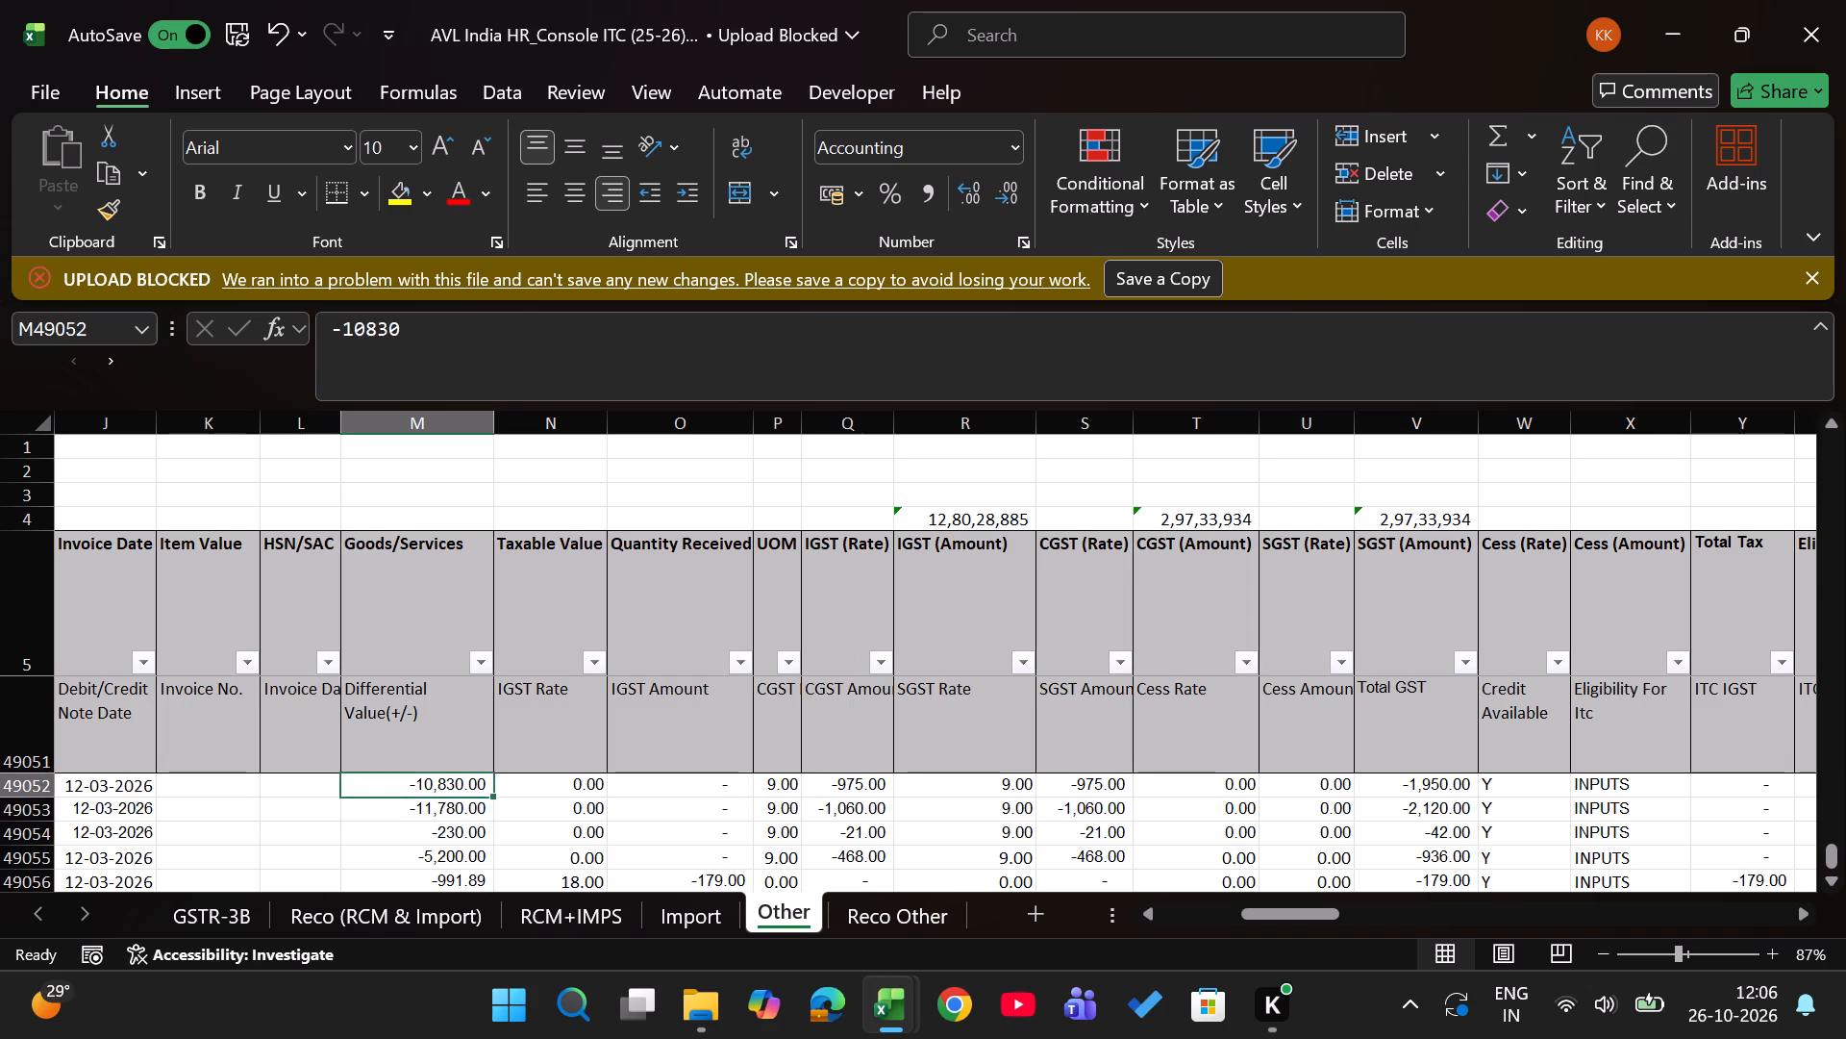
pyautogui.press('Up')
pyautogui.hotkey('ctrl', 'shift', 'Down')
pyautogui.hotkey('ctrl', 'shift', 'Right')
pyautogui.hotkey('ctrl', 'x')
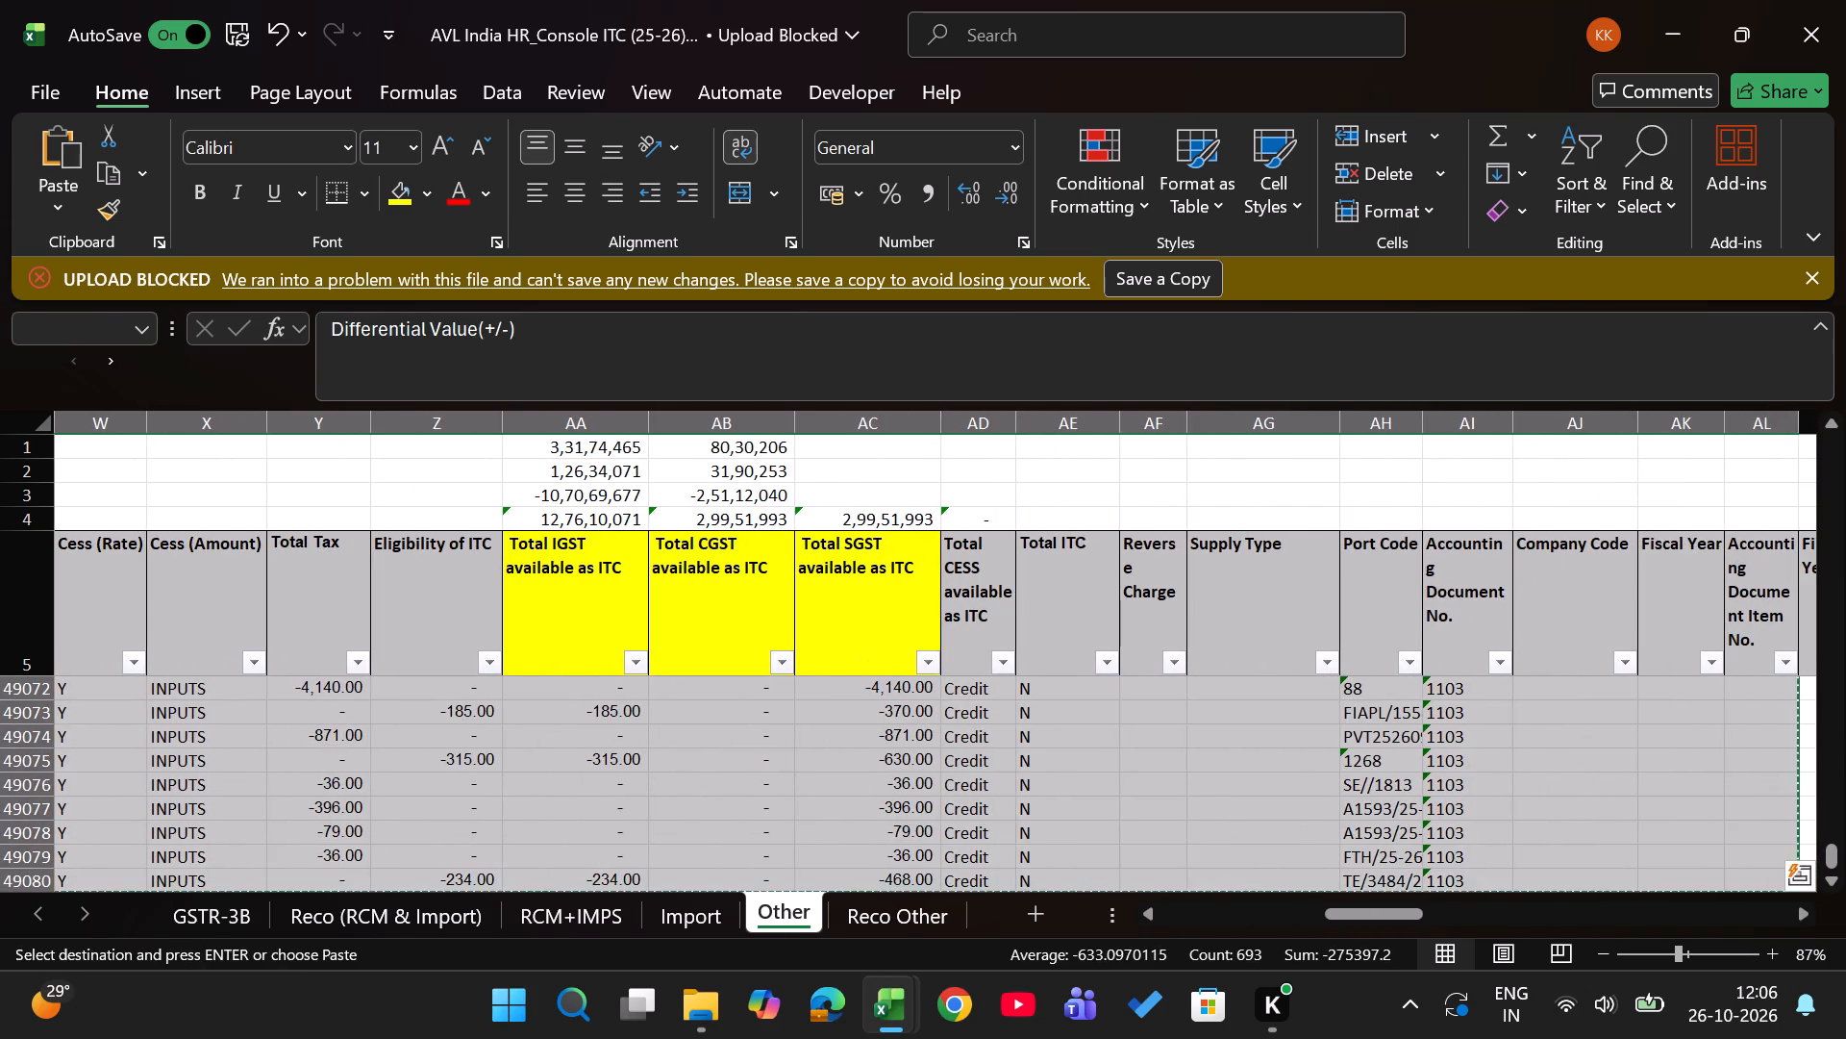
pyautogui.press('Right')
pyautogui.press('Right')
pyautogui.press('Right')
pyautogui.press('Right')
pyautogui.press('Right')
pyautogui.press('Left')
pyautogui.press('Left')
pyautogui.press('Left')
pyautogui.press('Left')
pyautogui.press('Return')
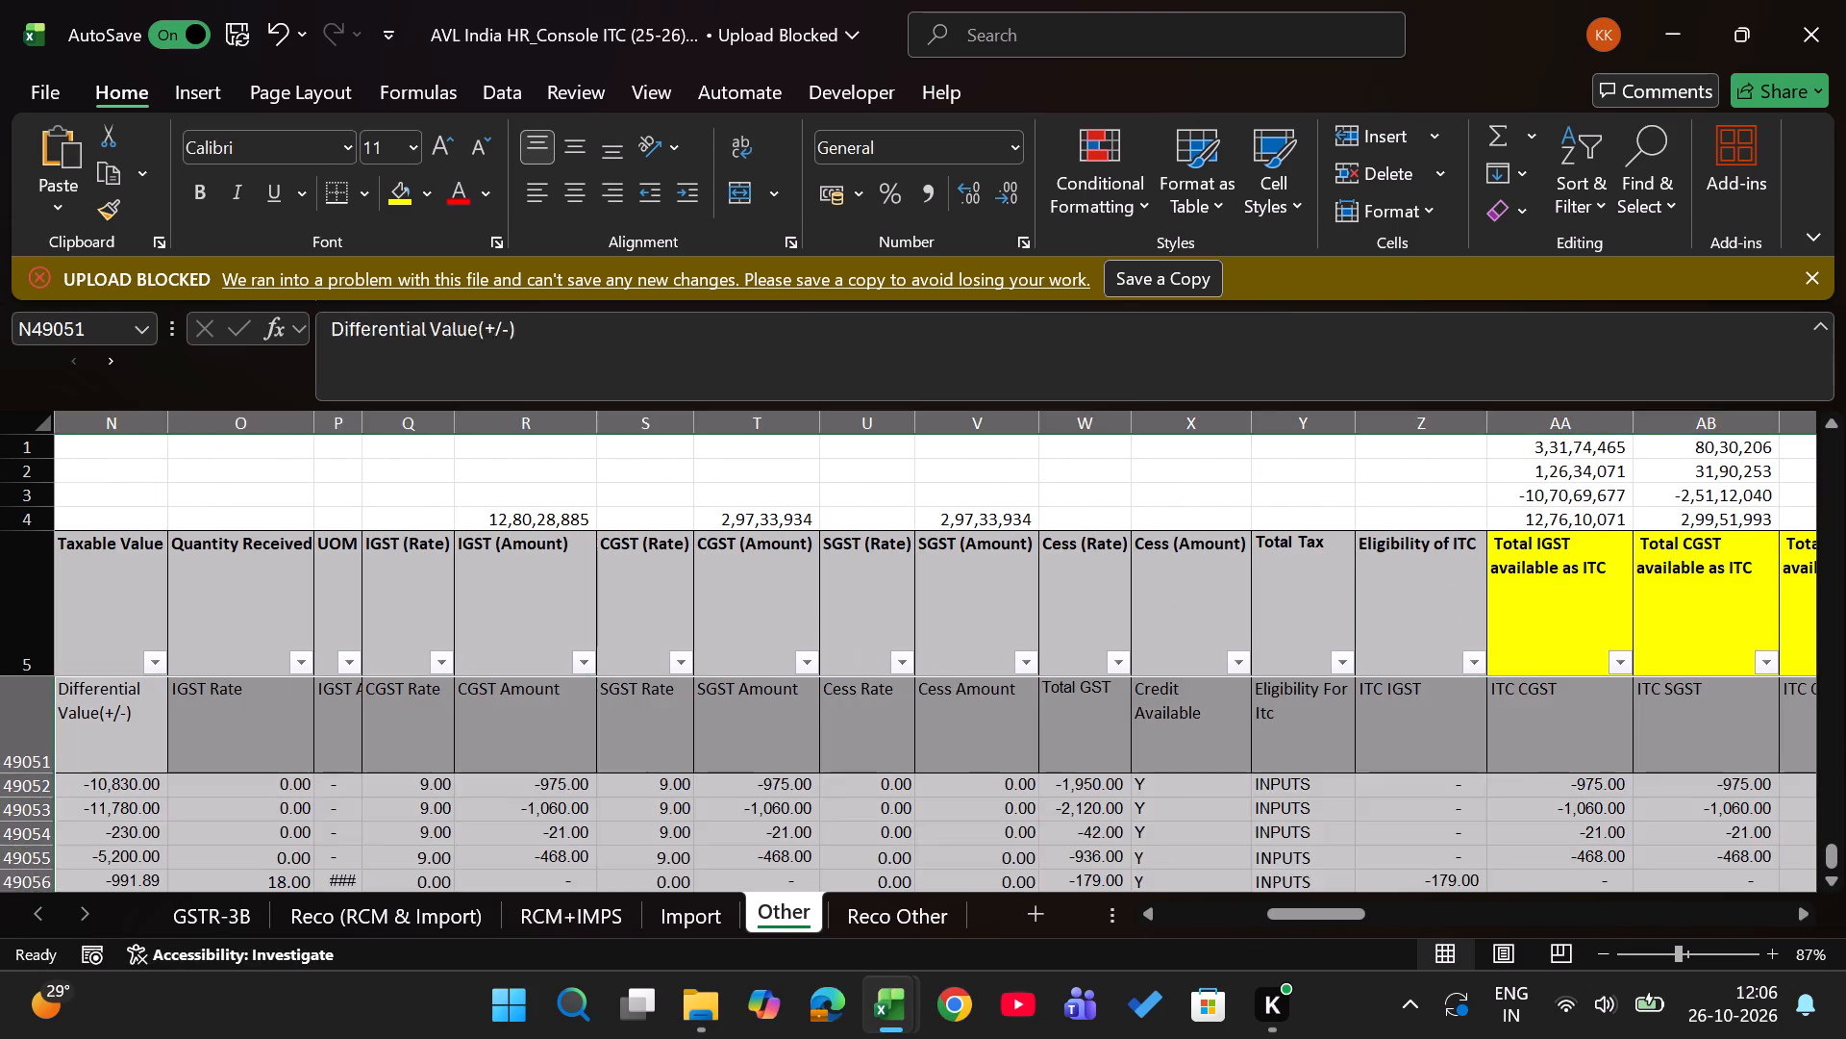
# Move the pasted block from IGST Rate onward, rows 49051 to 49080, from column O to Q under IGST (Rate).
pyautogui.press('Right')
pyautogui.hotkey('ctrl', 'shift', 'Down')
pyautogui.hotkey('shift', 'Down')
pyautogui.hotkey('shift', 'Up')
pyautogui.hotkey('ctrl', 'shift', 'Right')
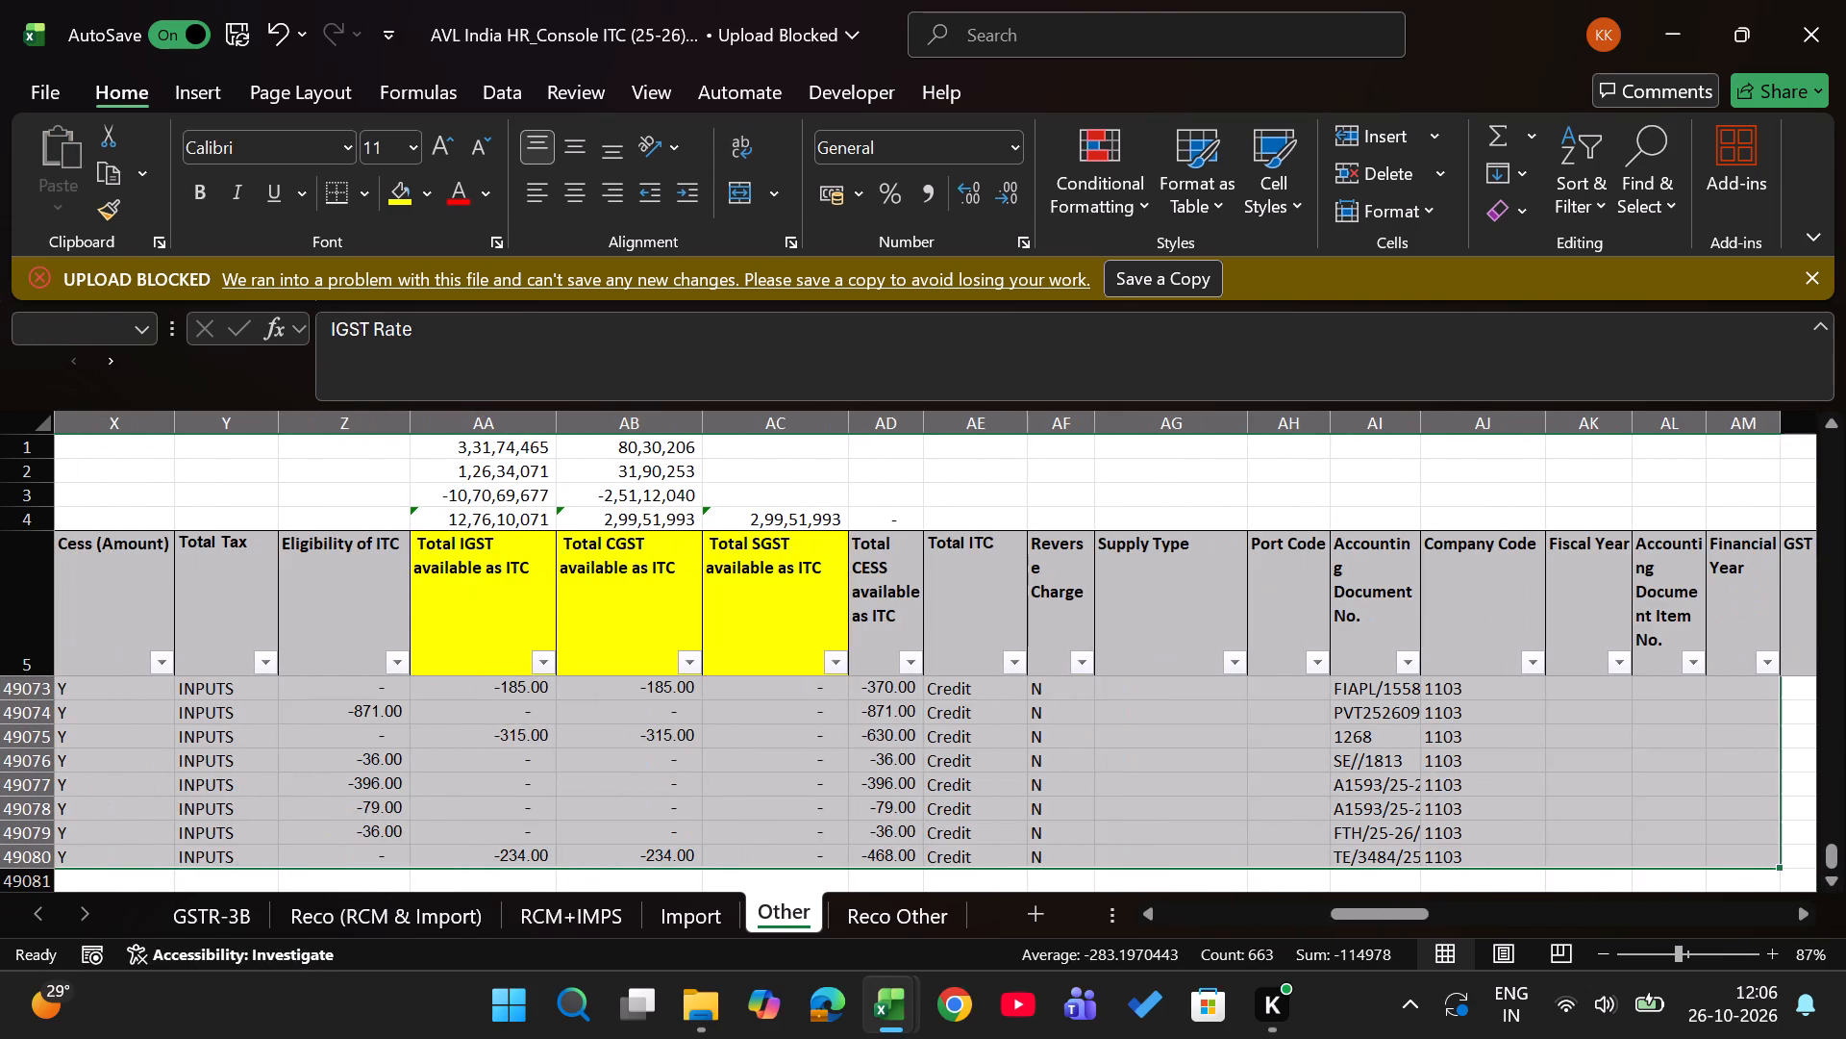
pyautogui.hotkey('ctrl', 'x')
pyautogui.press('Right')
pyautogui.press('Right')
pyautogui.press('Right')
pyautogui.press('Right')
pyautogui.press('Left')
pyautogui.press('Left')
pyautogui.press('Return')
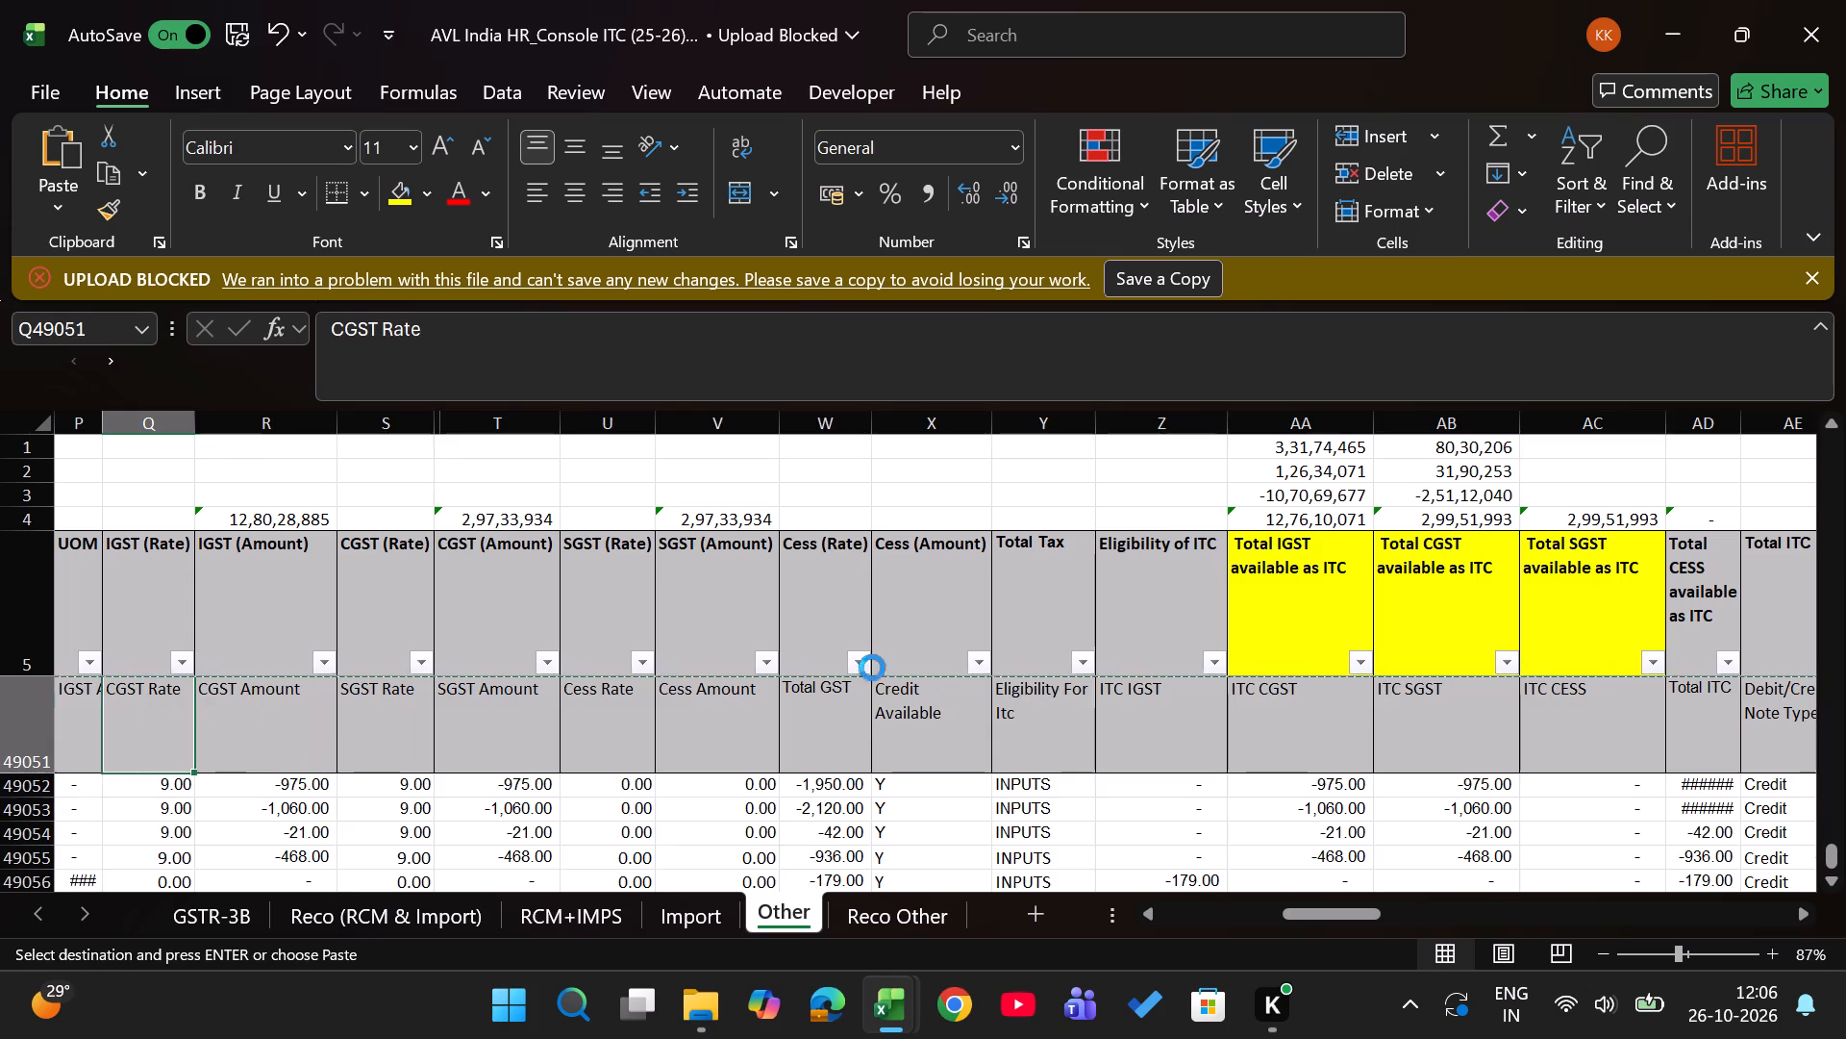
# Delete the pasted Credit Available cells Z49051:Z49080, shifting the remaining cells left.
pyautogui.press('Right')
pyautogui.press('Right')
pyautogui.press('Right')
pyautogui.press('Right')
pyautogui.press('Right')
pyautogui.press('Right')
pyautogui.press('Right')
pyautogui.press('Right')
pyautogui.press('Right')
pyautogui.press('Right')
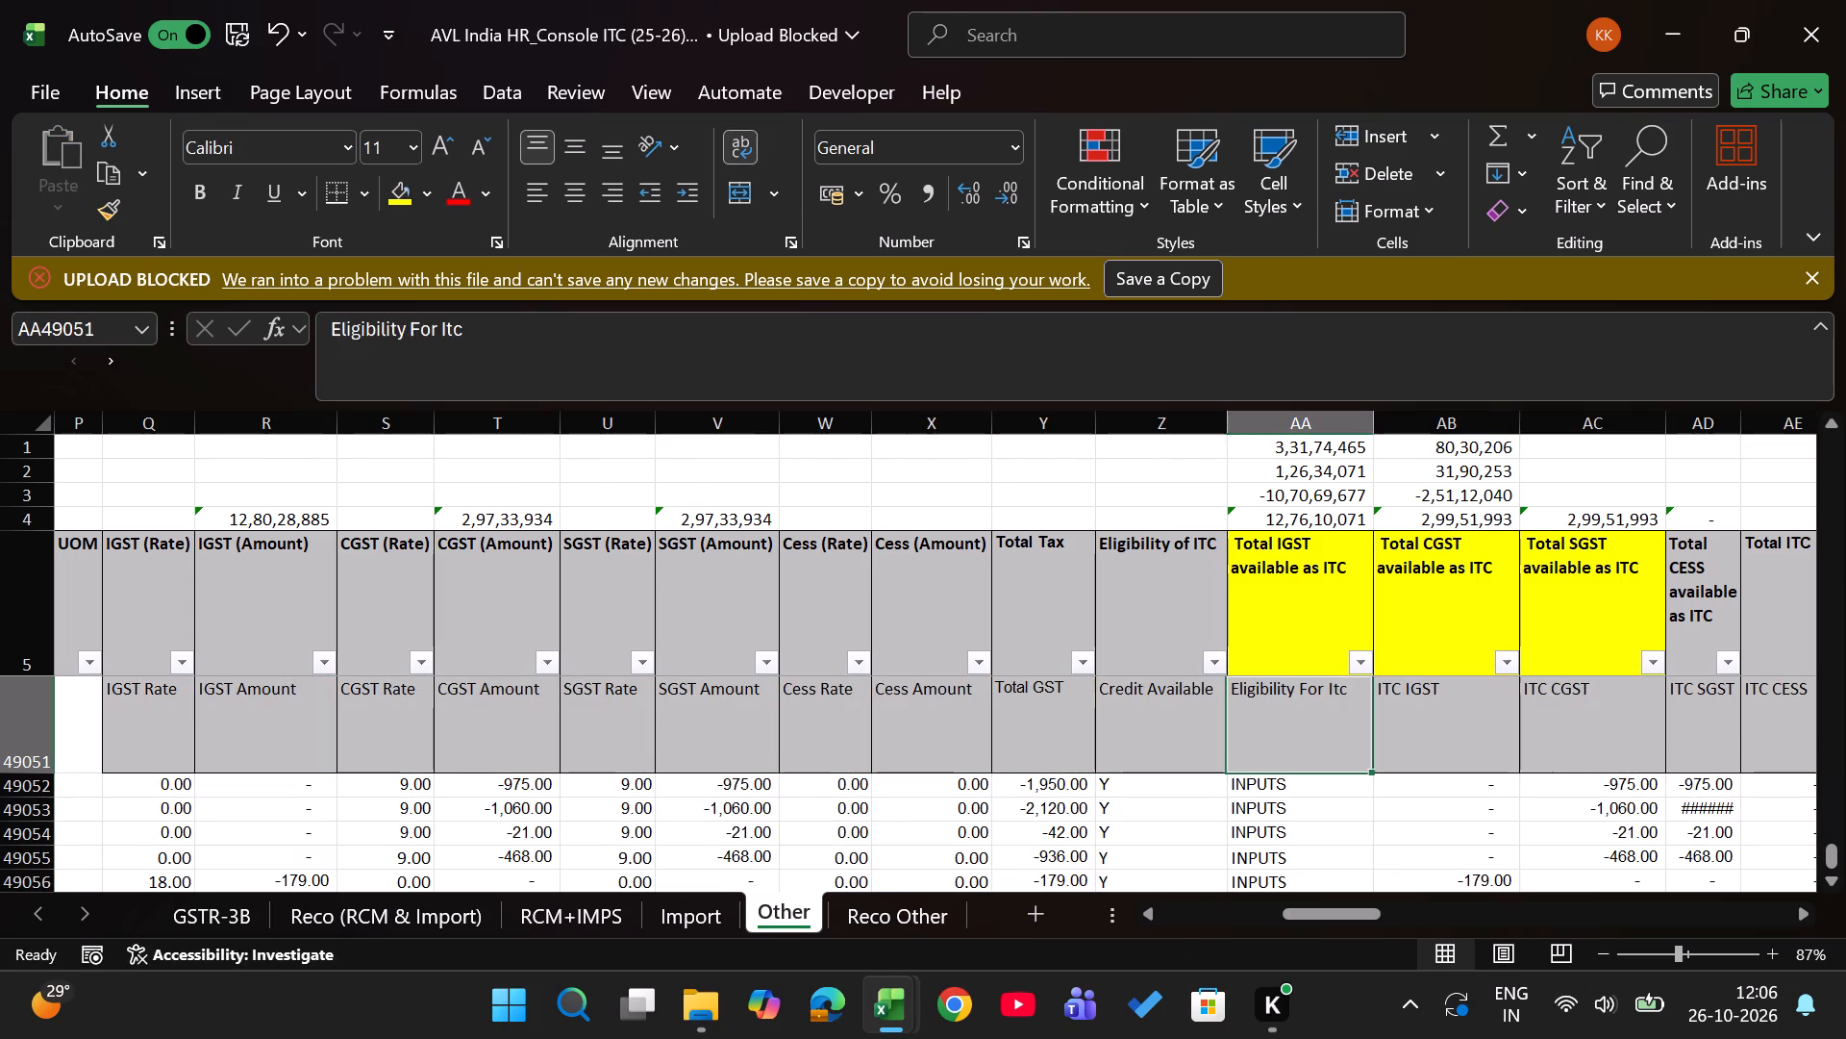
pyautogui.press('Left')
pyautogui.hotkey('ctrl', 'shift', 'Down')
pyautogui.hotkey('shift', 'Down')
pyautogui.hotkey('shift', 'Up')
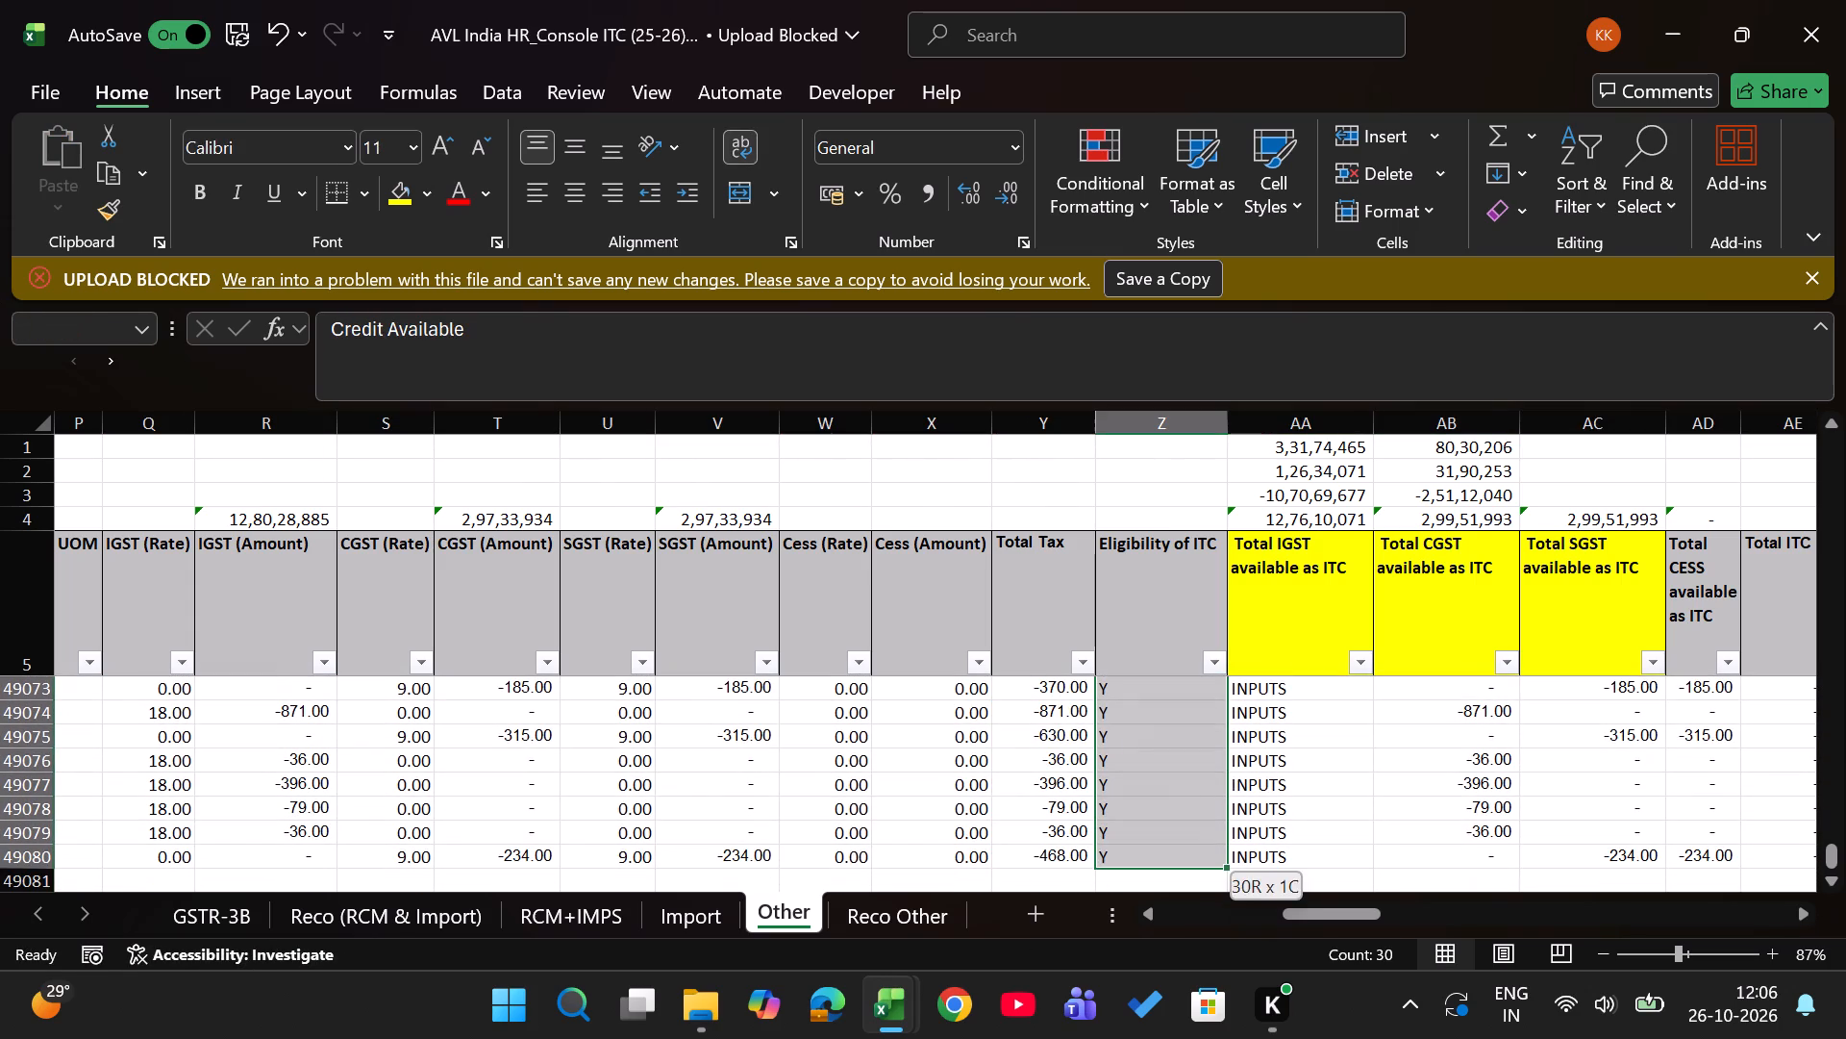
pyautogui.hotkey('ctrl', '-')
pyautogui.press('Down')
pyautogui.press('Up')
pyautogui.press('Return')
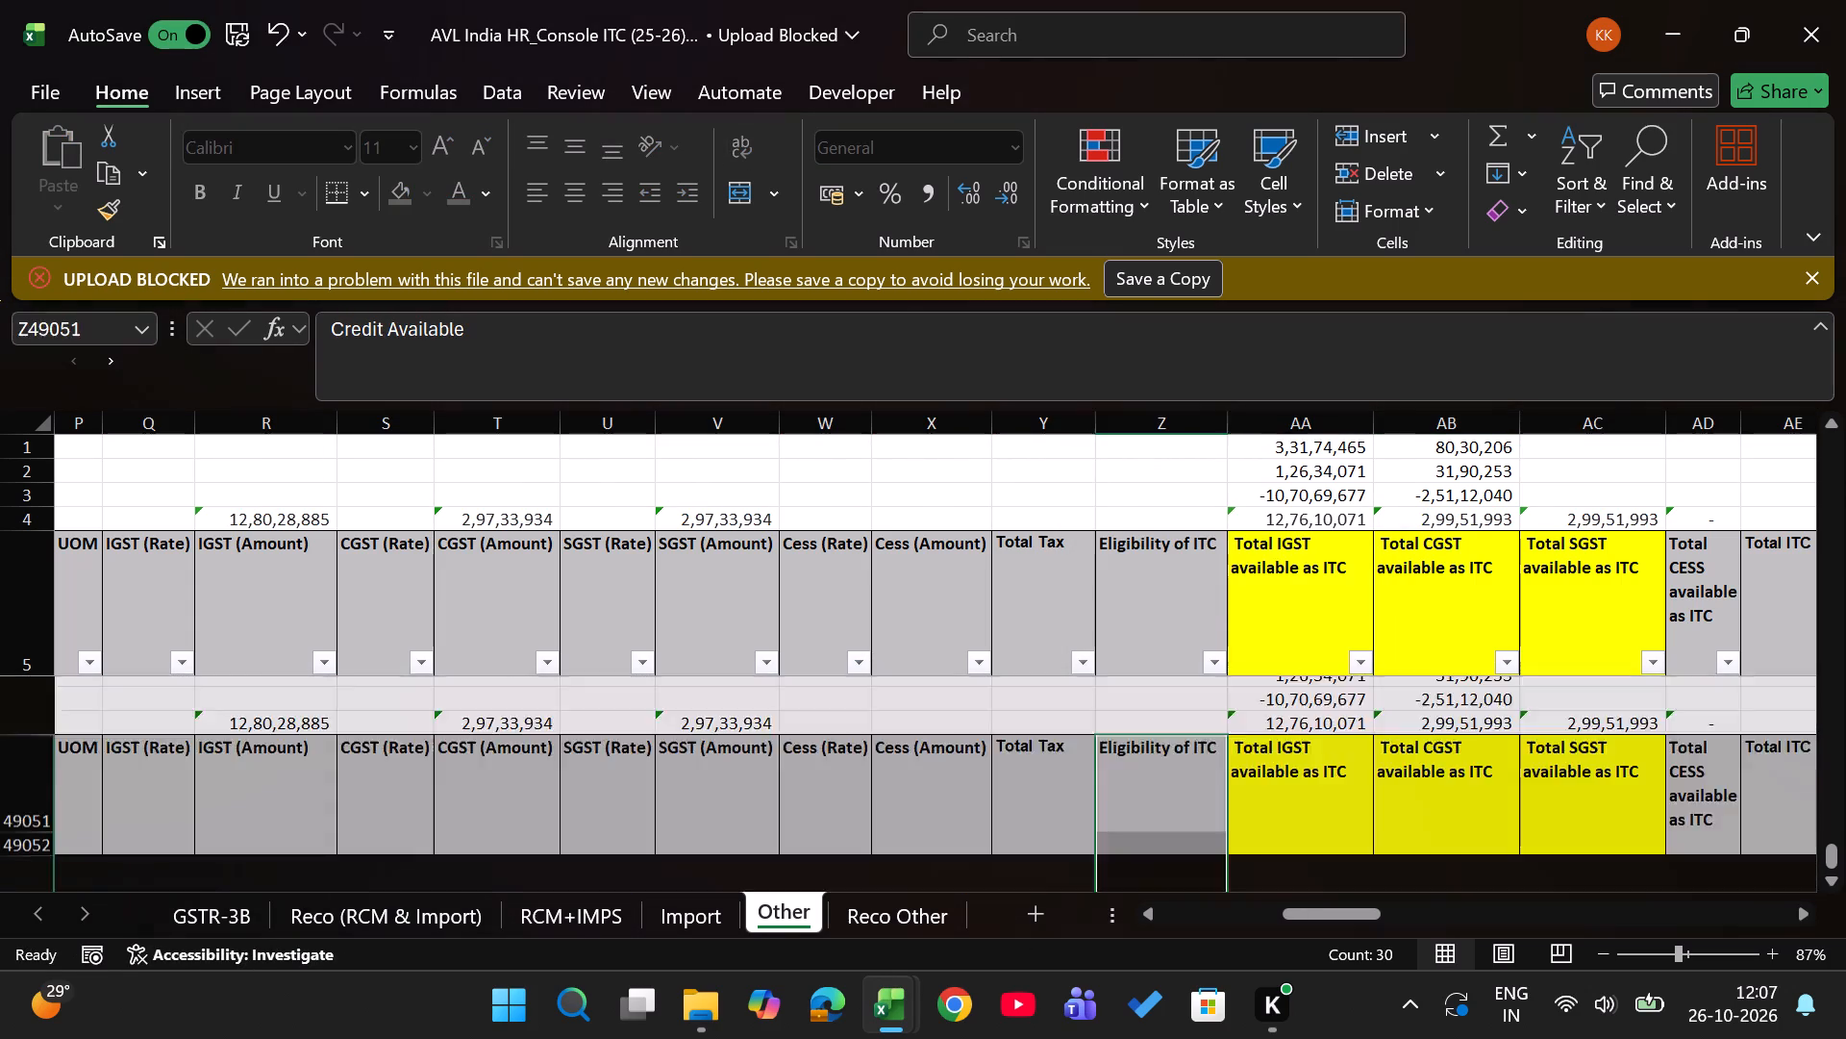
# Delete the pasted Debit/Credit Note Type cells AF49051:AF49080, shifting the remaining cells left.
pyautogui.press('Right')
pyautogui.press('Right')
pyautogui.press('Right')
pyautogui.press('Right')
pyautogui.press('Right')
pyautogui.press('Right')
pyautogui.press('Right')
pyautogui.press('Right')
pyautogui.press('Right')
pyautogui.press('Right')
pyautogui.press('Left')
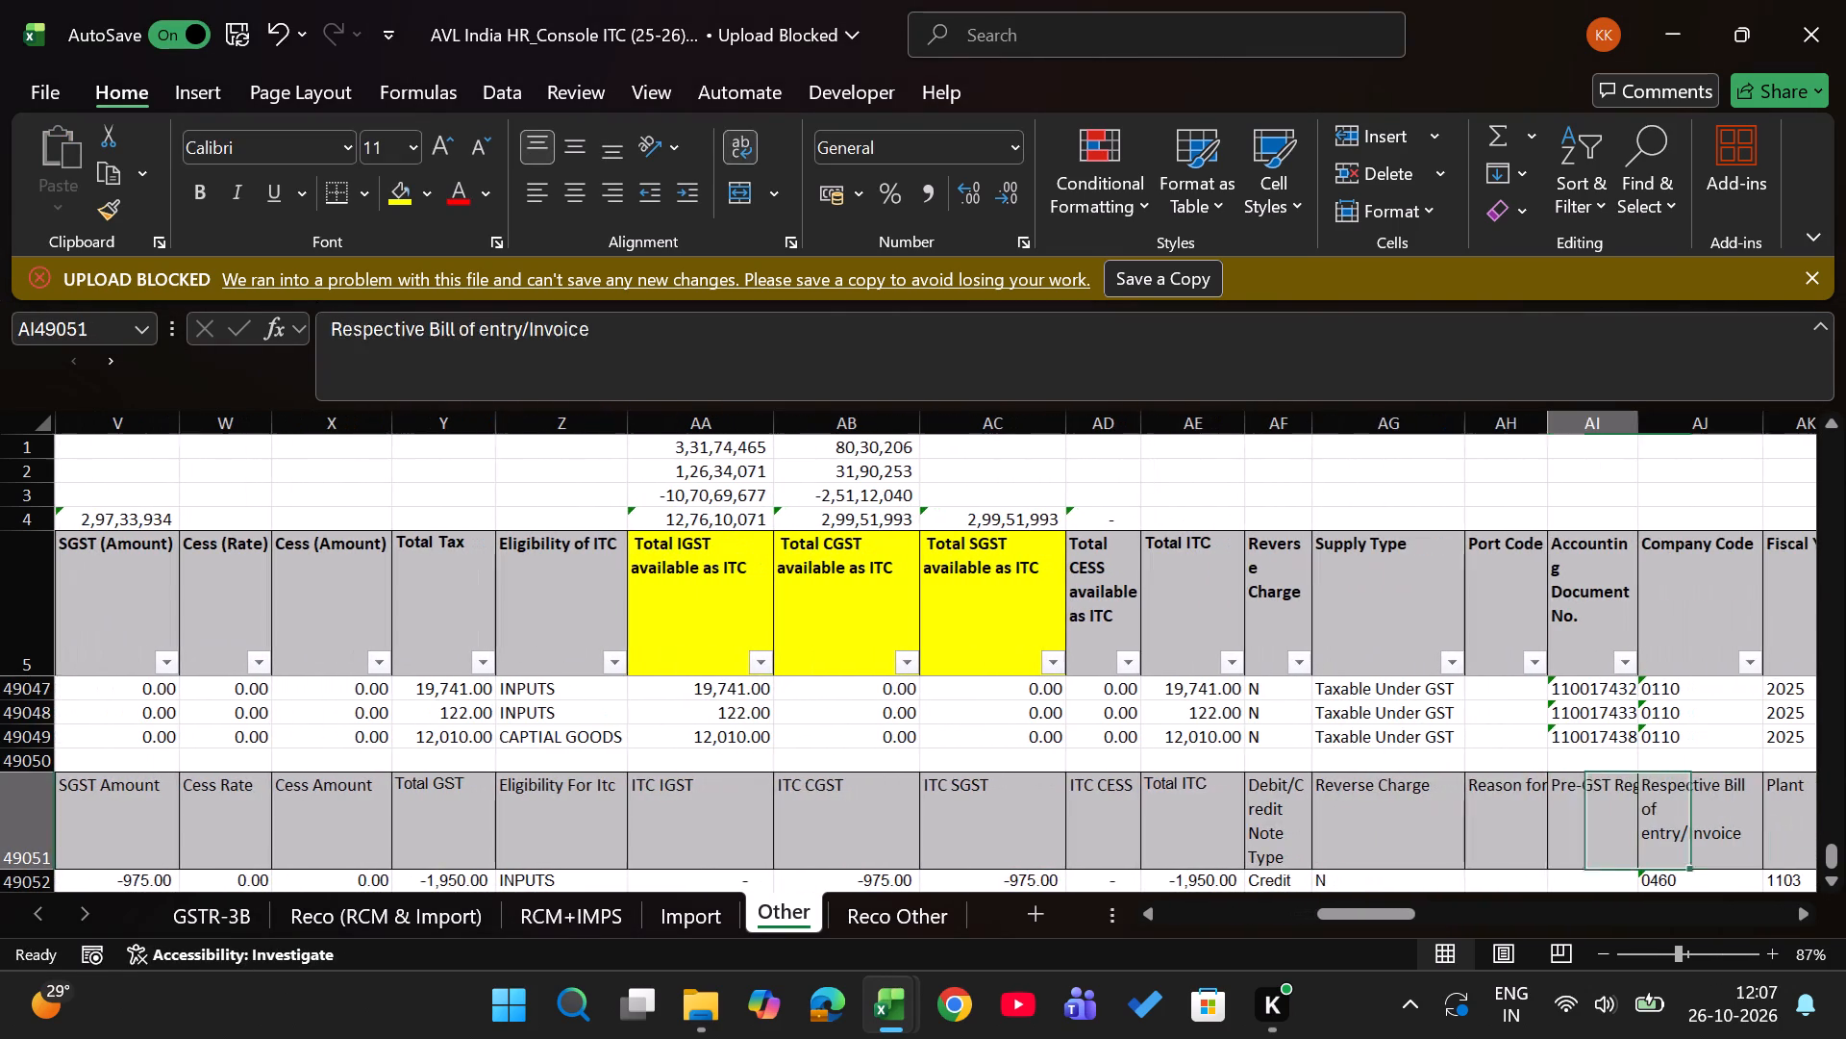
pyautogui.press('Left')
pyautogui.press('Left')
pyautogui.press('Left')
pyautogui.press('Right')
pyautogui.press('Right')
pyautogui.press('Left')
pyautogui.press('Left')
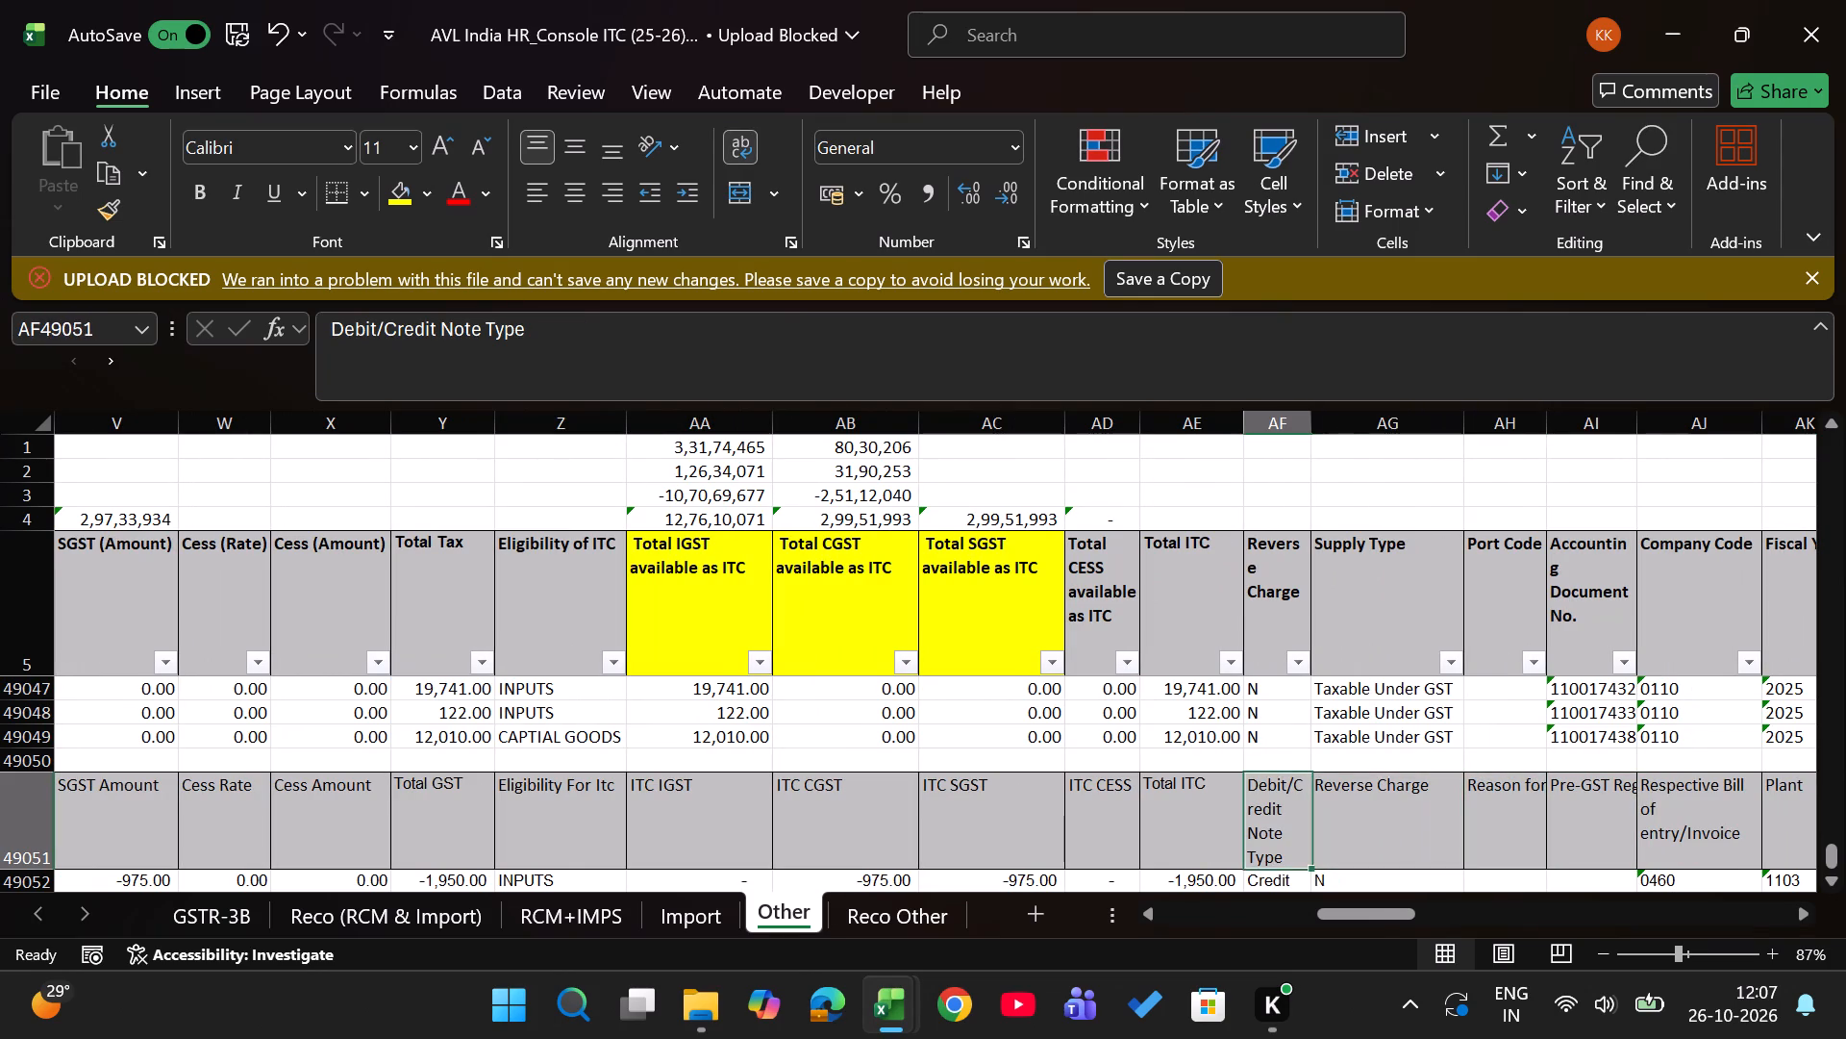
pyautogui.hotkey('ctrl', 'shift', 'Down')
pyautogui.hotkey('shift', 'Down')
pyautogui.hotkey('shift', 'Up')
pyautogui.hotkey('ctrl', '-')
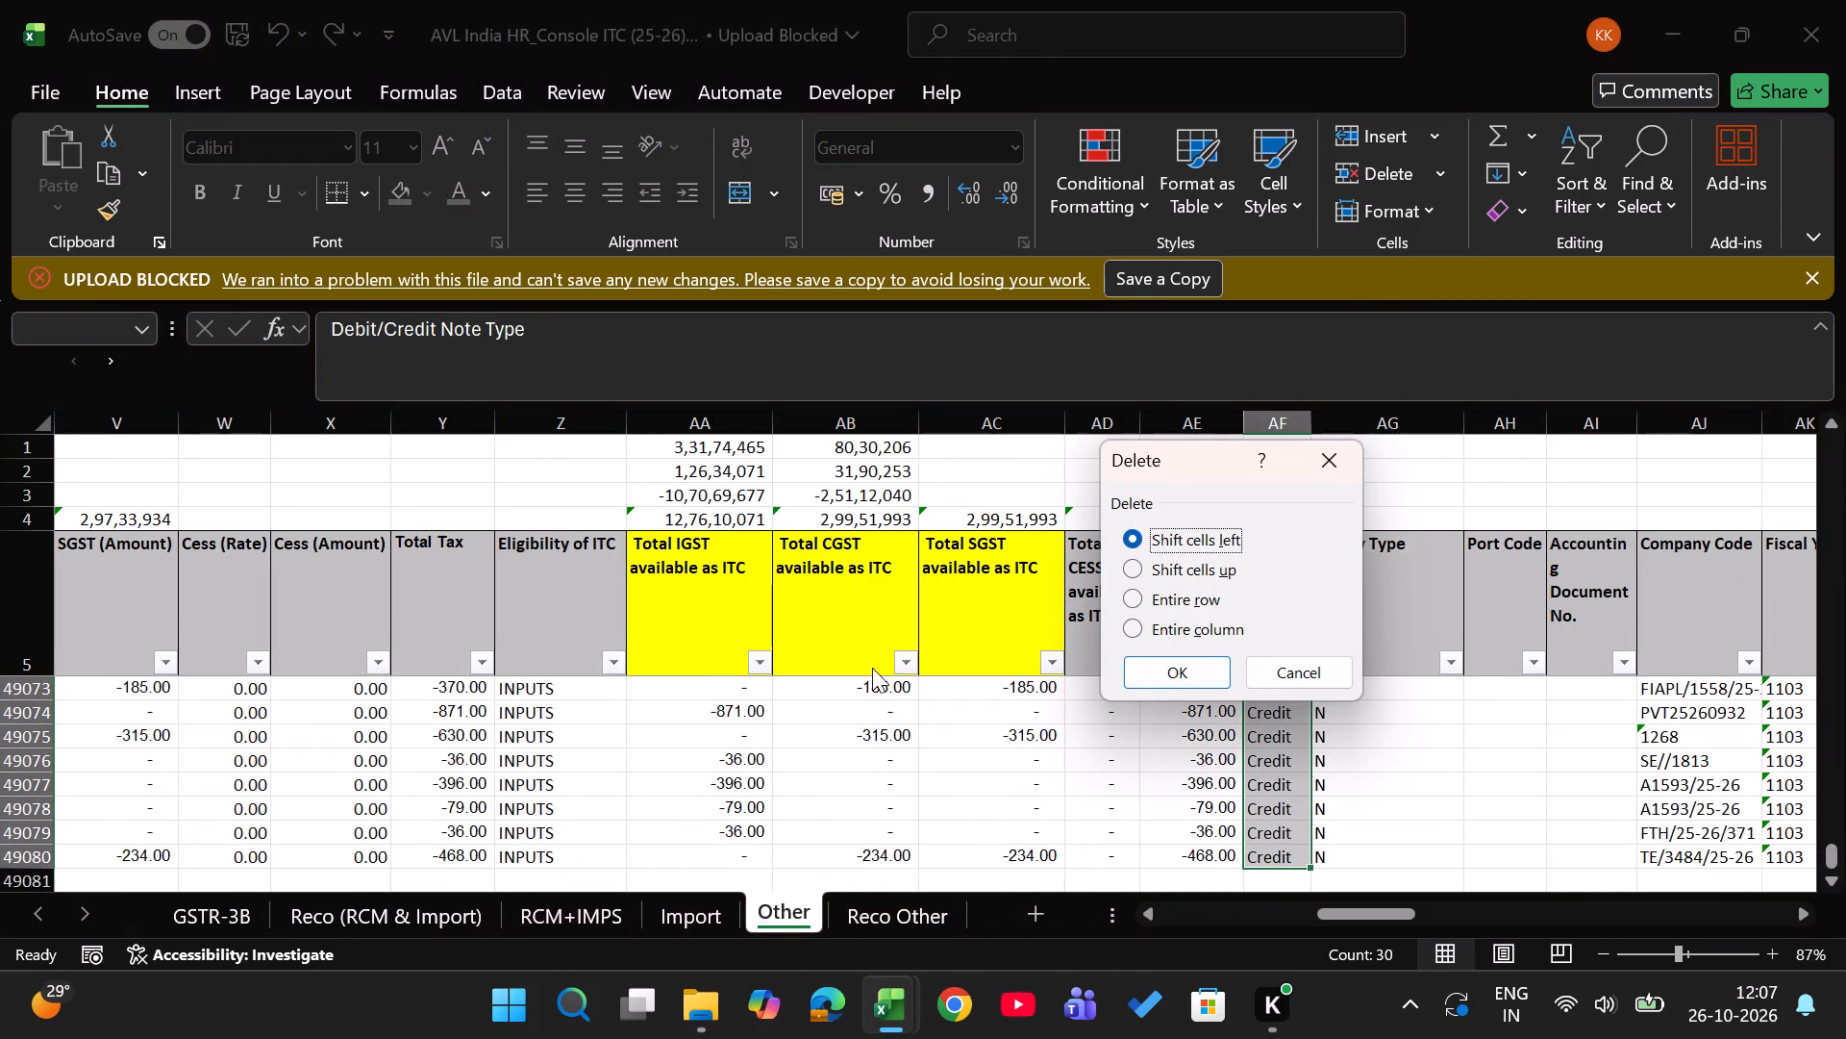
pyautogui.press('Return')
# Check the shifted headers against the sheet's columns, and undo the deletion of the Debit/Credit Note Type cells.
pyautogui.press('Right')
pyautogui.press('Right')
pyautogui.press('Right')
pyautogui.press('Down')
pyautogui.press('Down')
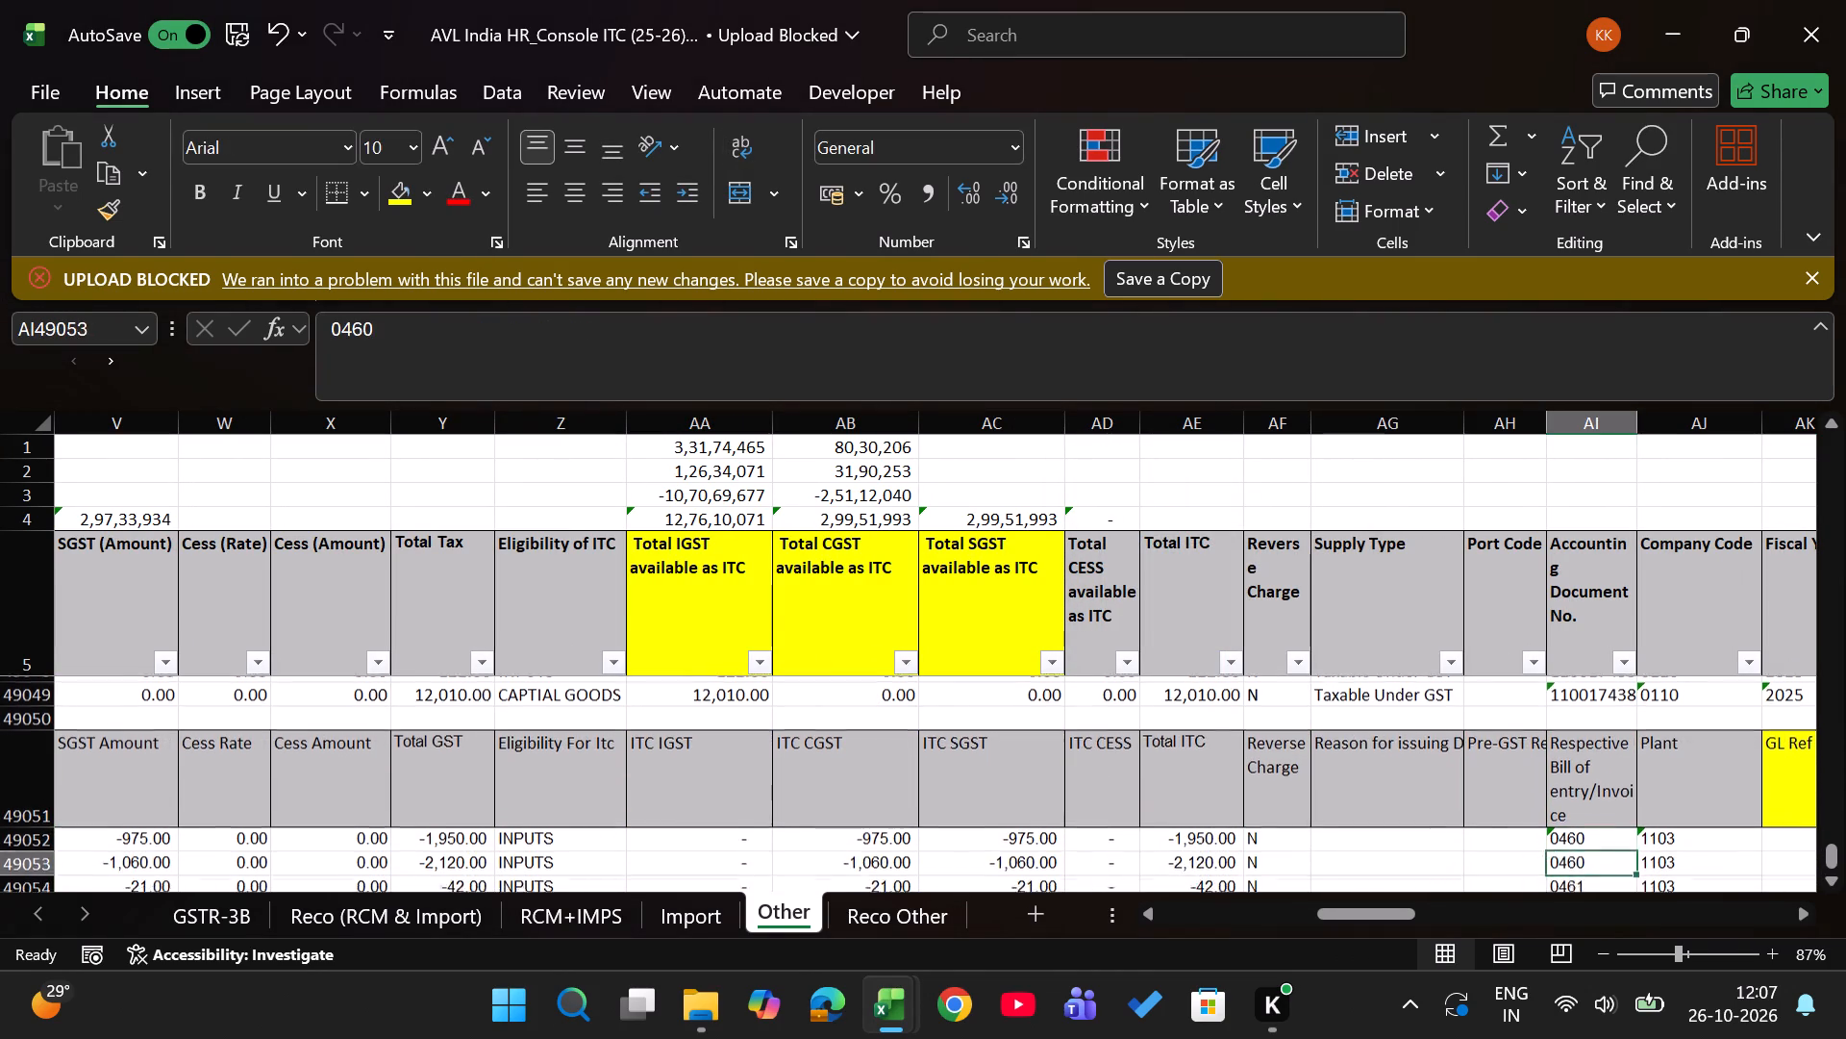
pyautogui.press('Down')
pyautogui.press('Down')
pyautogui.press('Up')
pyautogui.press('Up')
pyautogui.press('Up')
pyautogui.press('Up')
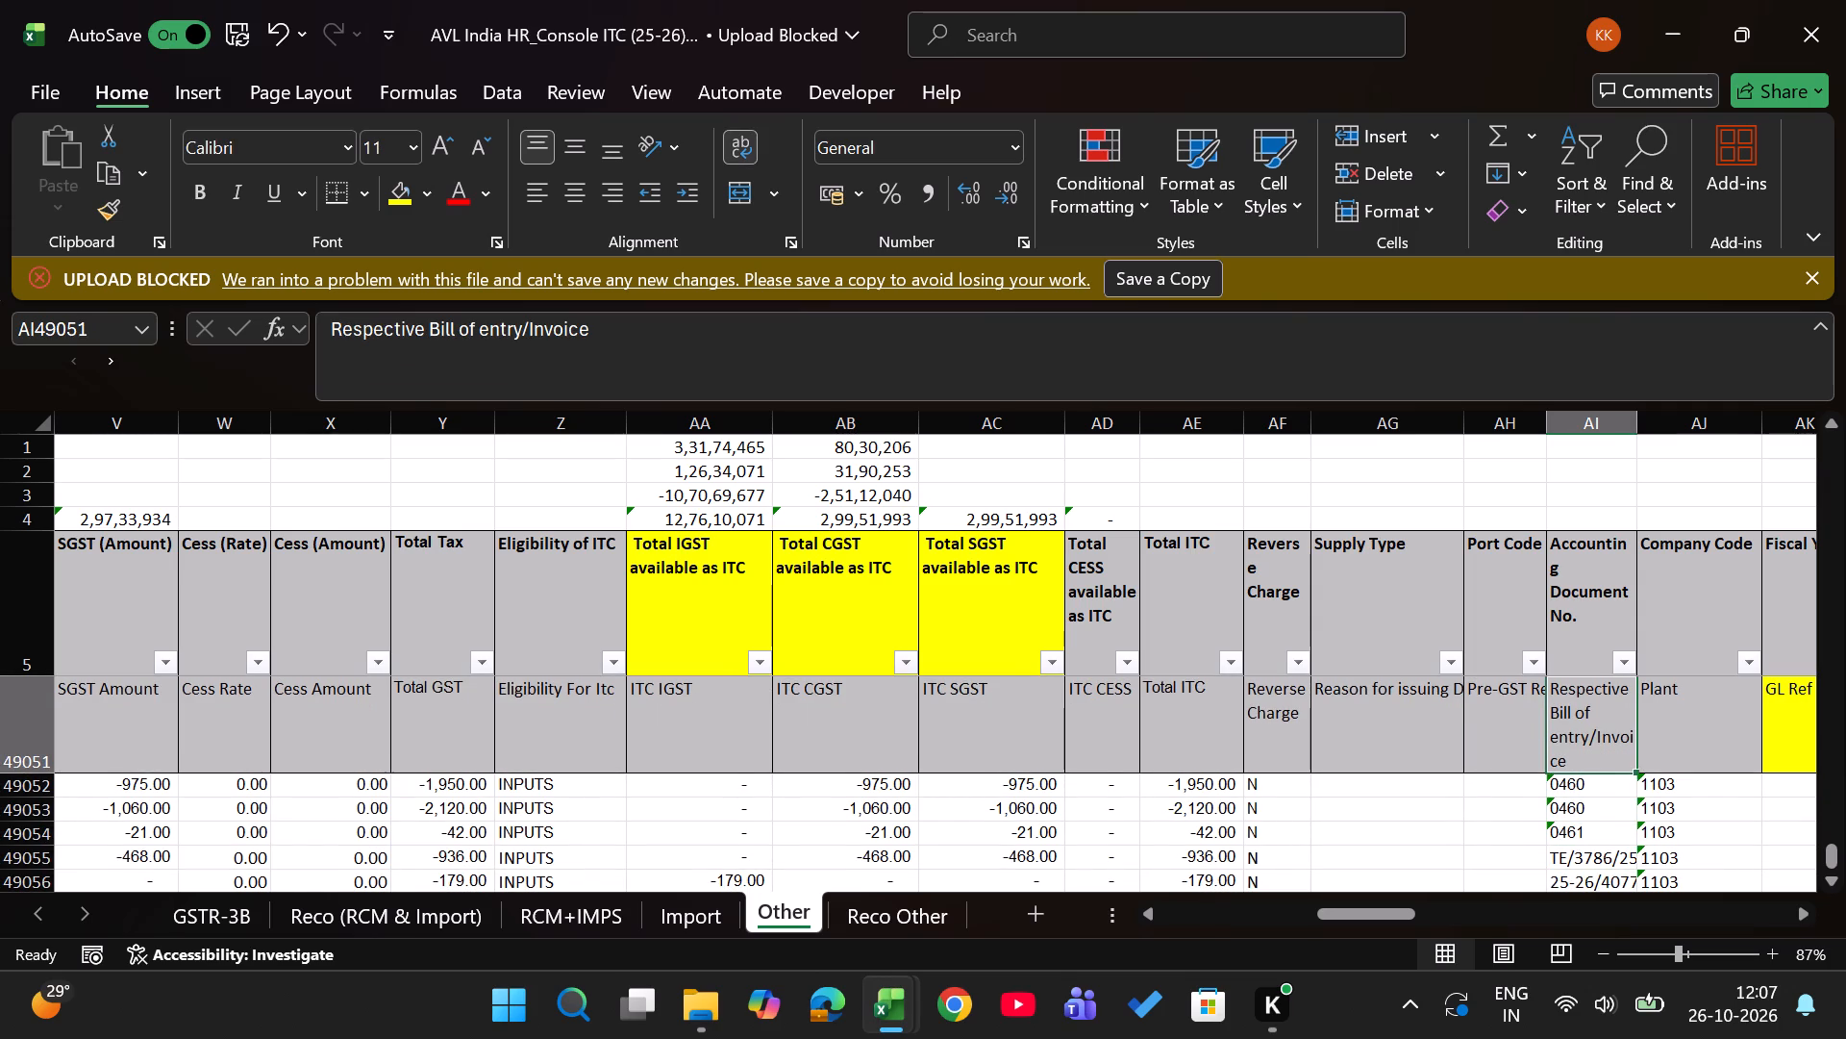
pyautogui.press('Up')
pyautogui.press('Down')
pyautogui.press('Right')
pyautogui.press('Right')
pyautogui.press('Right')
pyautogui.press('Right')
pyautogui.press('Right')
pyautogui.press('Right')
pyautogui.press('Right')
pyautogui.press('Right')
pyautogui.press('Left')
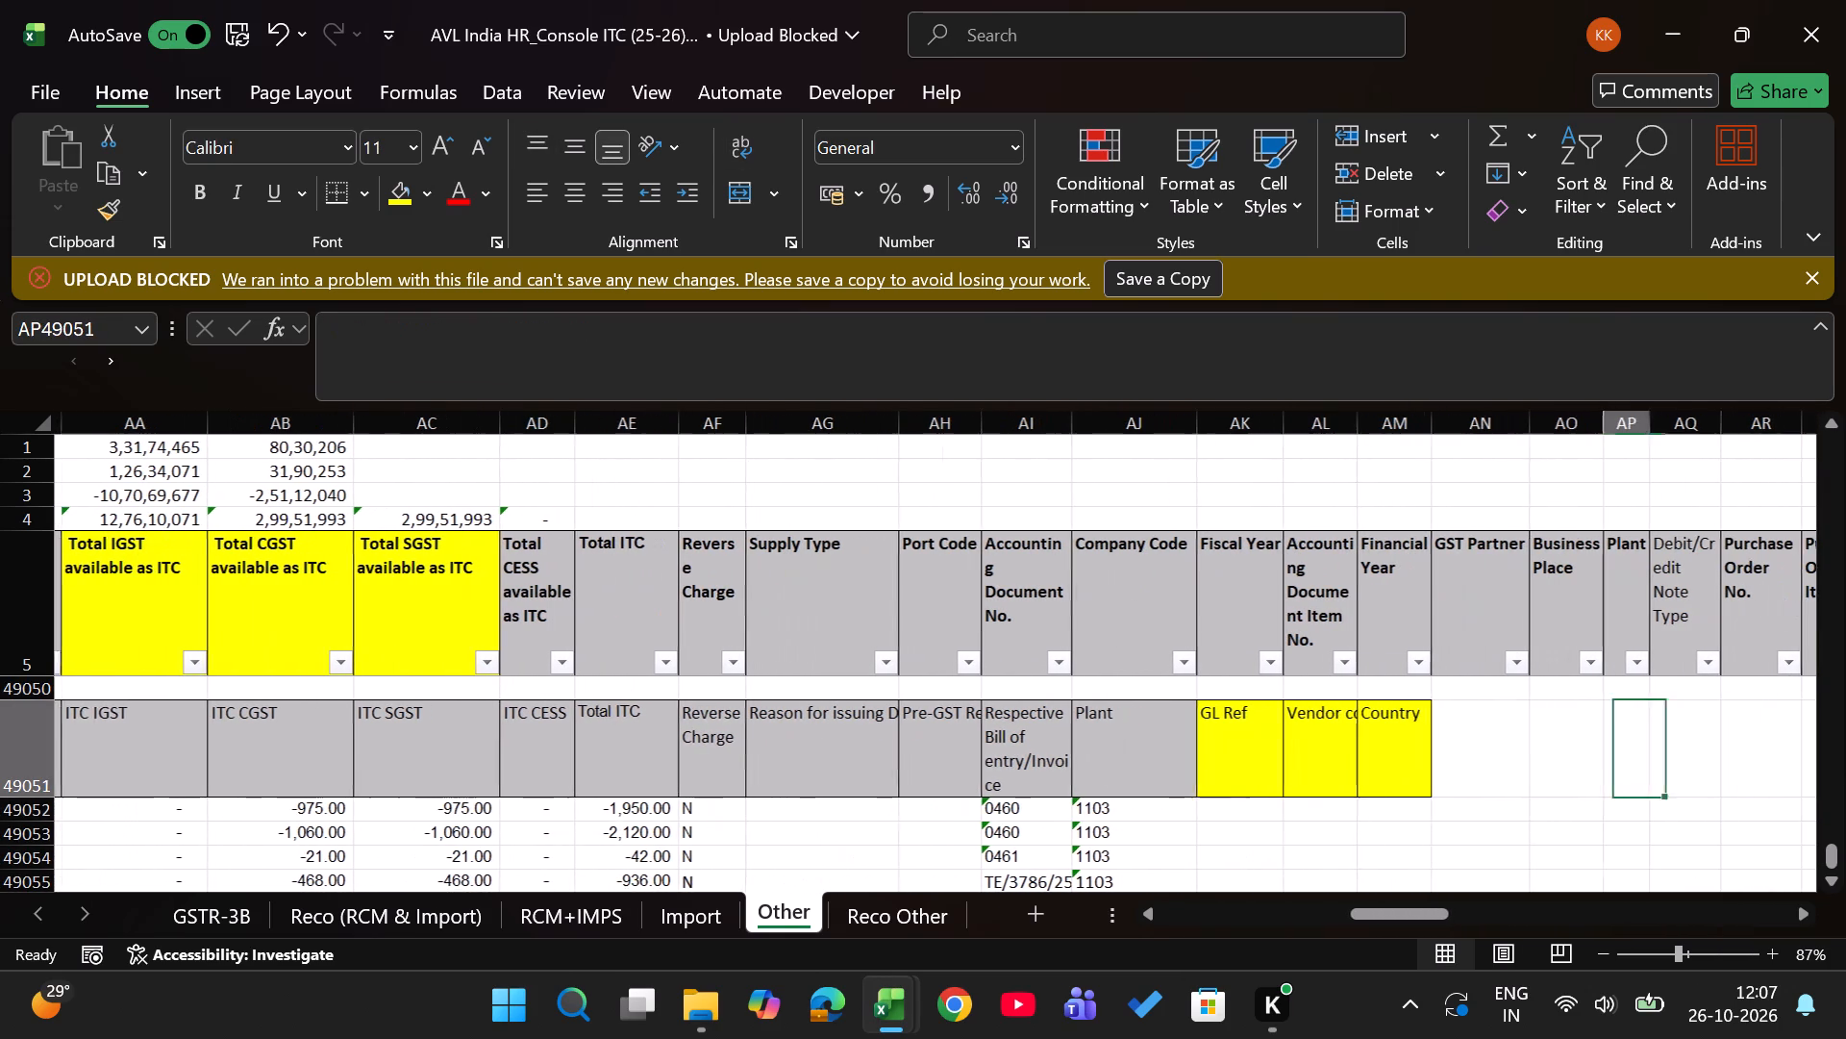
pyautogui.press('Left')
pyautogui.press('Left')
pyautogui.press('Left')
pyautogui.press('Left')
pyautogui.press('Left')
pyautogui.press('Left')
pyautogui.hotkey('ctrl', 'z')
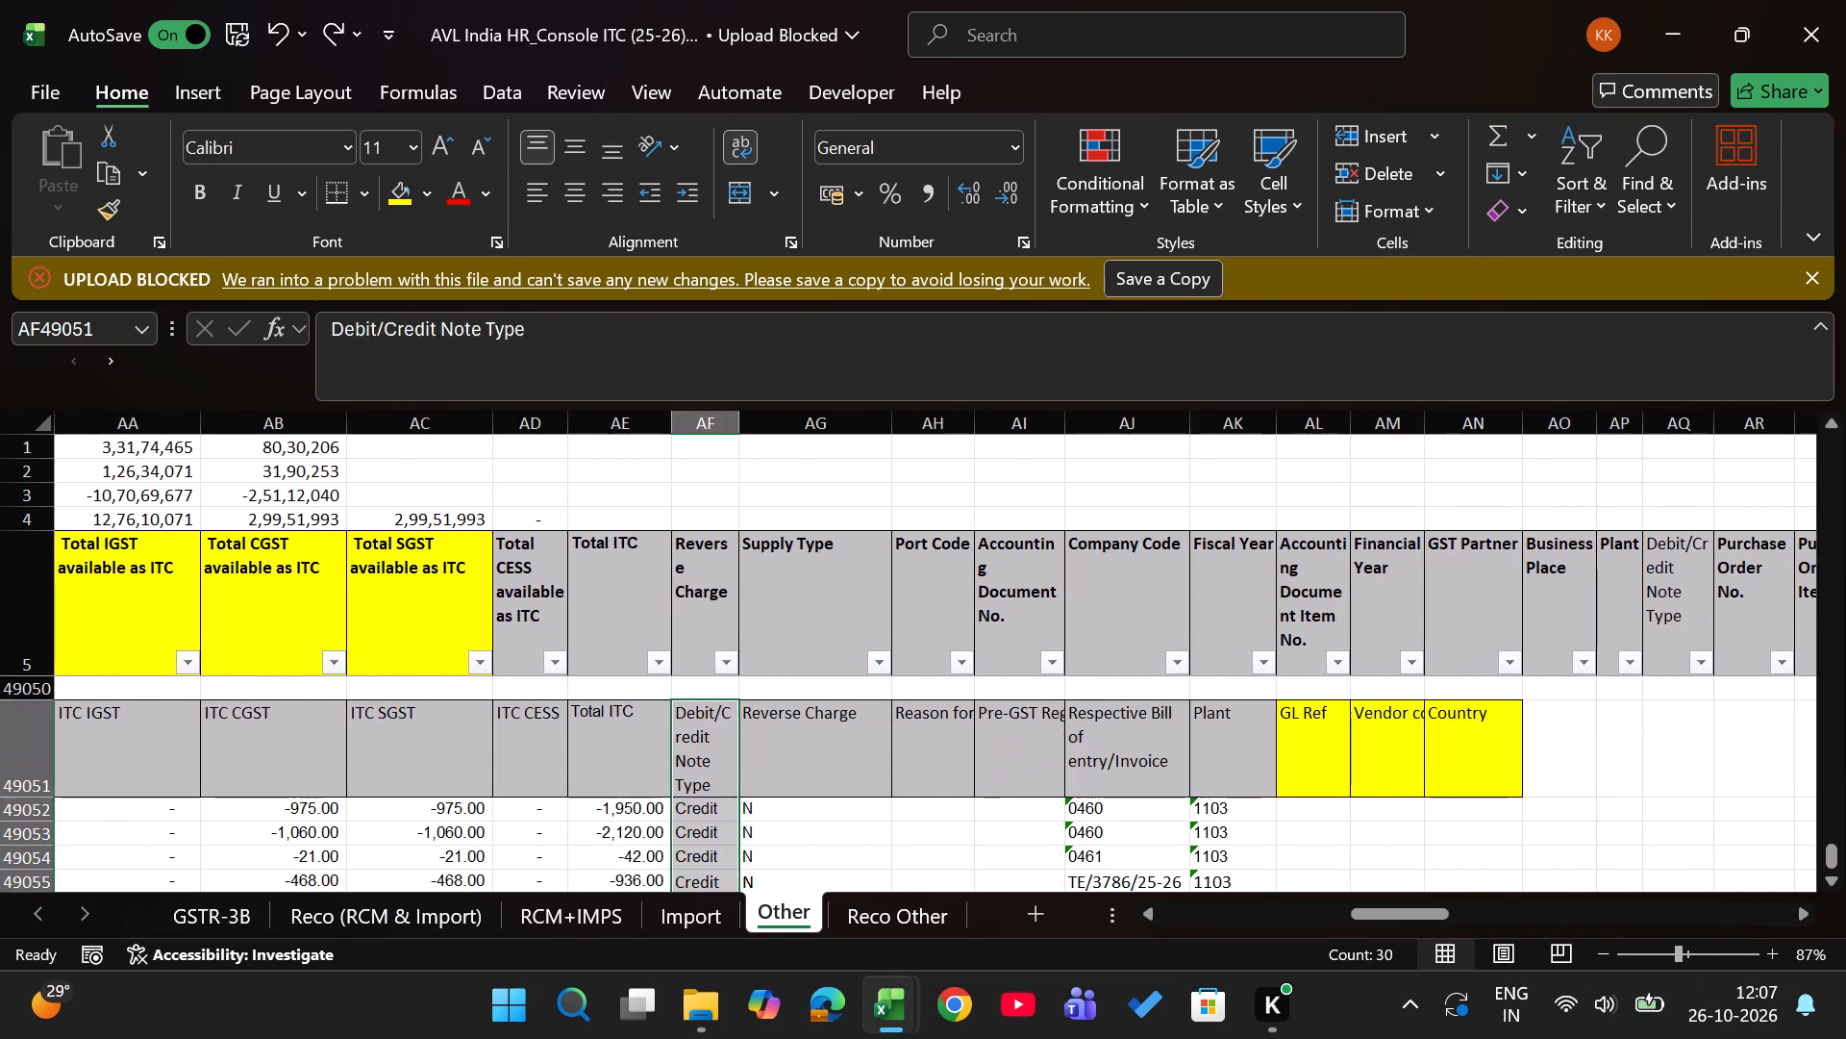
# Move the pasted Debit/Credit Note Type cells, rows 49051 to 49080, from column AF to AQ under the matching header.
pyautogui.press('Right')
pyautogui.press('Left')
pyautogui.hotkey('ctrl', 'shift', 'Down')
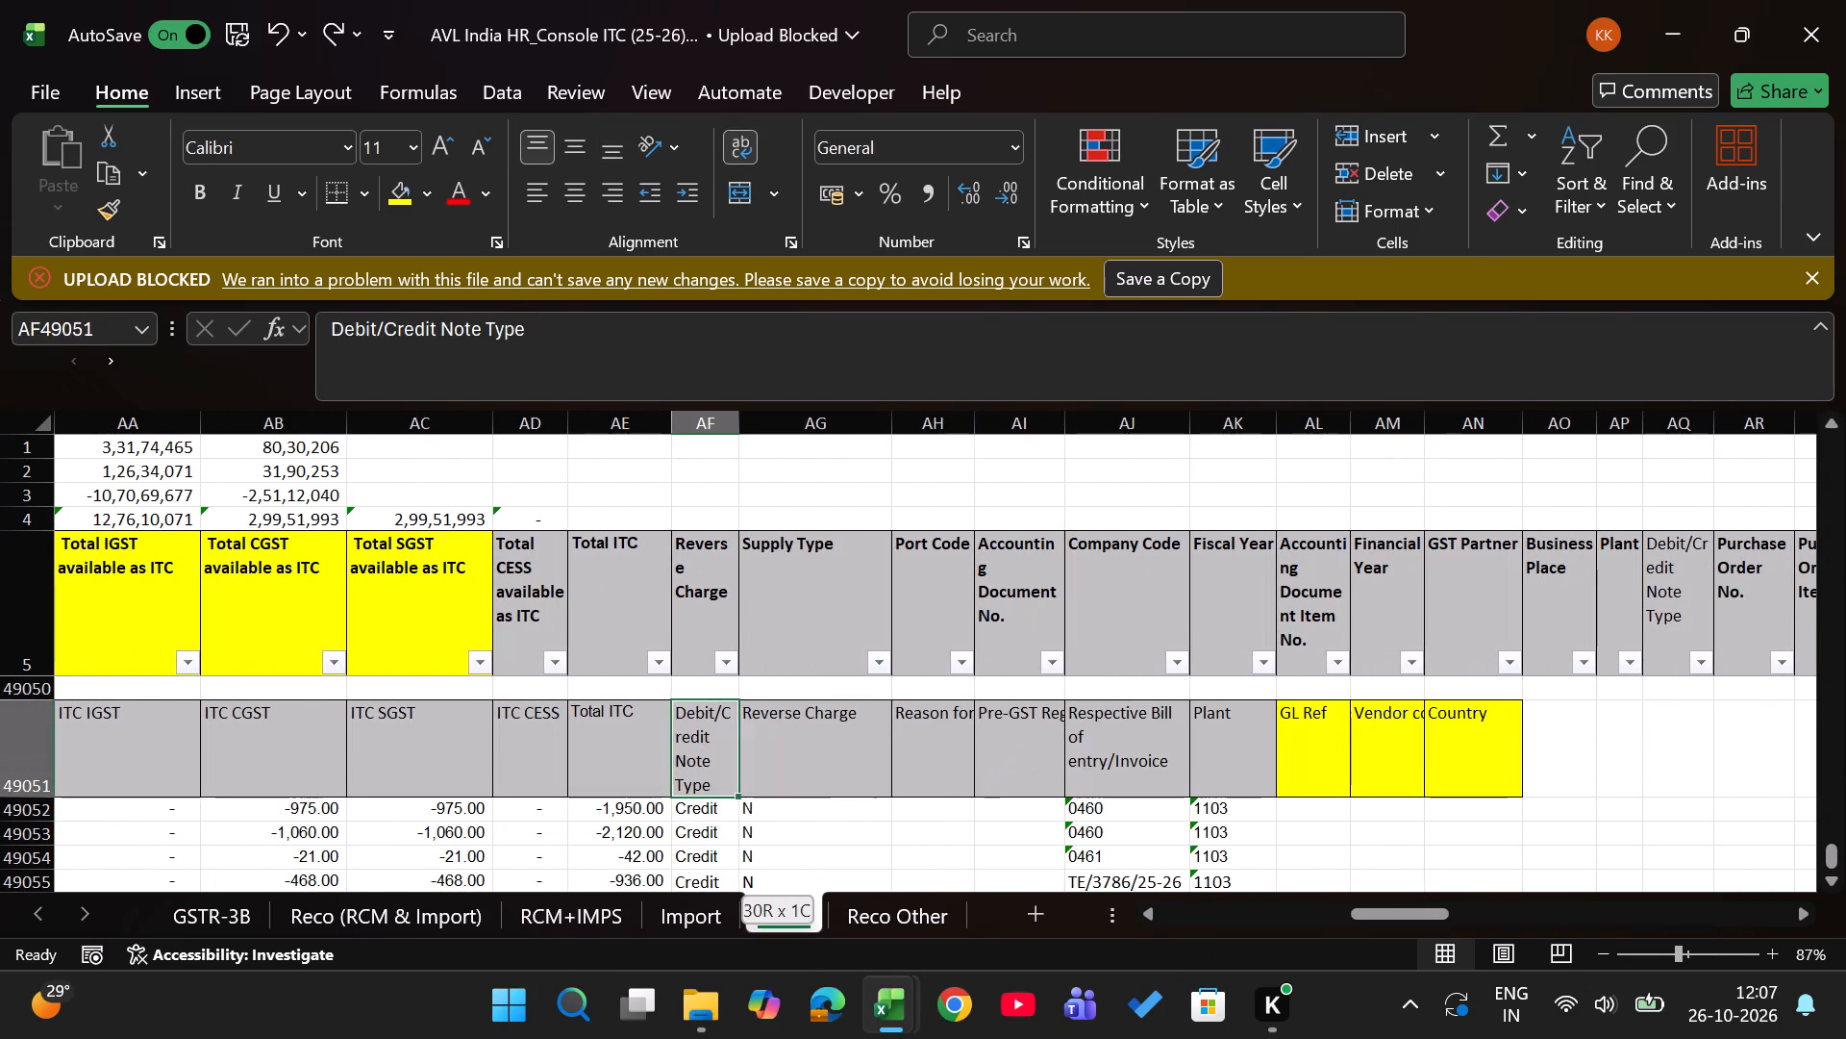
pyautogui.hotkey('ctrl', 'x')
pyautogui.press('Right')
pyautogui.press('Right')
pyautogui.press('Right')
pyautogui.press('Right')
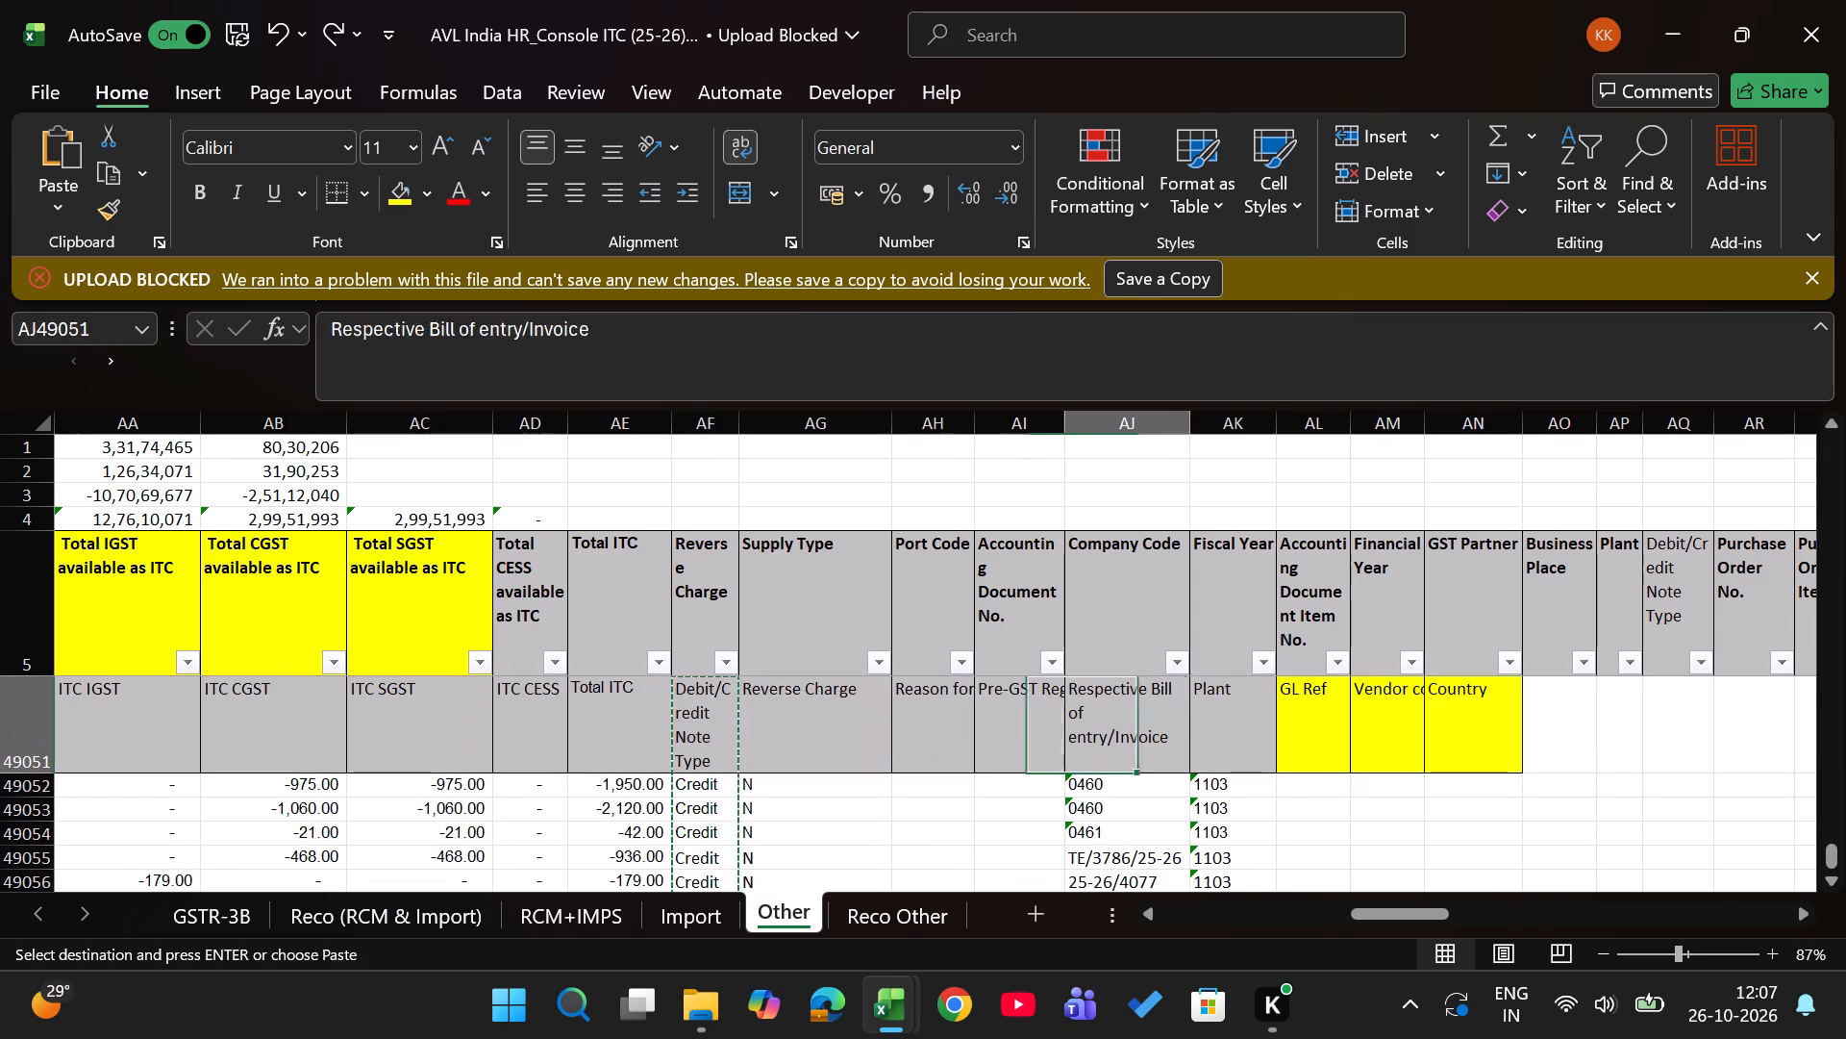
pyautogui.press('Right')
pyautogui.press('Right')
pyautogui.press('Right')
pyautogui.press('Right')
pyautogui.press('Right')
pyautogui.press('Right')
pyautogui.press('Right')
pyautogui.press('Return')
# Move the pasted Reverse Charge cells, rows 49051 to 49080, from column AG to AF under Reverse Charge.
pyautogui.press('Left')
pyautogui.press('Left')
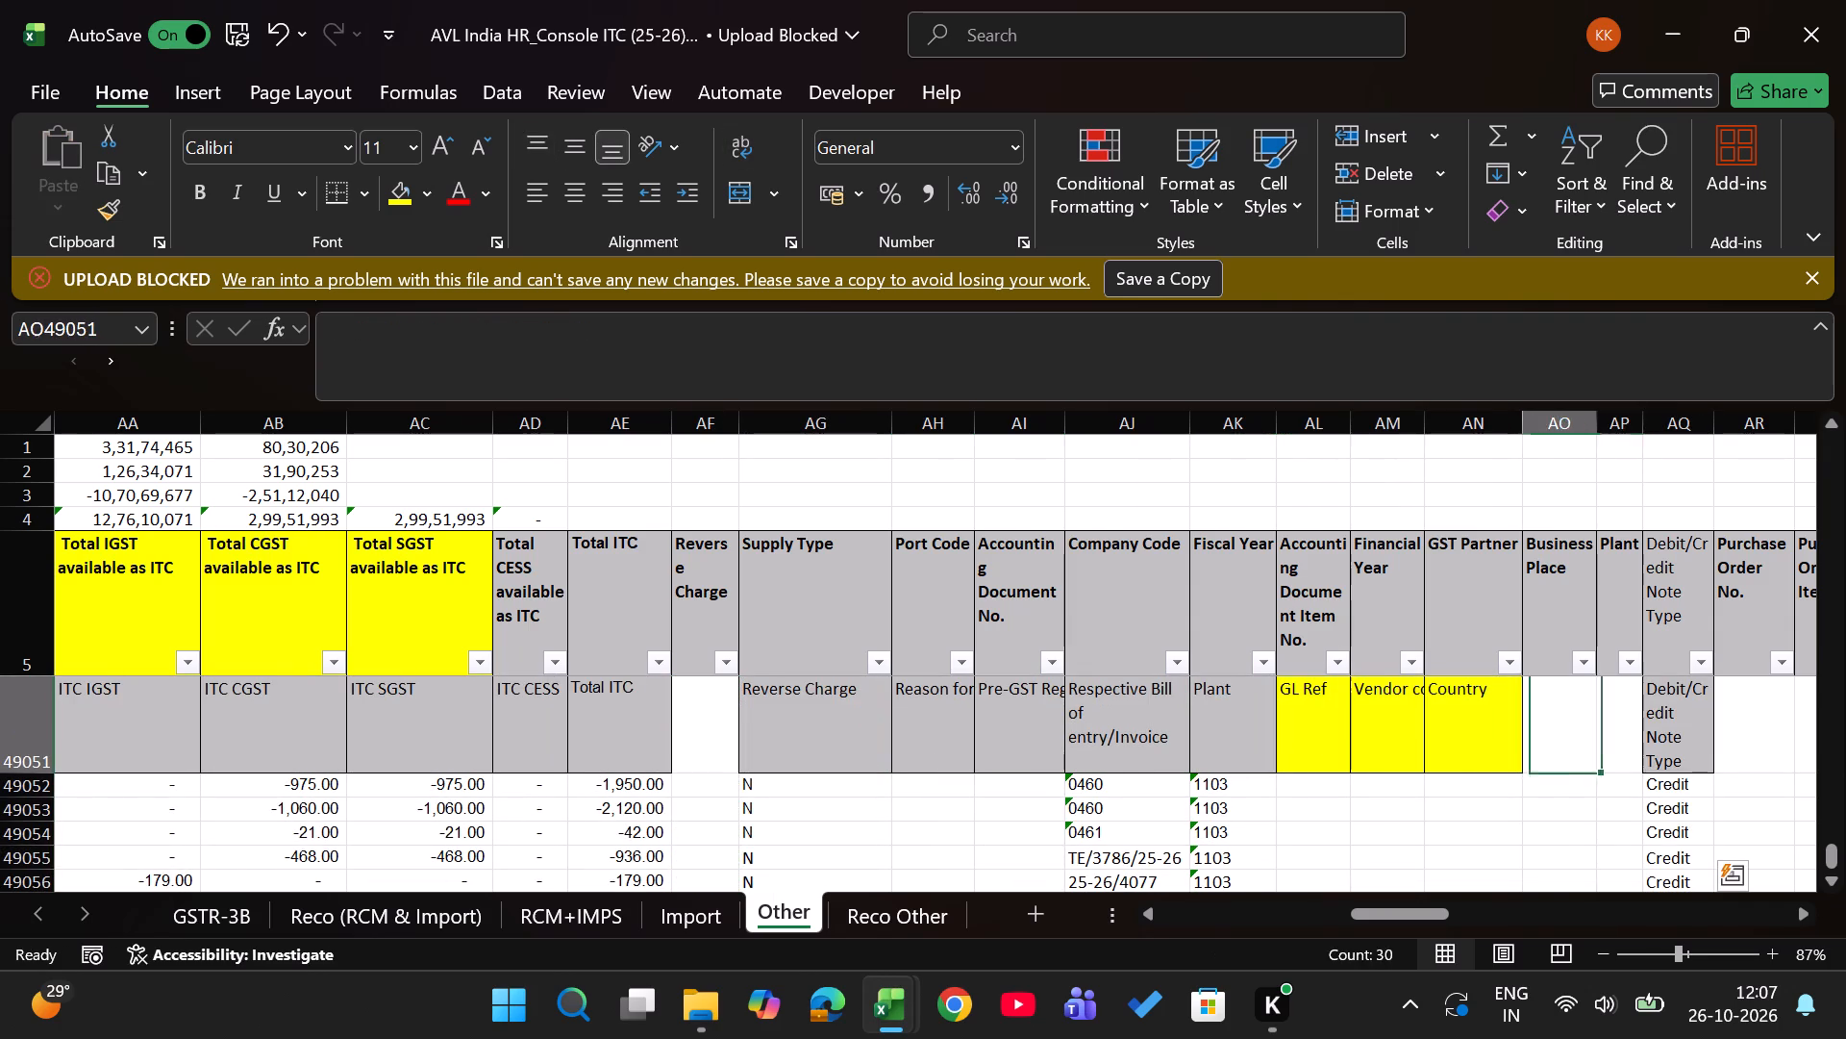
pyautogui.press('Left')
pyautogui.press('Left')
pyautogui.press('Left')
pyautogui.press('Left')
pyautogui.press('Left')
pyautogui.press('Left')
pyautogui.press('Left')
pyautogui.press('Left')
pyautogui.press('Left')
pyautogui.press('Right')
pyautogui.hotkey('ctrl', 'shift', 'Down')
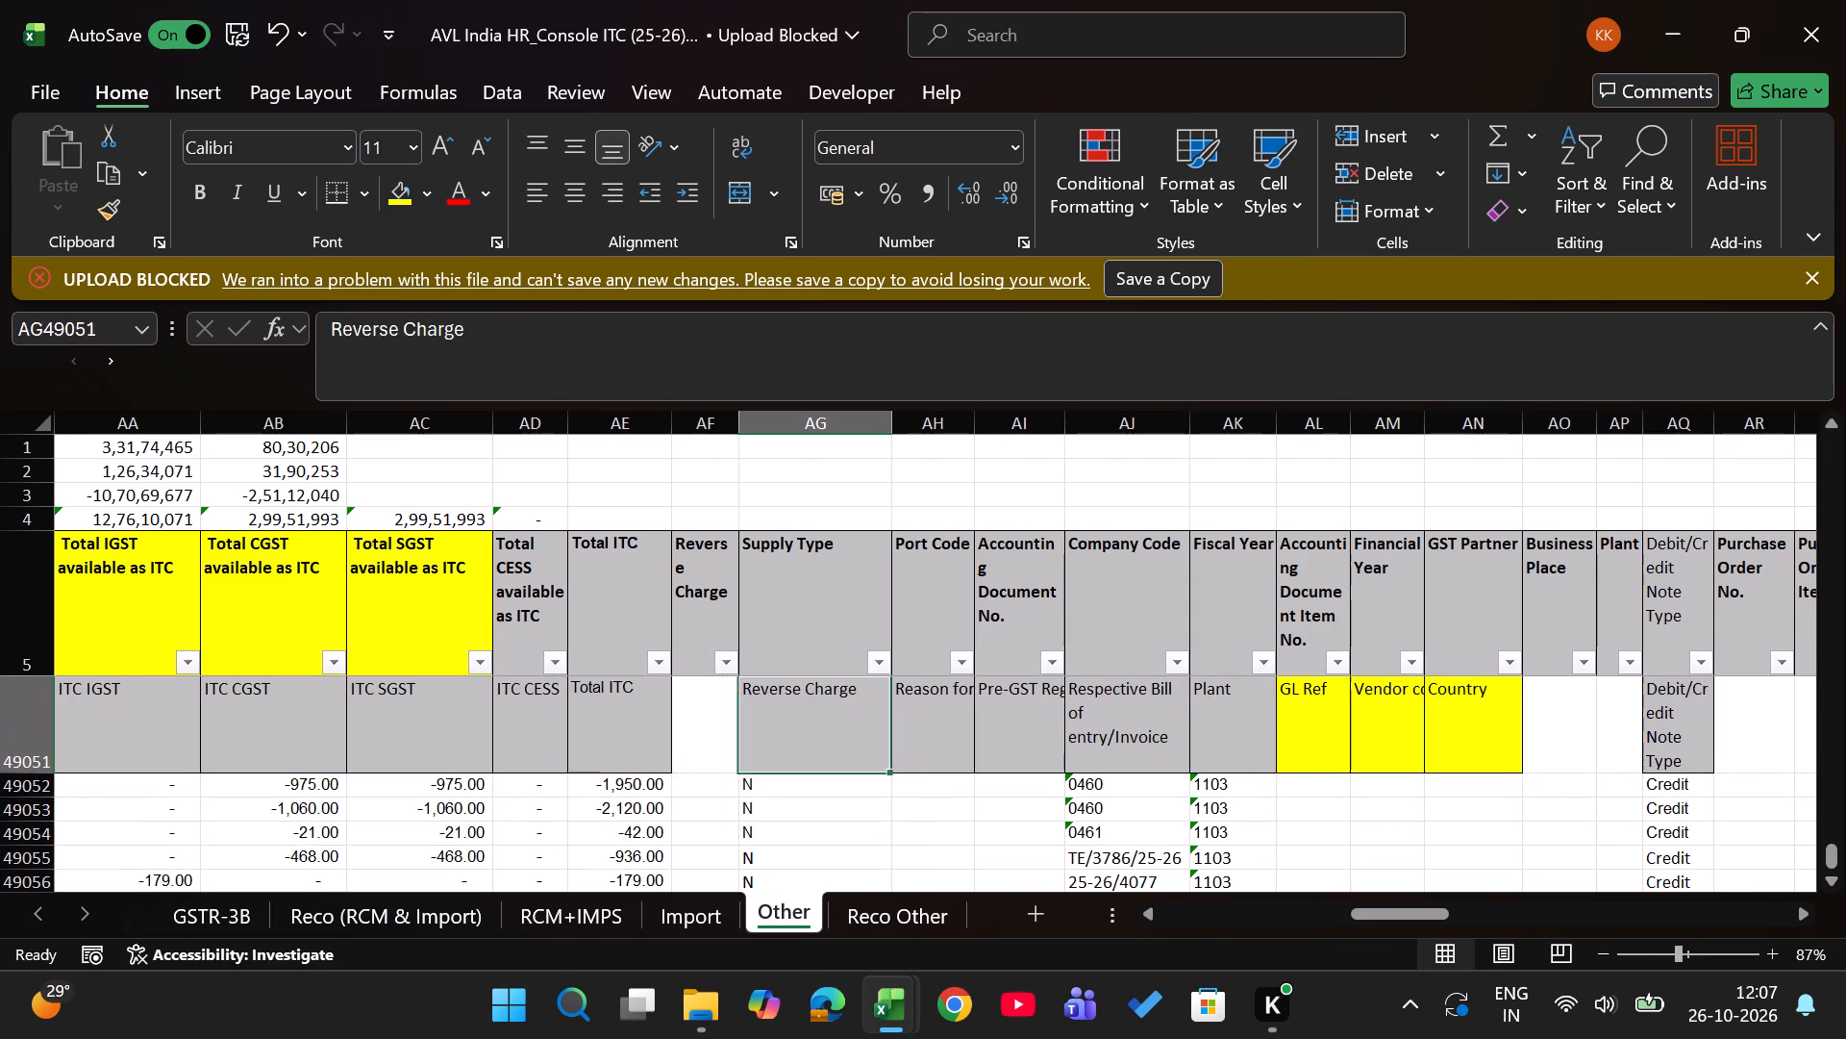
pyautogui.hotkey('ctrl', 'x')
pyautogui.press('Left')
pyautogui.press('Return')
# Move the pasted Respective Bill of entry/Invoice cells, rows 49051 to 49080, from column AJ to CP under the matching header.
pyautogui.press('Right')
pyautogui.press('Right')
pyautogui.press('Right')
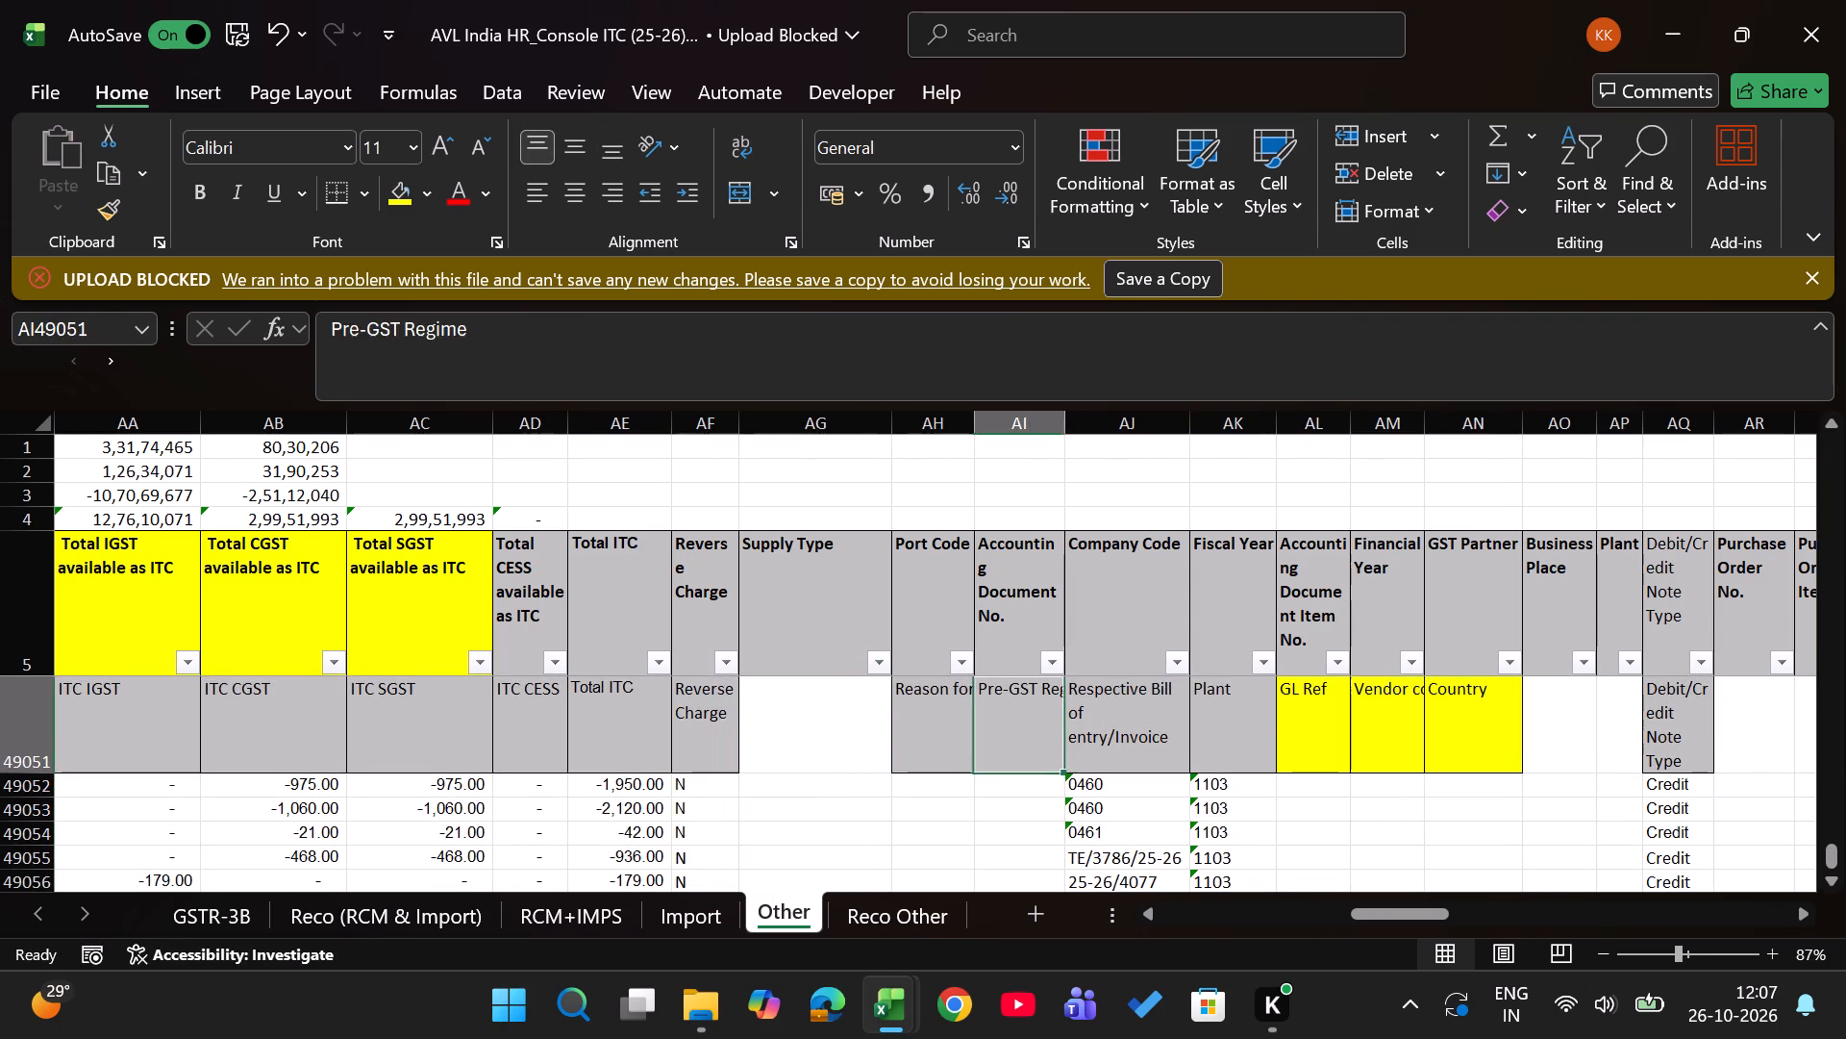
pyautogui.press('Right')
pyautogui.hotkey('ctrl', 'shift', 'Down')
pyautogui.hotkey('ctrl', 'c')
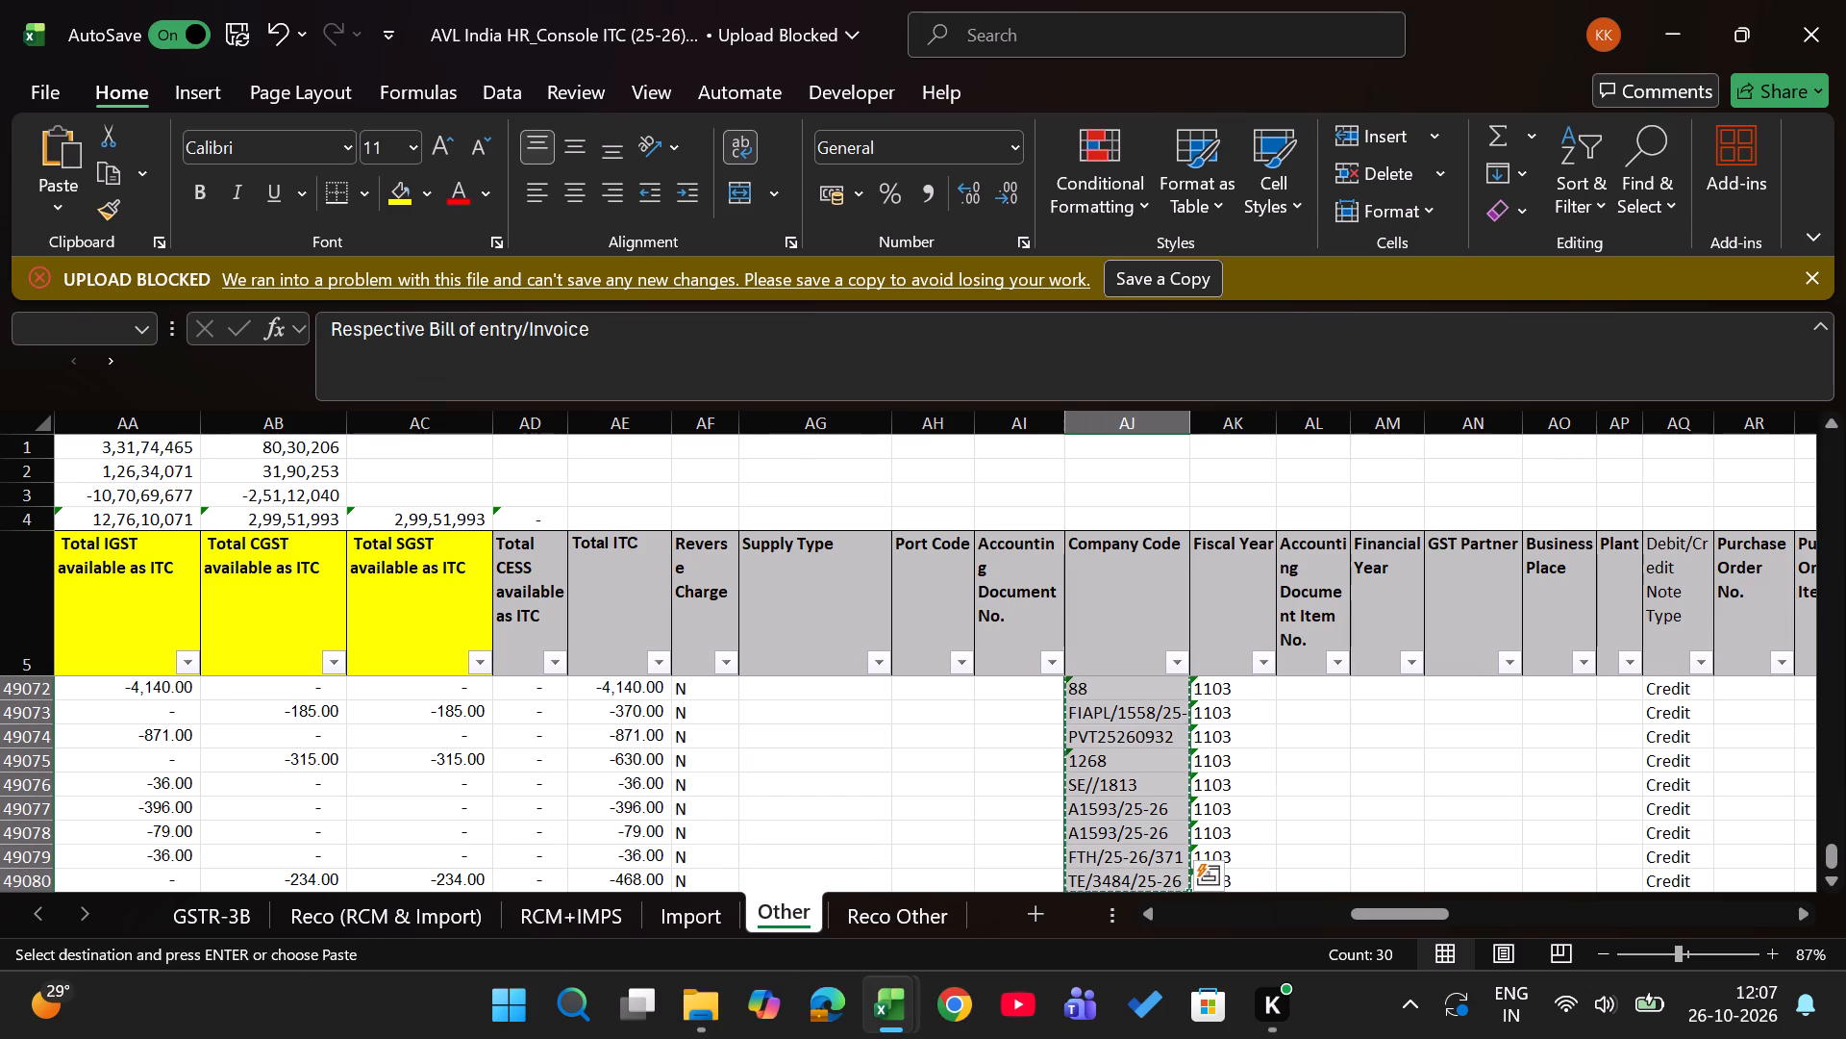
pyautogui.hotkey('ctrl', 'x')
pyautogui.scroll(-1, 872, 668)
pyautogui.scroll(-1, 908, 795)
pyautogui.press('Right')
pyautogui.press('Right')
pyautogui.press('Right')
pyautogui.press('Right')
pyautogui.press('Right')
pyautogui.press('Right')
pyautogui.press('Right')
pyautogui.press('Right')
pyautogui.press('Right')
pyautogui.press('Right')
pyautogui.press('Right')
pyautogui.press('Right')
pyautogui.press('Right')
pyautogui.press('Right')
pyautogui.press('Right')
pyautogui.press('Right')
pyautogui.press('Right')
pyautogui.press('Right')
pyautogui.press('Right')
pyautogui.press('Right')
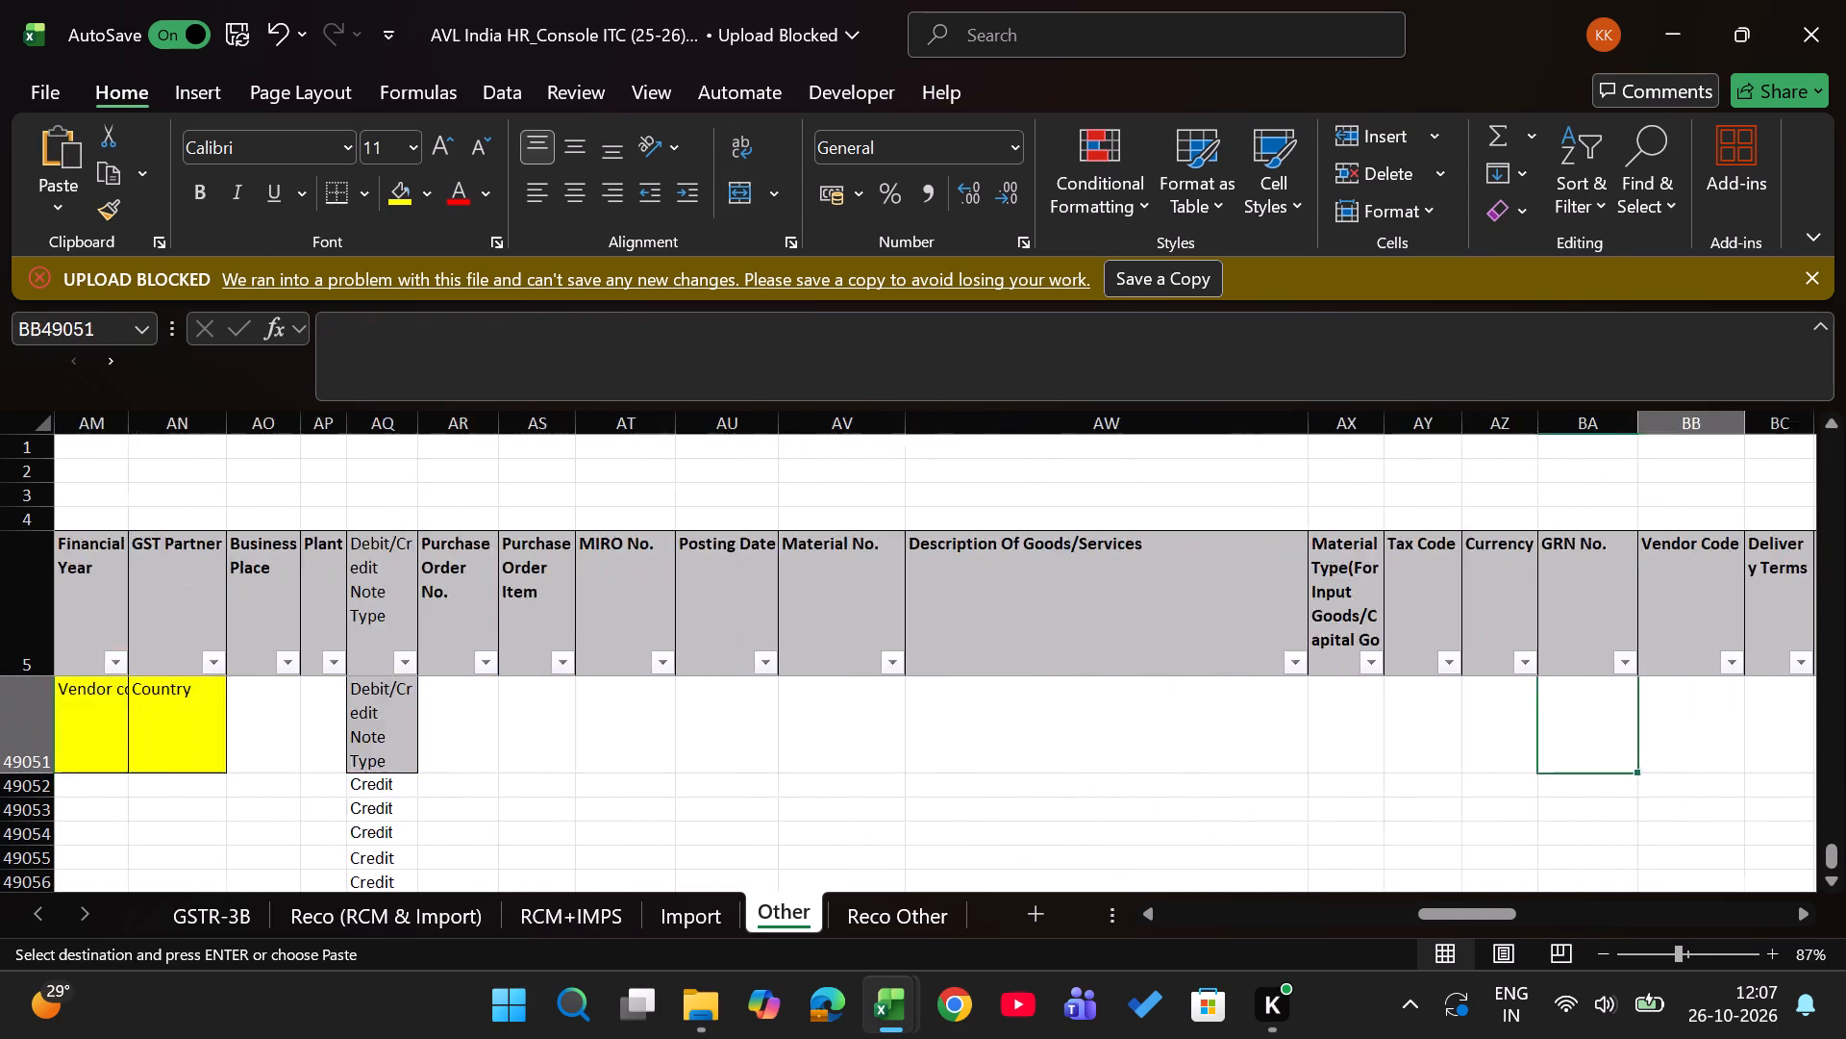
pyautogui.press('Right')
pyautogui.press('Right')
pyautogui.press('Right')
pyautogui.press('Right')
pyautogui.press('Right')
pyautogui.press('Right')
pyautogui.press('Right')
pyautogui.press('Right')
pyautogui.press('Right')
pyautogui.press('Right')
pyautogui.press('Right')
pyautogui.press('Right')
pyautogui.press('Right')
pyautogui.press('Right')
pyautogui.press('Right')
pyautogui.press('Right')
pyautogui.press('Right')
pyautogui.press('Right')
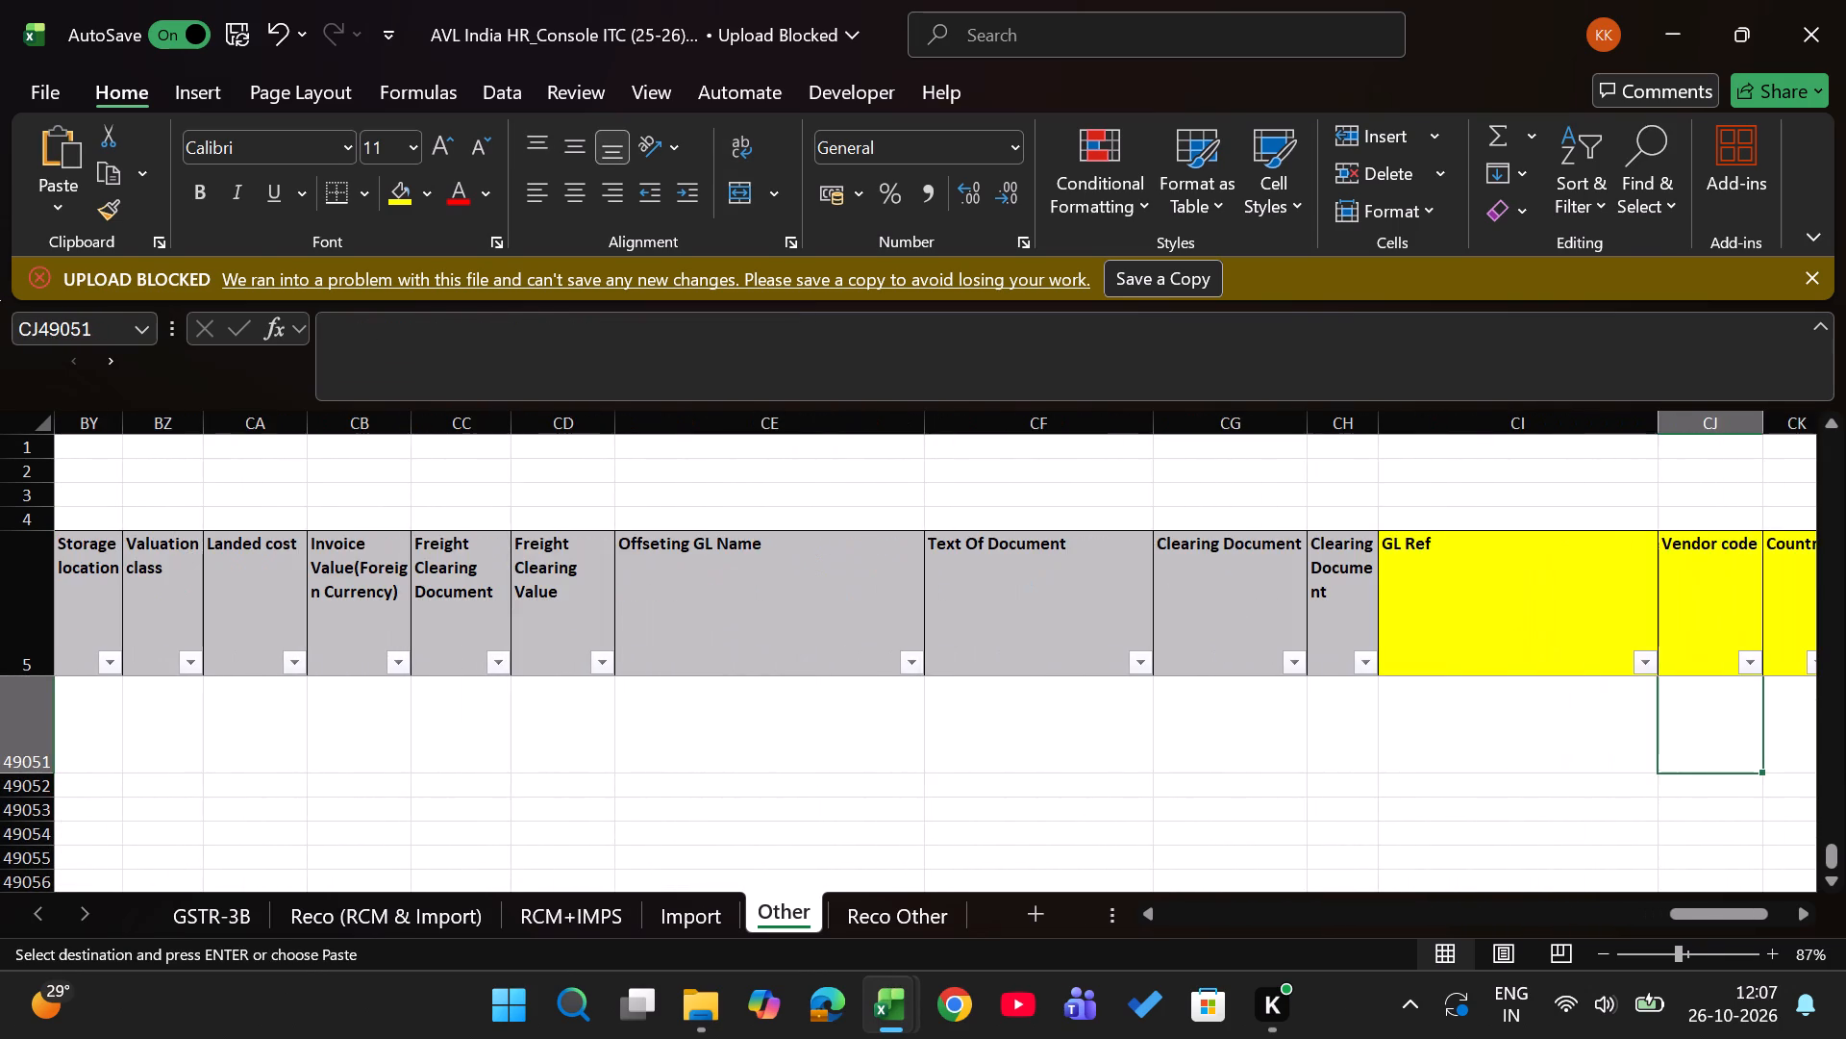
pyautogui.press('Left')
pyautogui.press('Left')
pyautogui.press('Left')
pyautogui.press('Left')
pyautogui.press('Left')
pyautogui.press('Left')
pyautogui.press('Left')
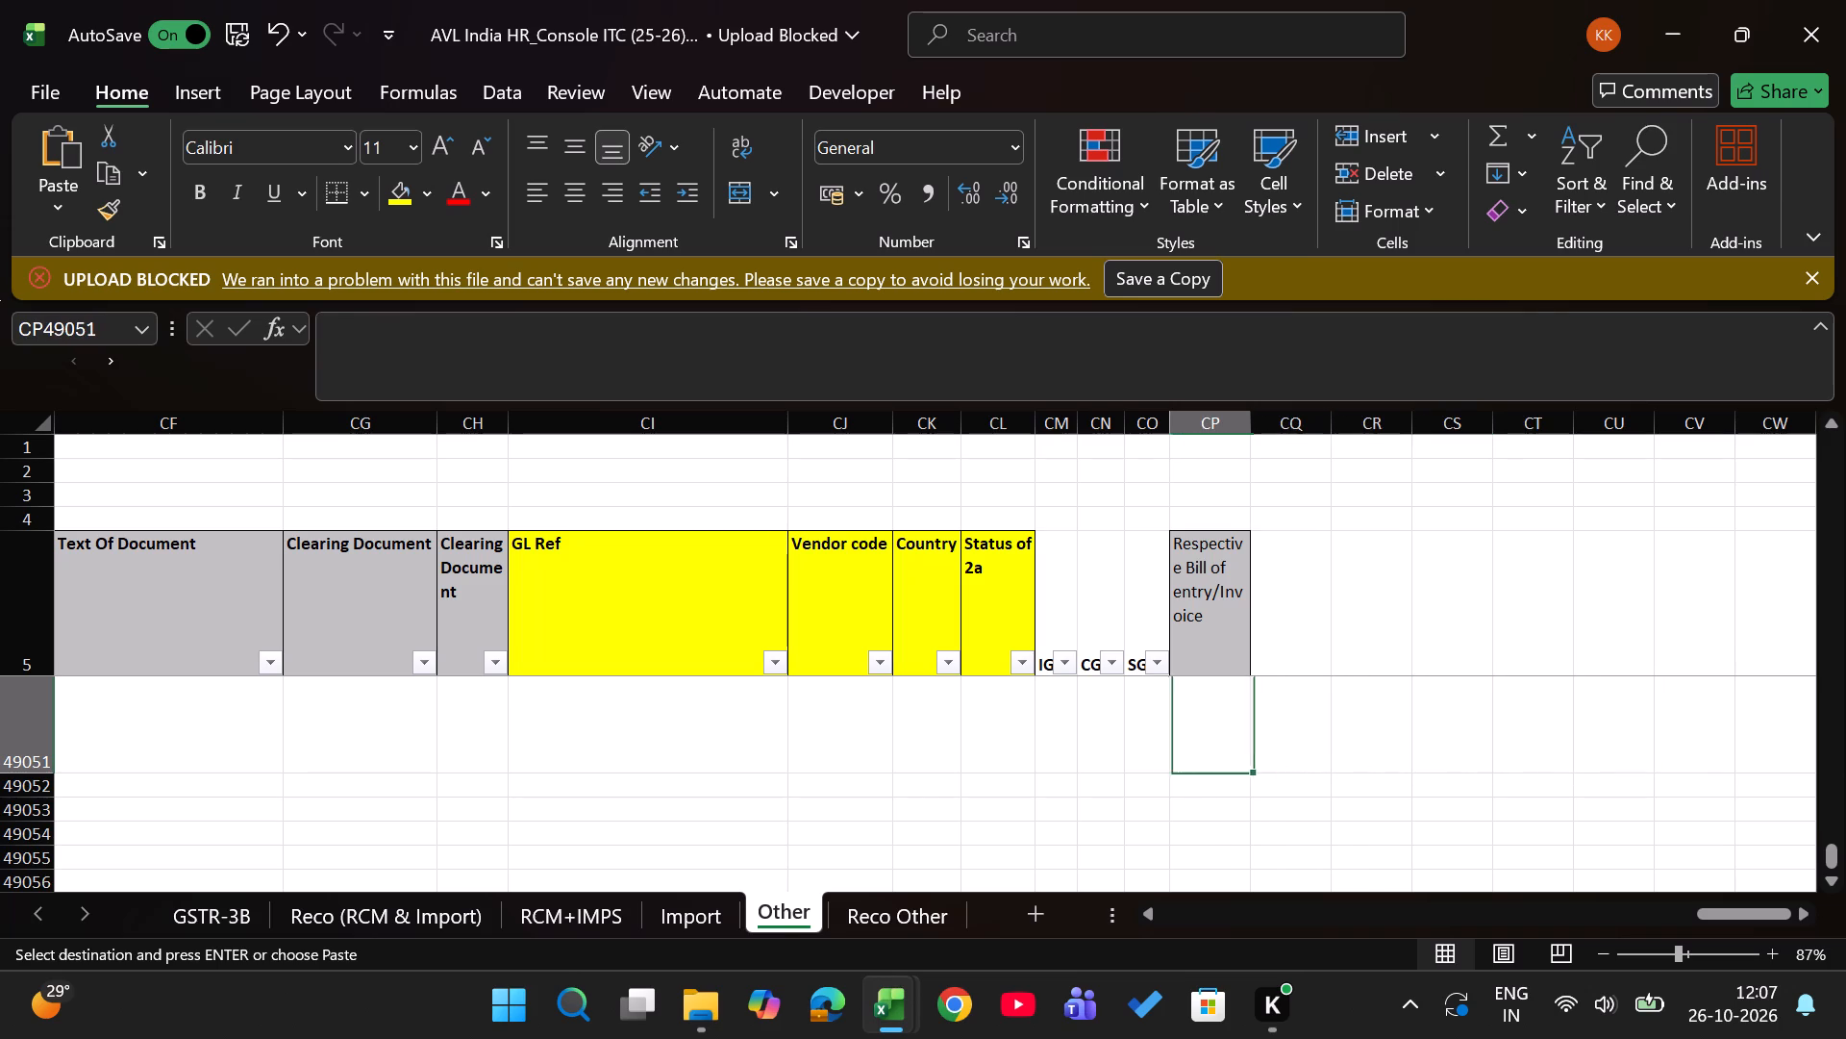
pyautogui.press('Return')
# Move the pasted Plant cells, rows 49051 to 49080, from column AK to AP under Plant.
pyautogui.hotkey('ctrl', 'Left')
pyautogui.press('Left')
pyautogui.press('Left')
pyautogui.press('Left')
pyautogui.press('Left')
pyautogui.press('Left')
pyautogui.press('Left')
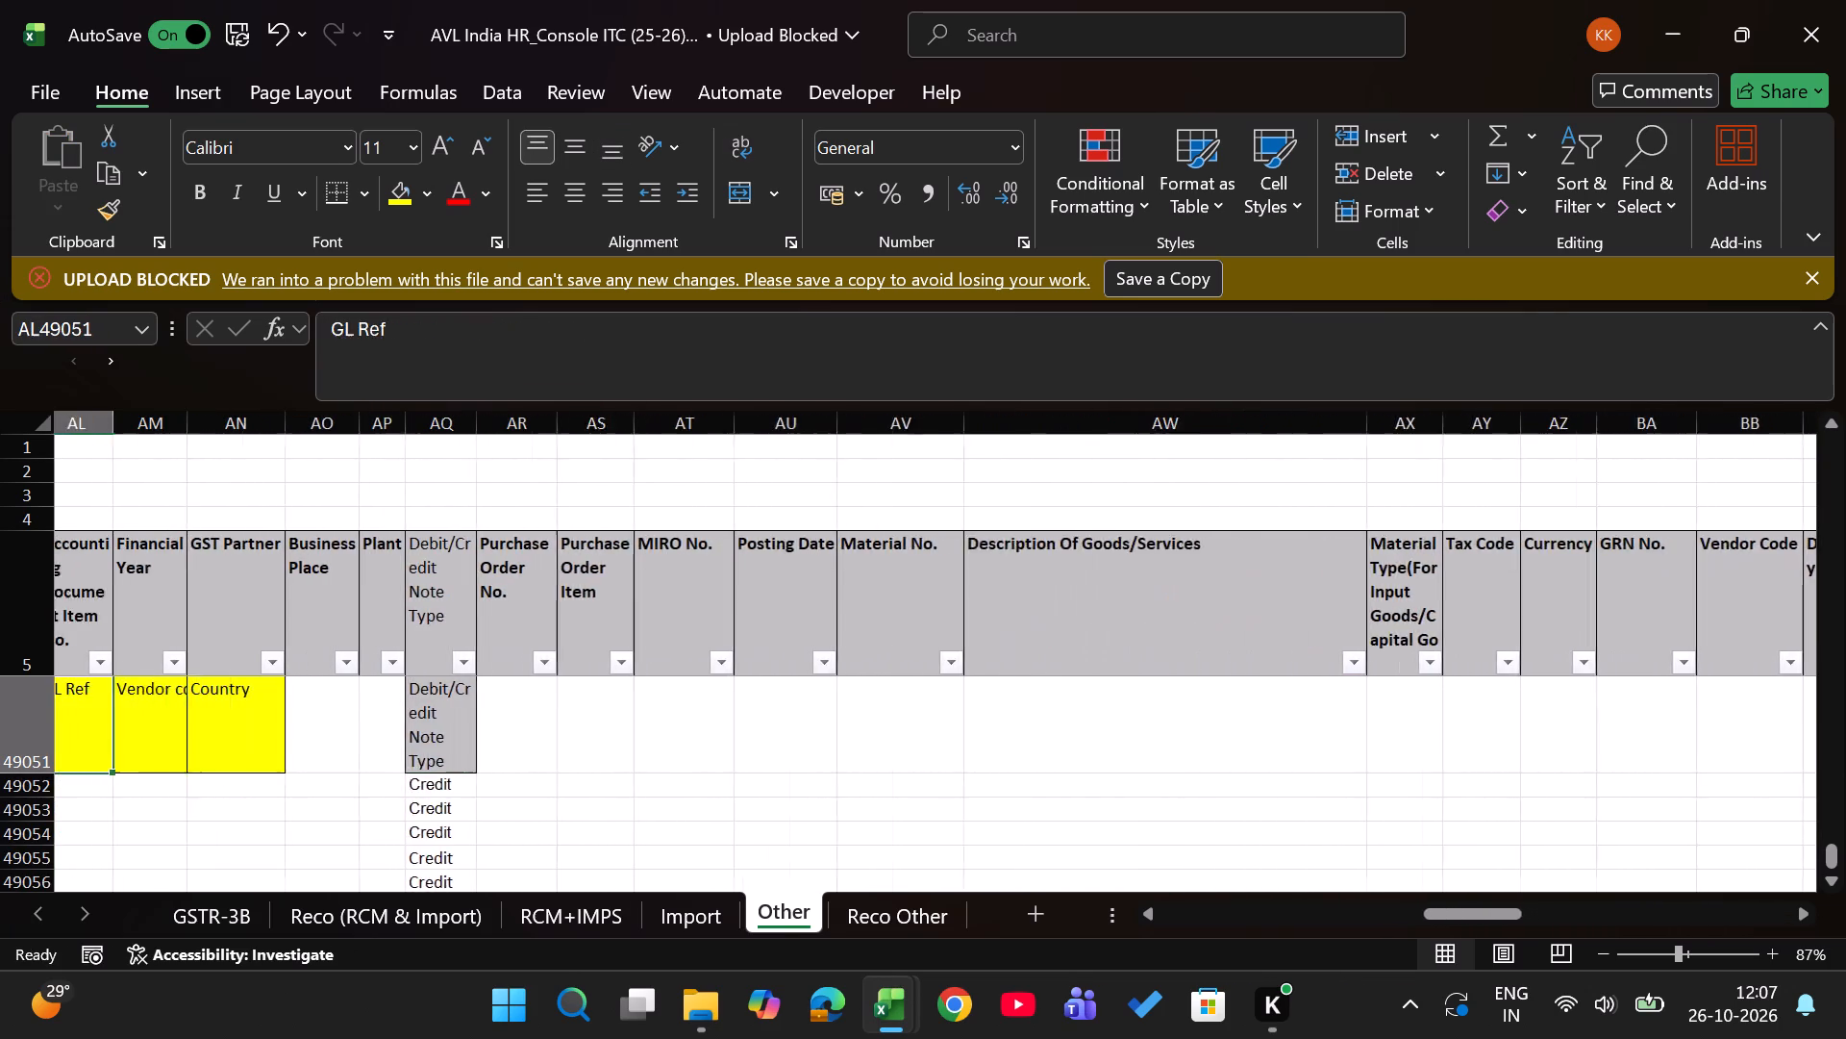
pyautogui.press('Left')
pyautogui.press('Down')
pyautogui.press('Right')
pyautogui.press('Up')
pyautogui.hotkey('ctrl', 'shift', 'Down')
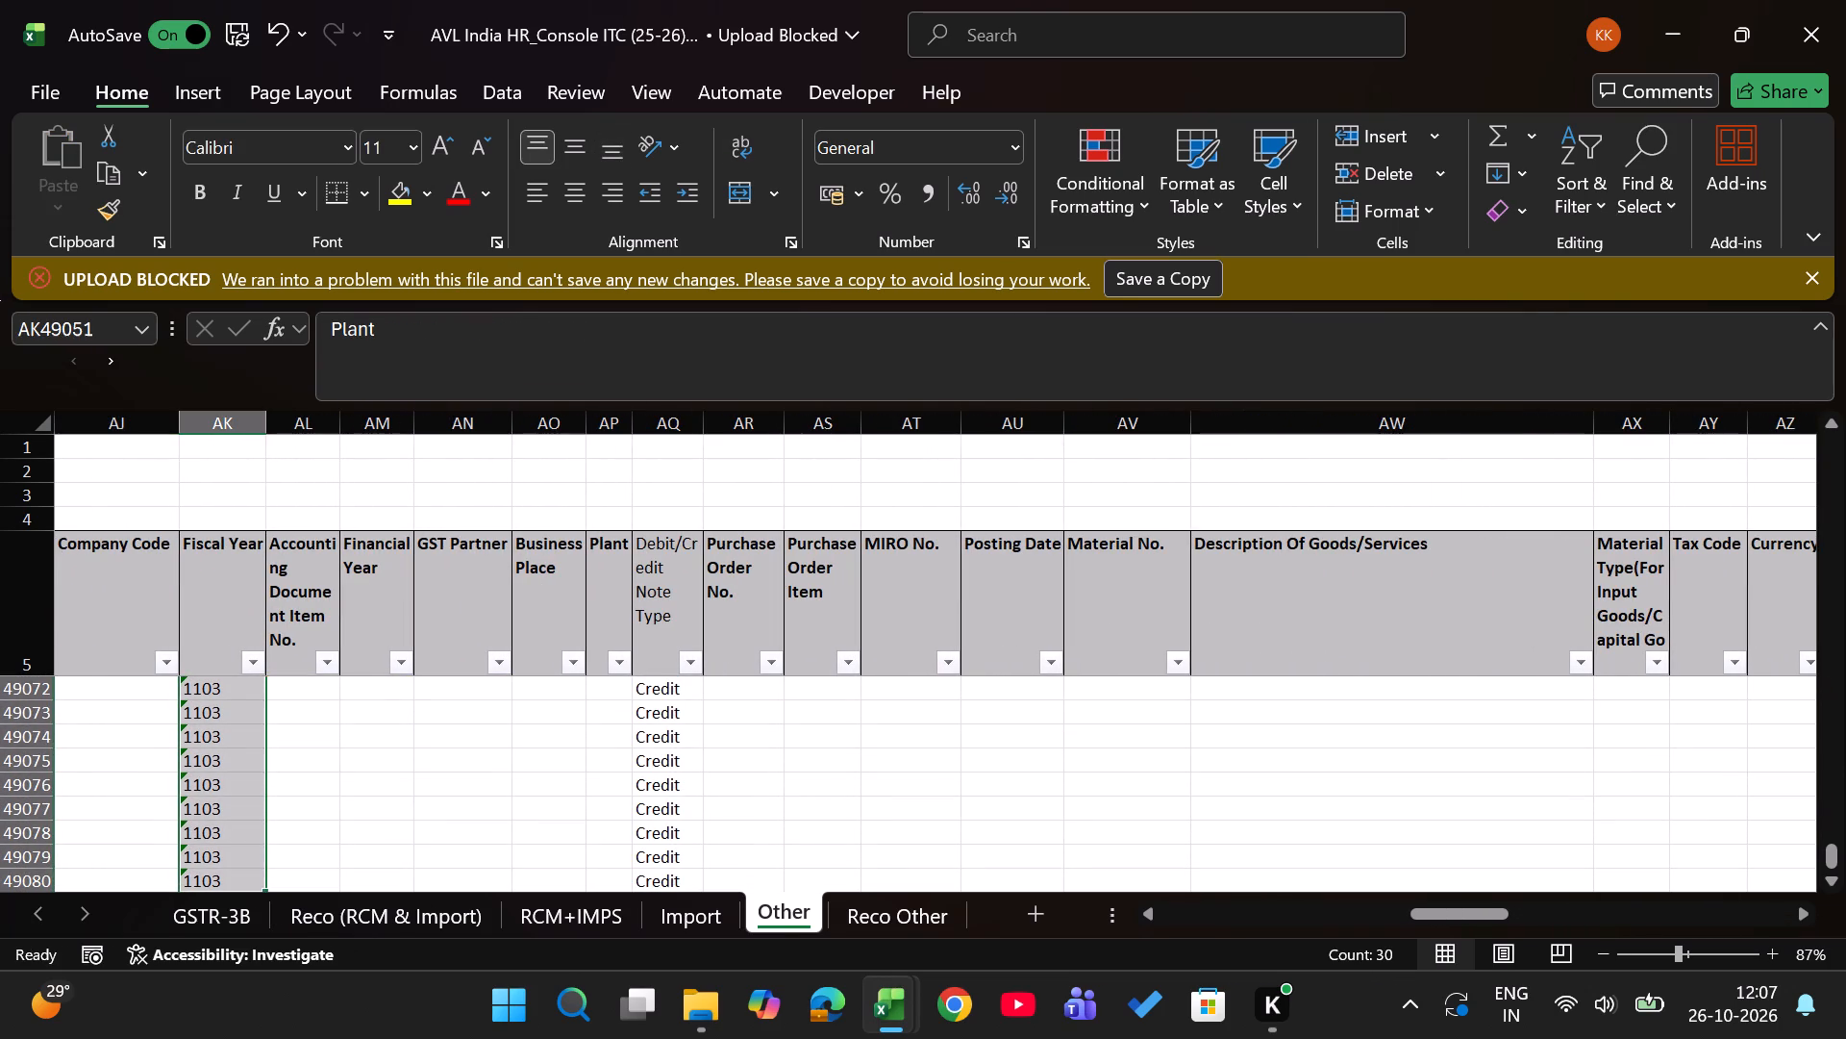
pyautogui.hotkey('ctrl', 'x')
pyautogui.press('Right')
pyautogui.press('Right')
pyautogui.press('Right')
pyautogui.press('Right')
pyautogui.press('Right')
pyautogui.press('Return')
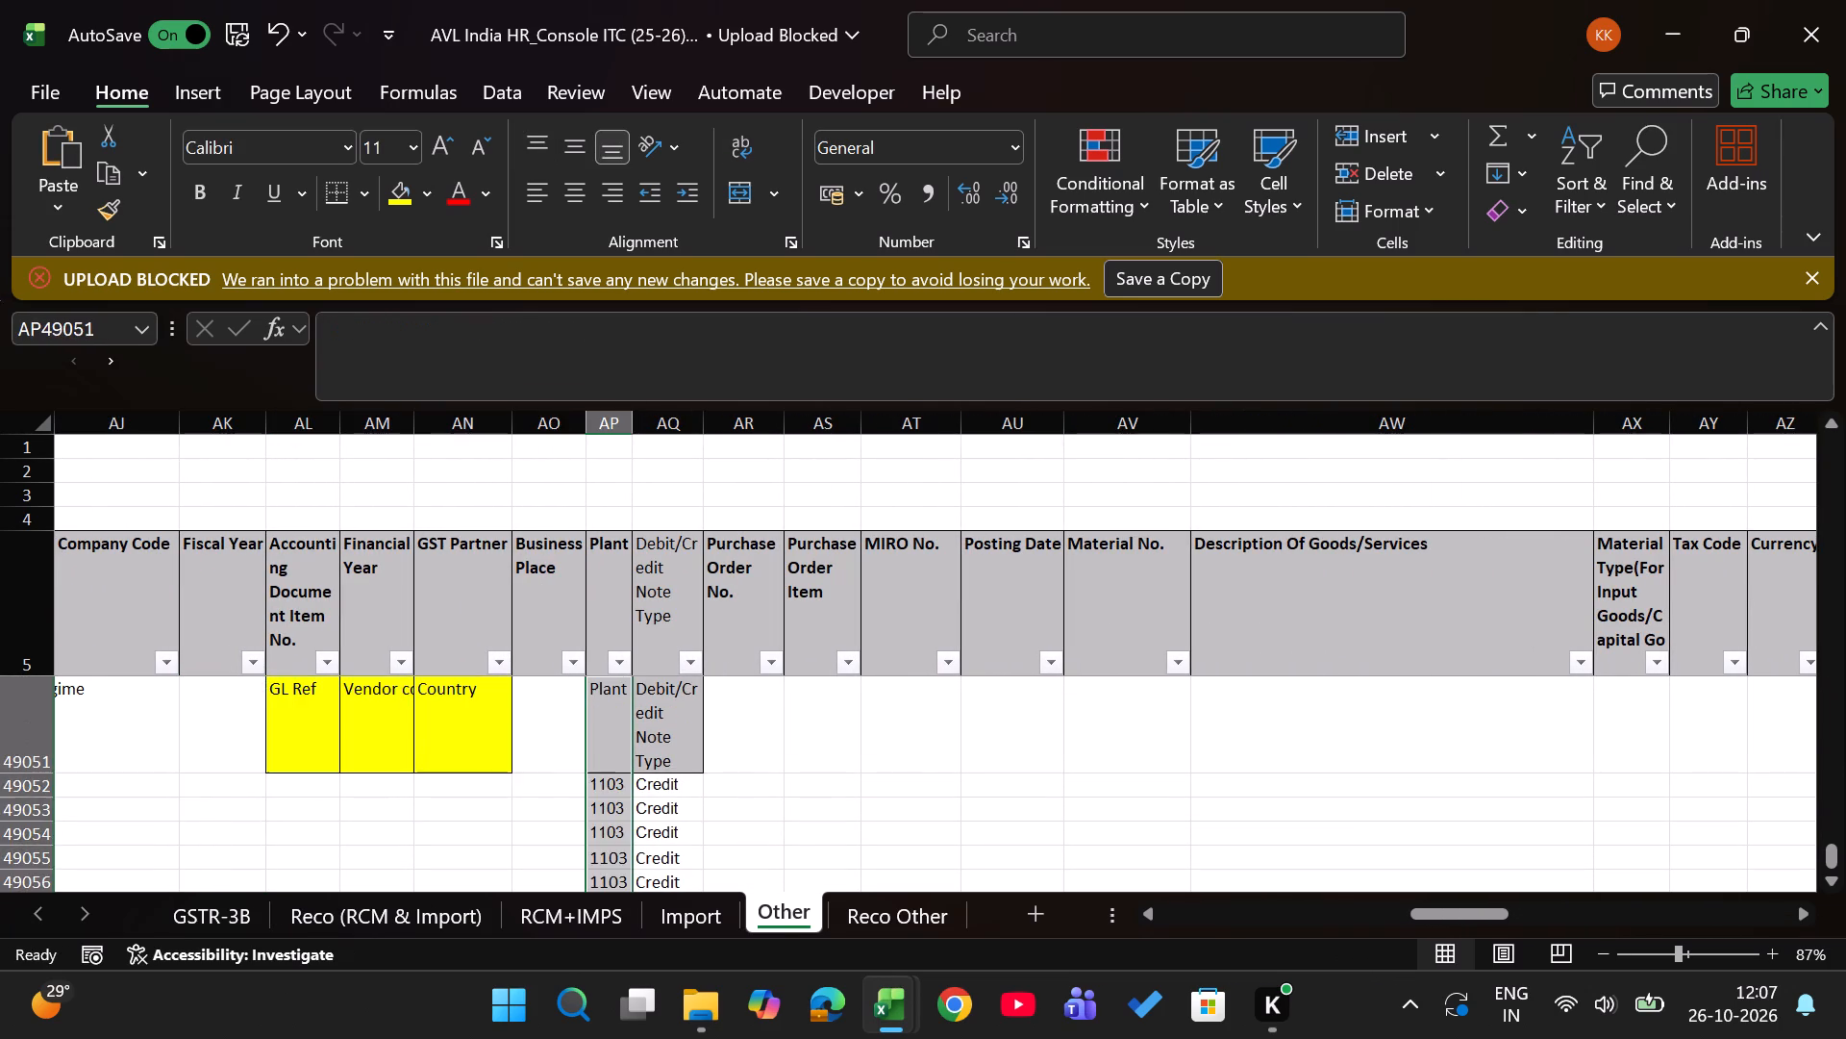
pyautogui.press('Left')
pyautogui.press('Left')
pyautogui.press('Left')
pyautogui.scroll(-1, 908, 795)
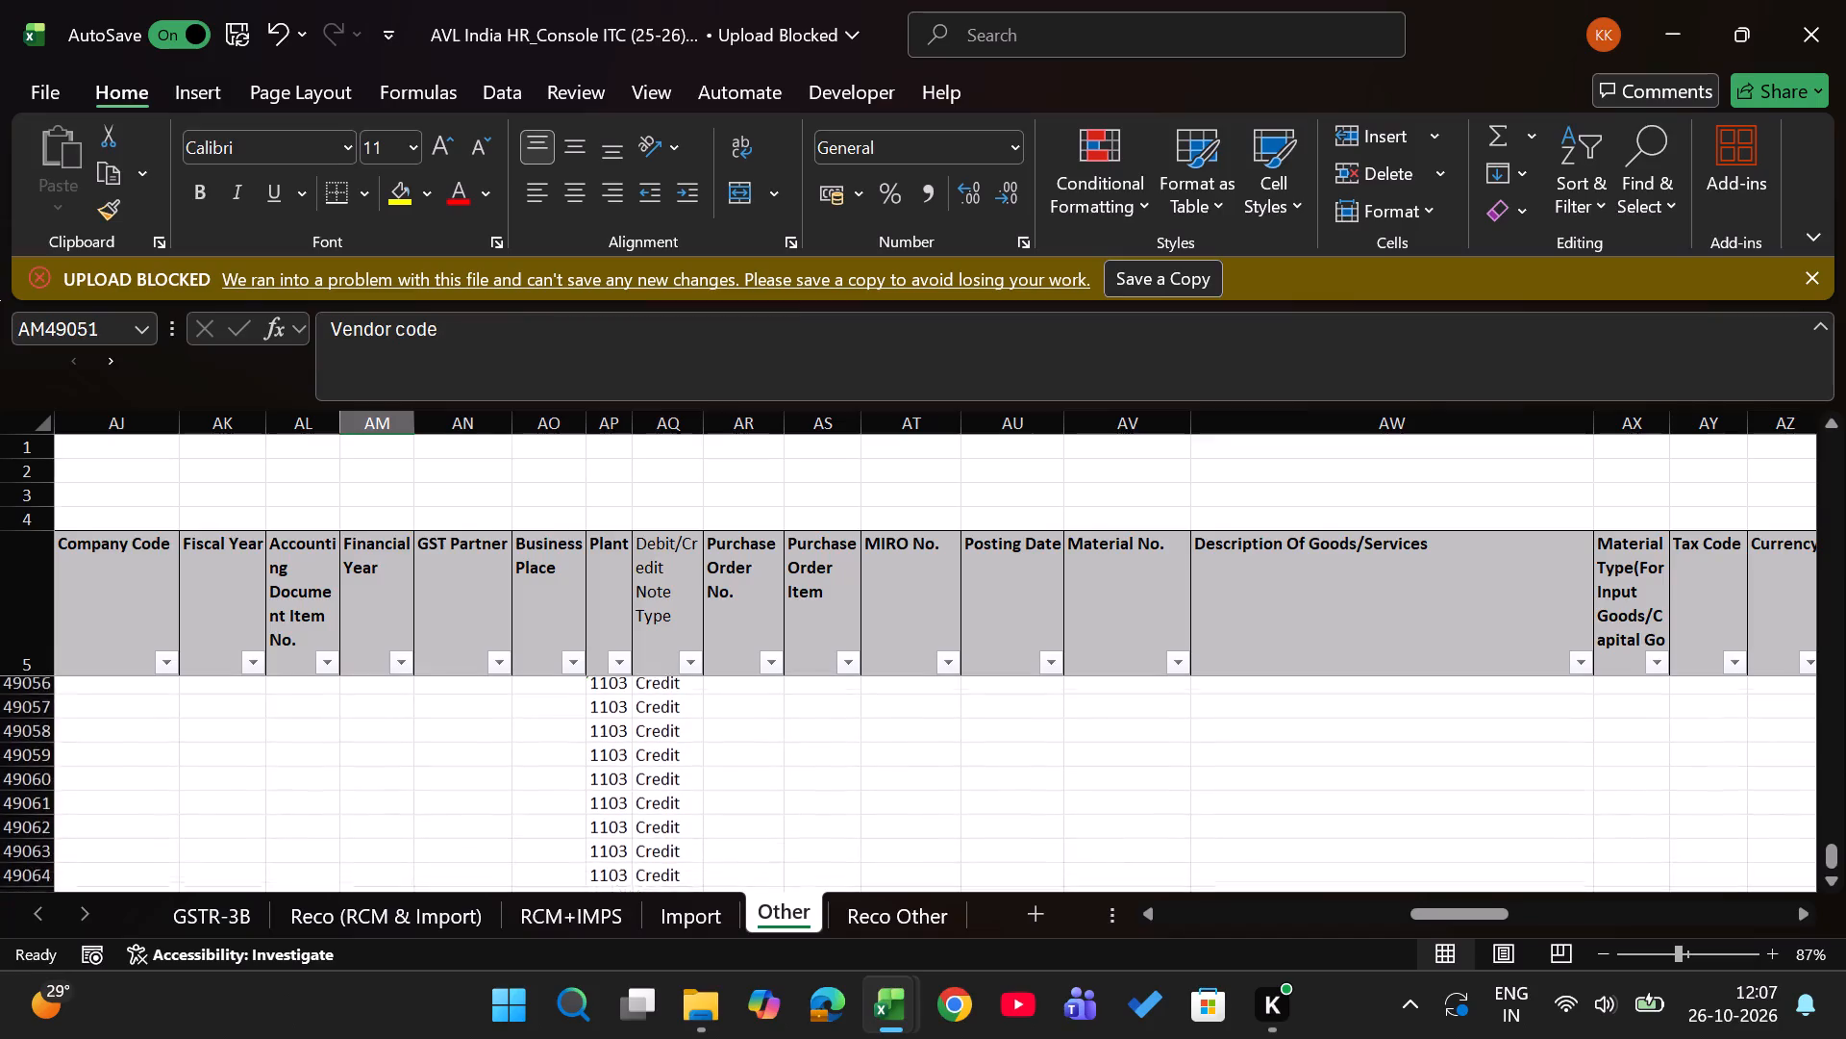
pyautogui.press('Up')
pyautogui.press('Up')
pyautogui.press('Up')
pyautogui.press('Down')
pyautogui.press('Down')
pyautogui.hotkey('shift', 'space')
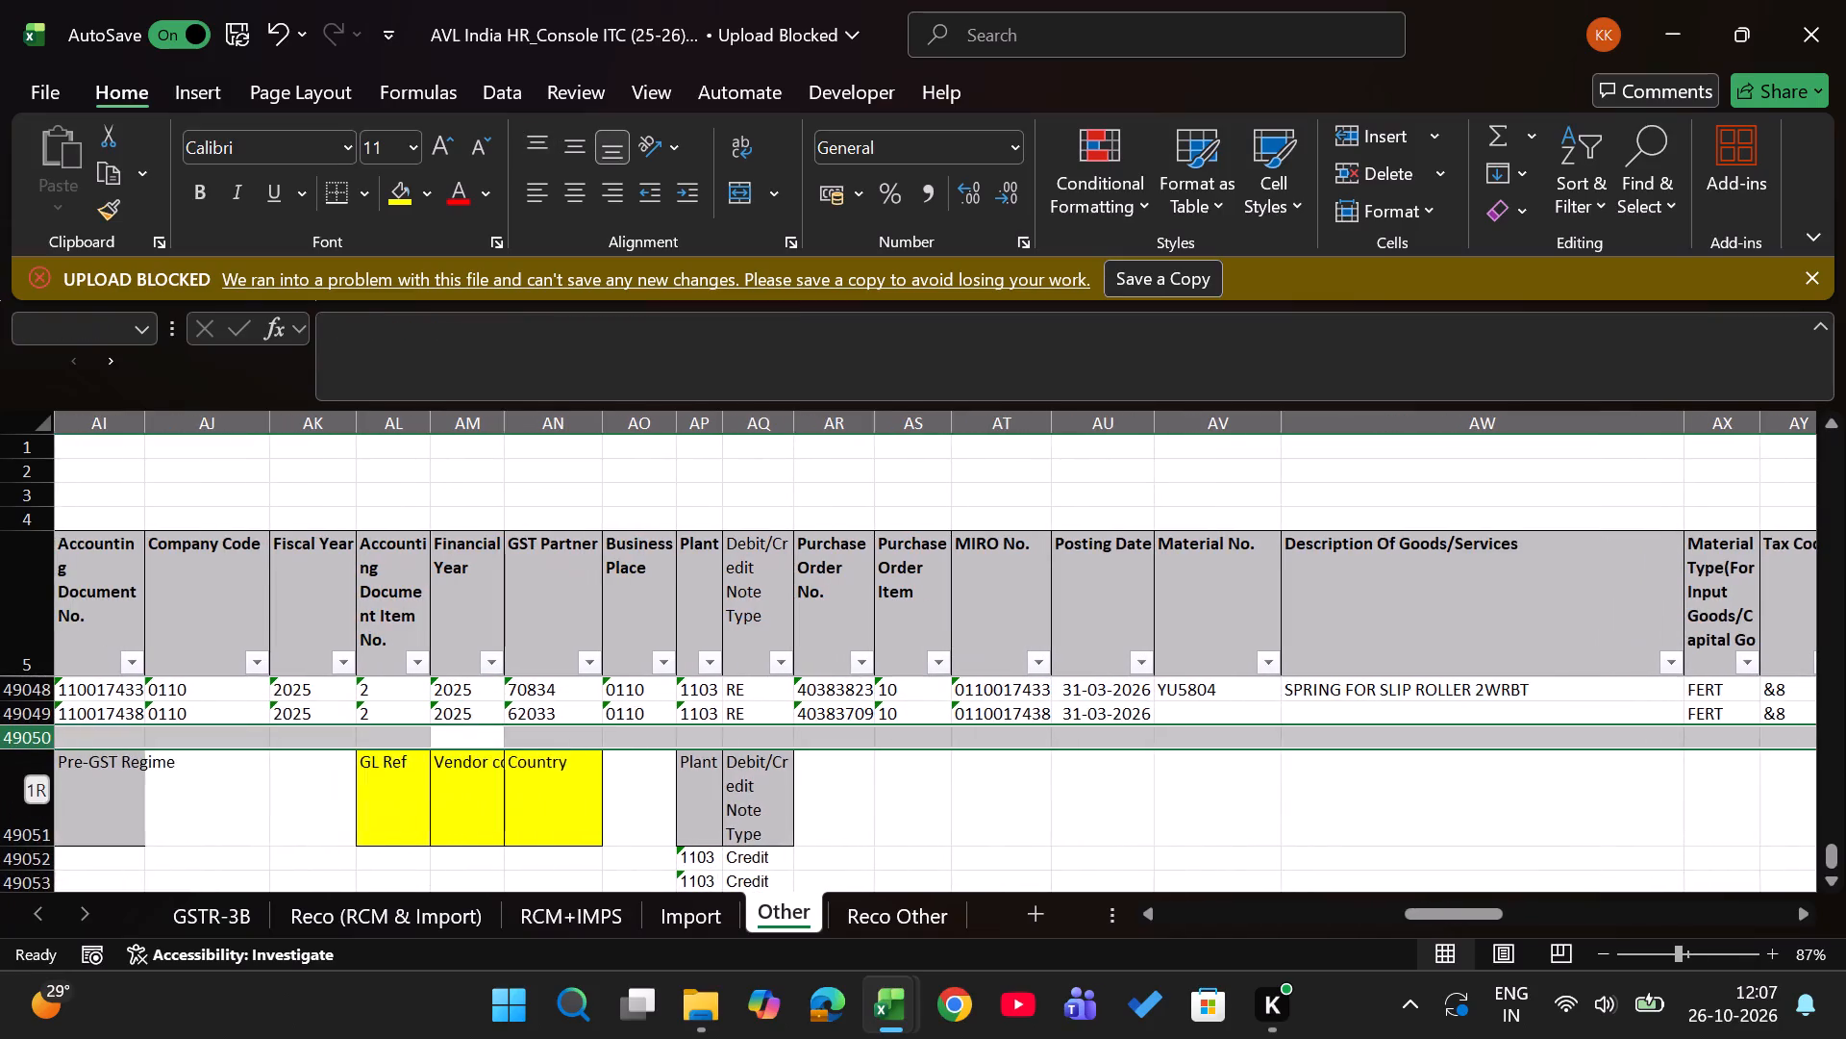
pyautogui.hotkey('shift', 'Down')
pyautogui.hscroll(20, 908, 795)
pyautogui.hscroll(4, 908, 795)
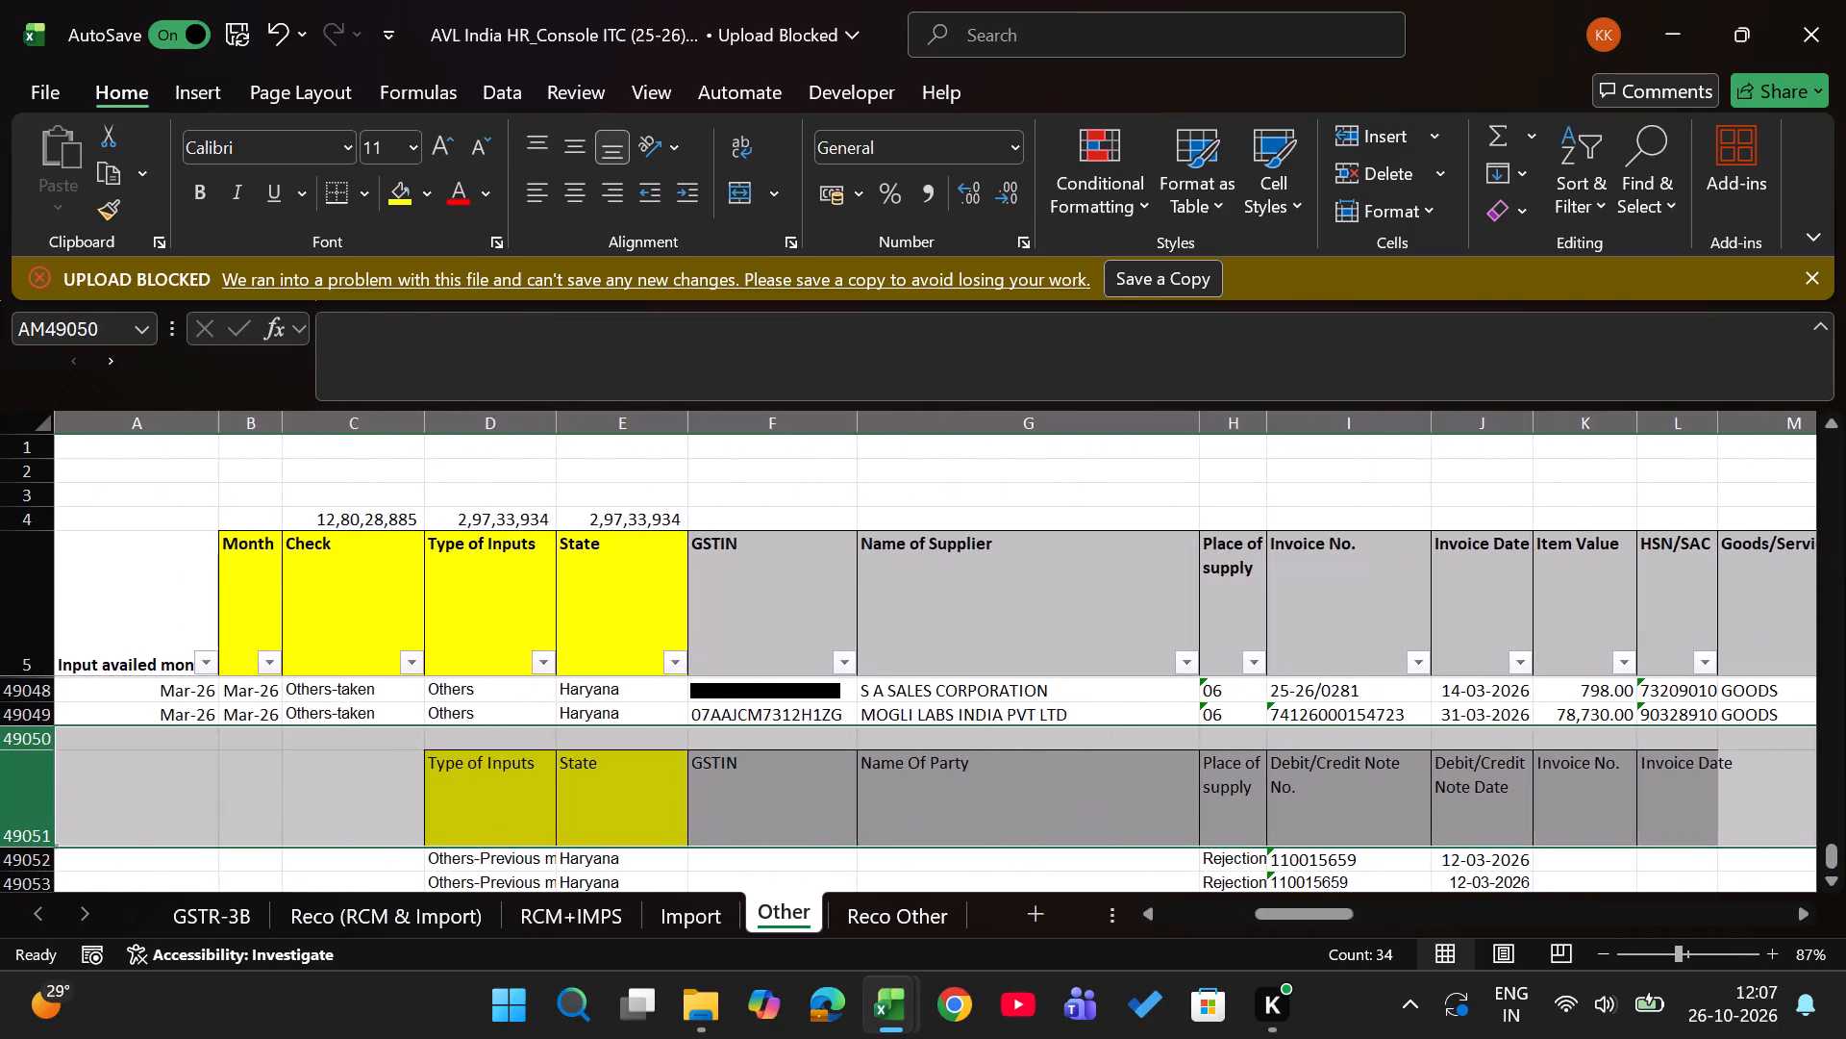
# Copy the Mar-26 values in columns A and B of row 49049 into the first credit-note row, 49052.
pyautogui.click(272, 797)
pyautogui.press('Left')
pyautogui.press('Right')
pyautogui.press('Up')
pyautogui.press('Up')
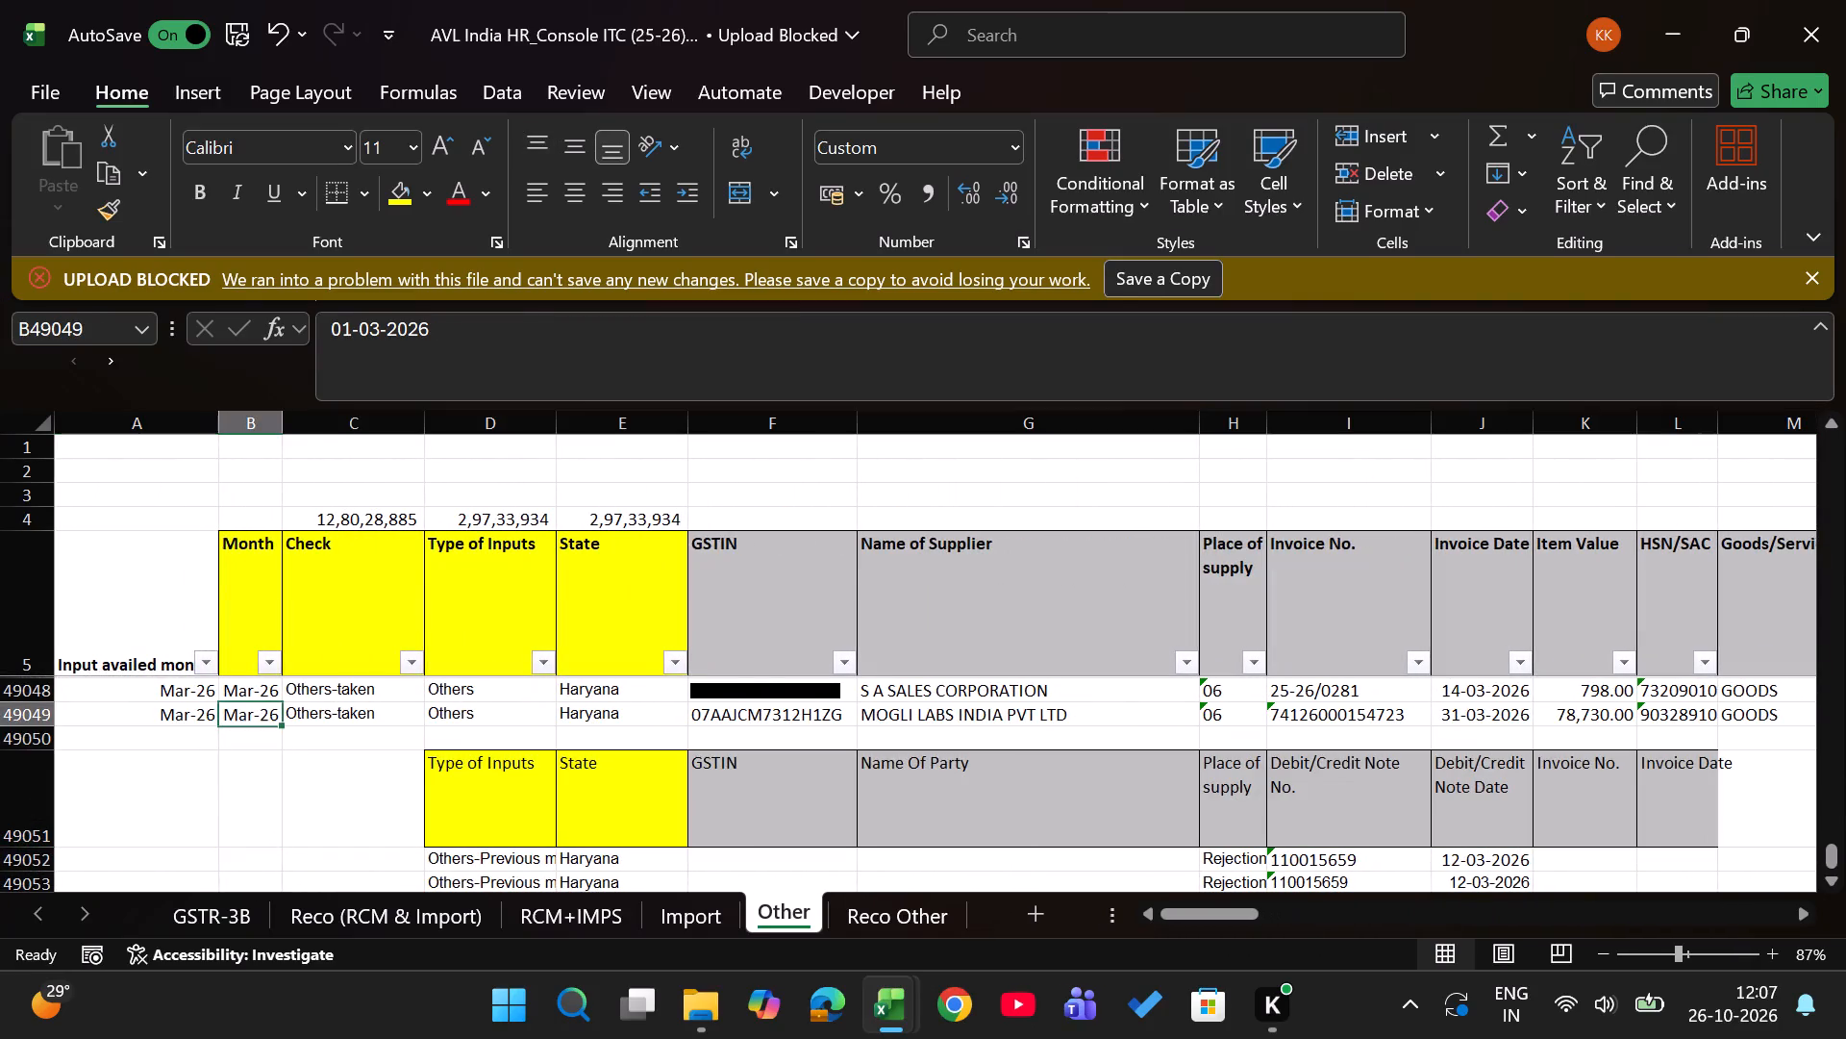
pyautogui.hotkey('shift', 'Left')
pyautogui.hotkey('ctrl', 'c')
pyautogui.press('Down')
pyautogui.press('Down')
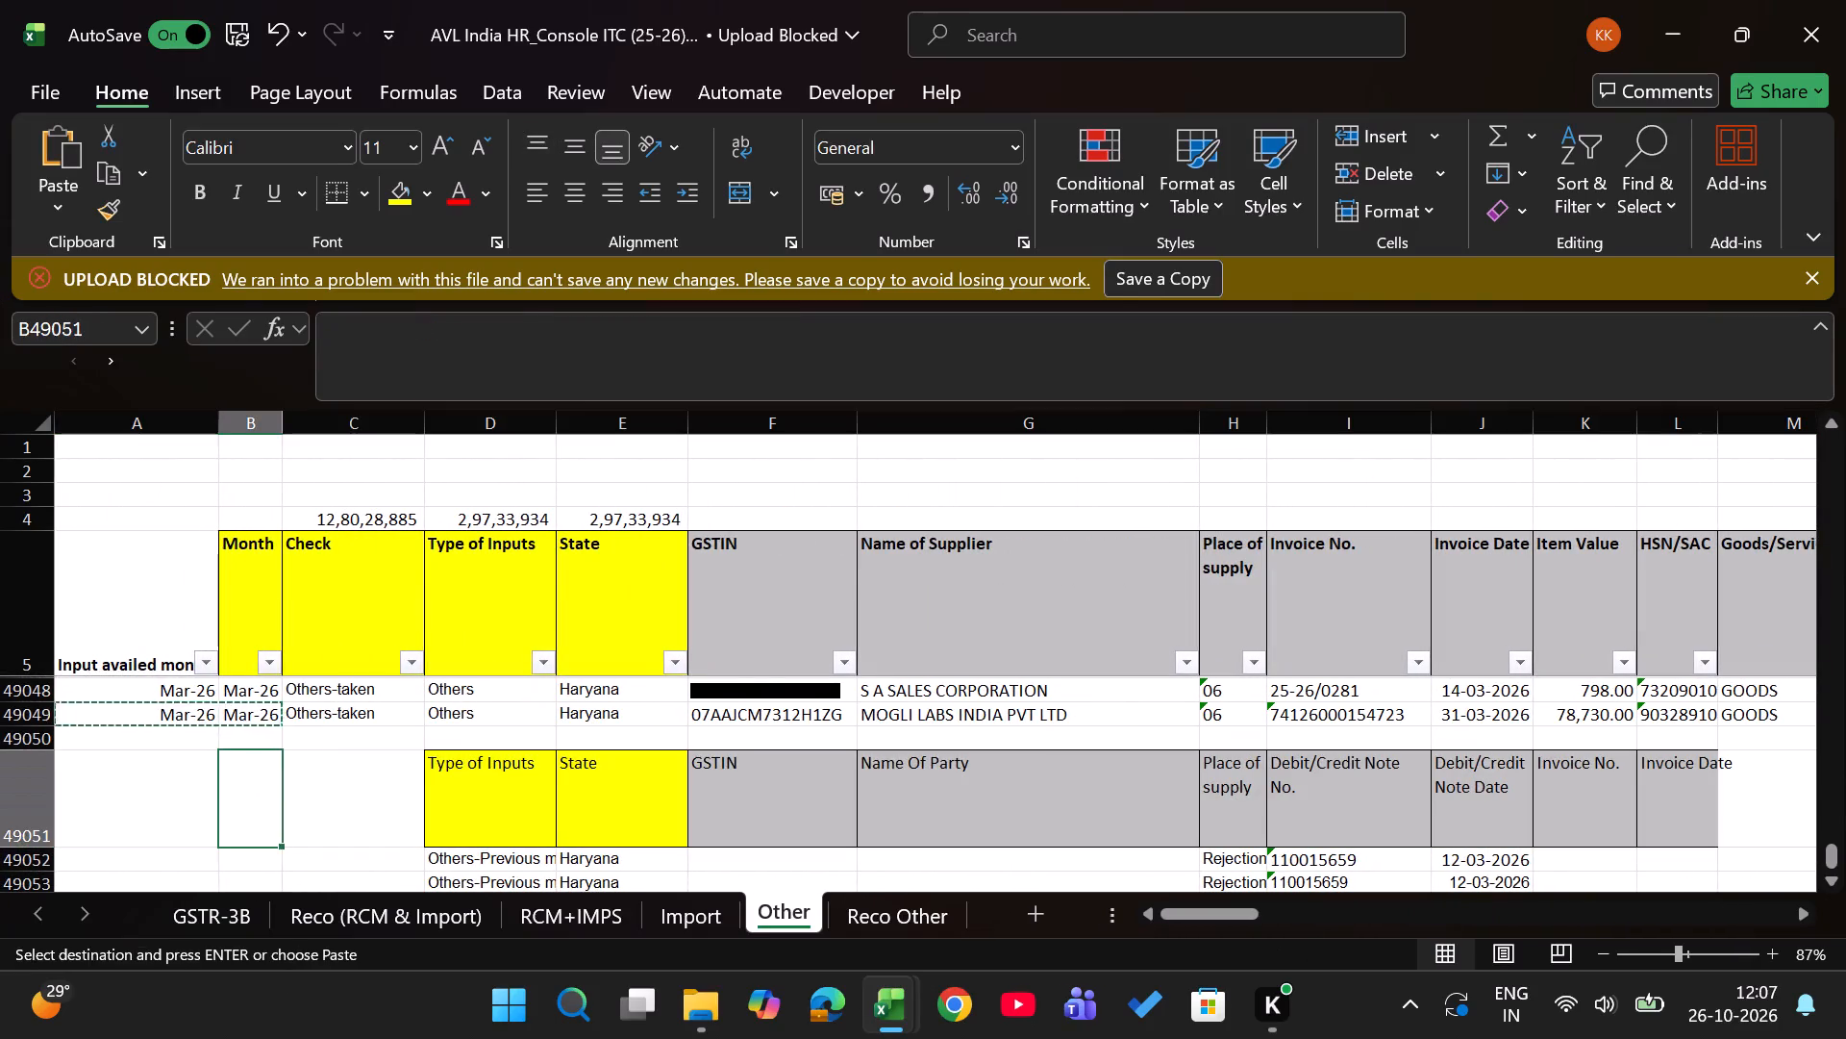
pyautogui.press('Left')
pyautogui.press('Down')
pyautogui.press('Return')
# Fill Check cell C49052 with the source sheet name "CN INPUT & Ineligible", copied from the AVLI HR 3b Mar-26 workbook.
pyautogui.press('Right')
pyautogui.press('Right')
pyautogui.hotkey('alt', 'Down')
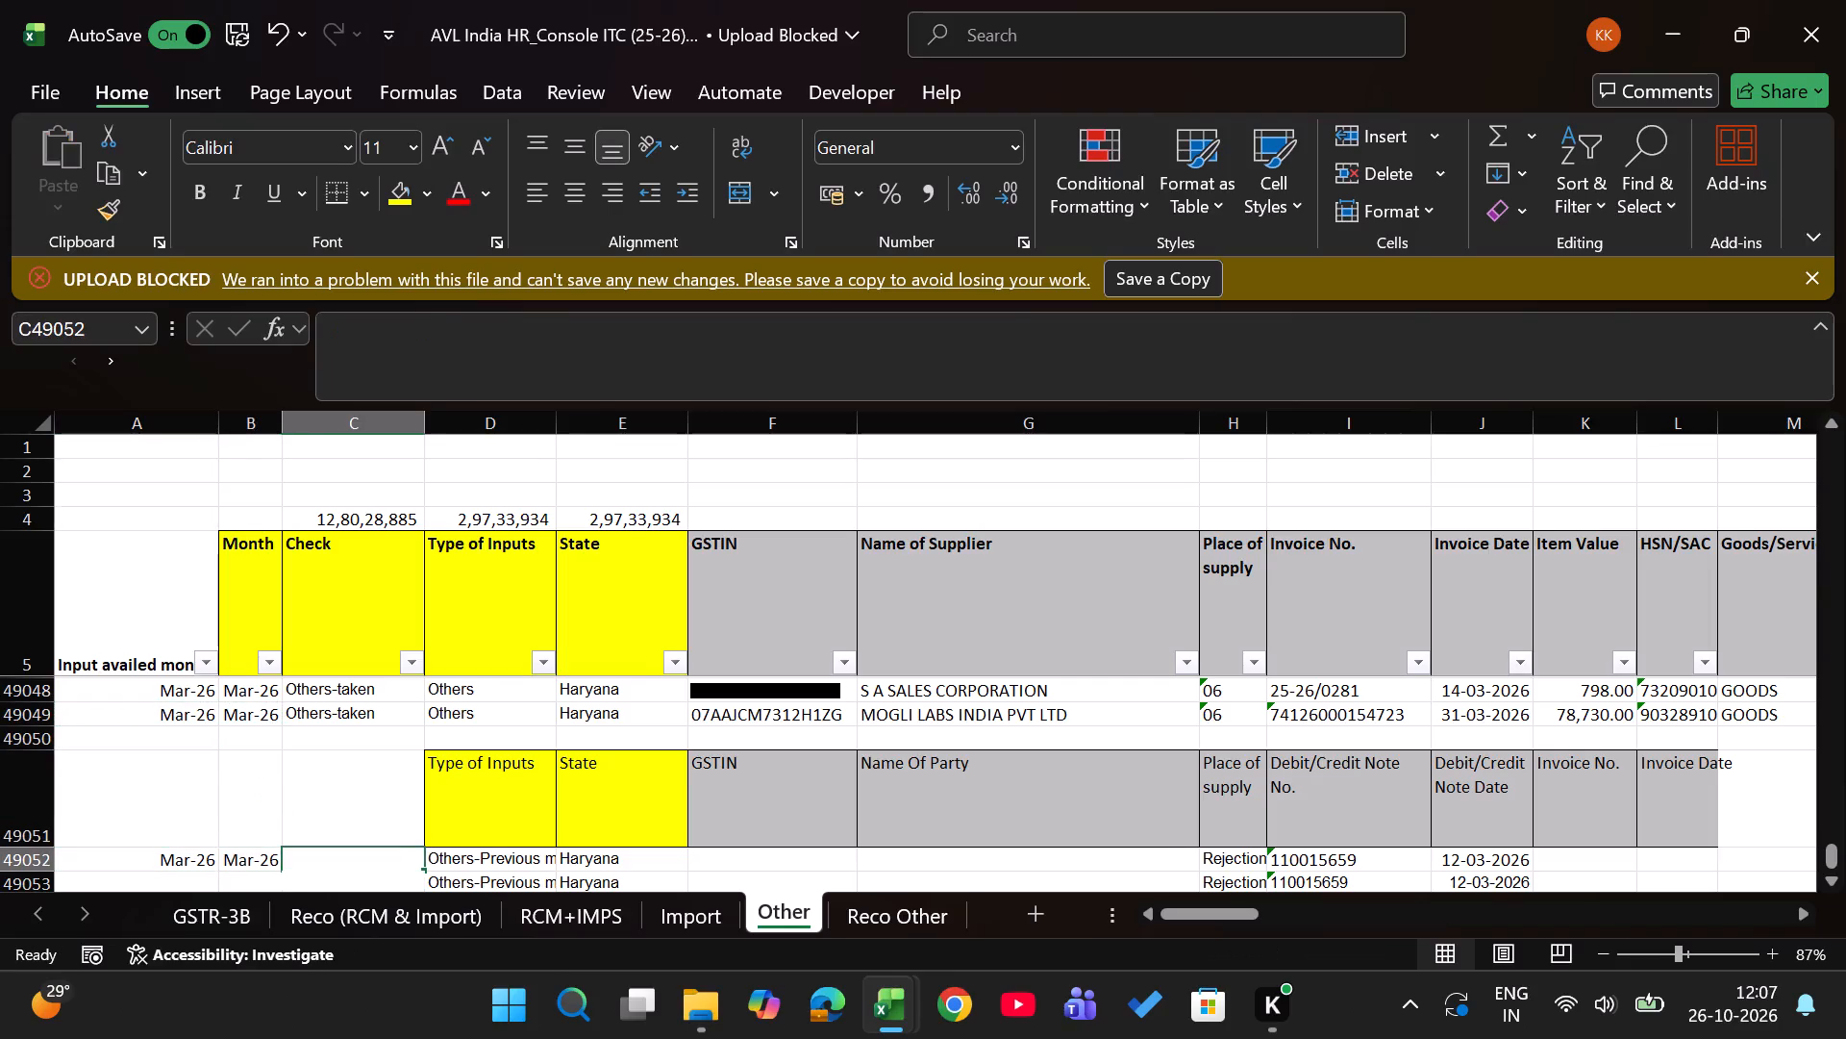
pyautogui.press('Down')
pyautogui.press('Down')
pyautogui.press('Return')
pyautogui.press('Up')
pyautogui.press('Up')
pyautogui.press('Up')
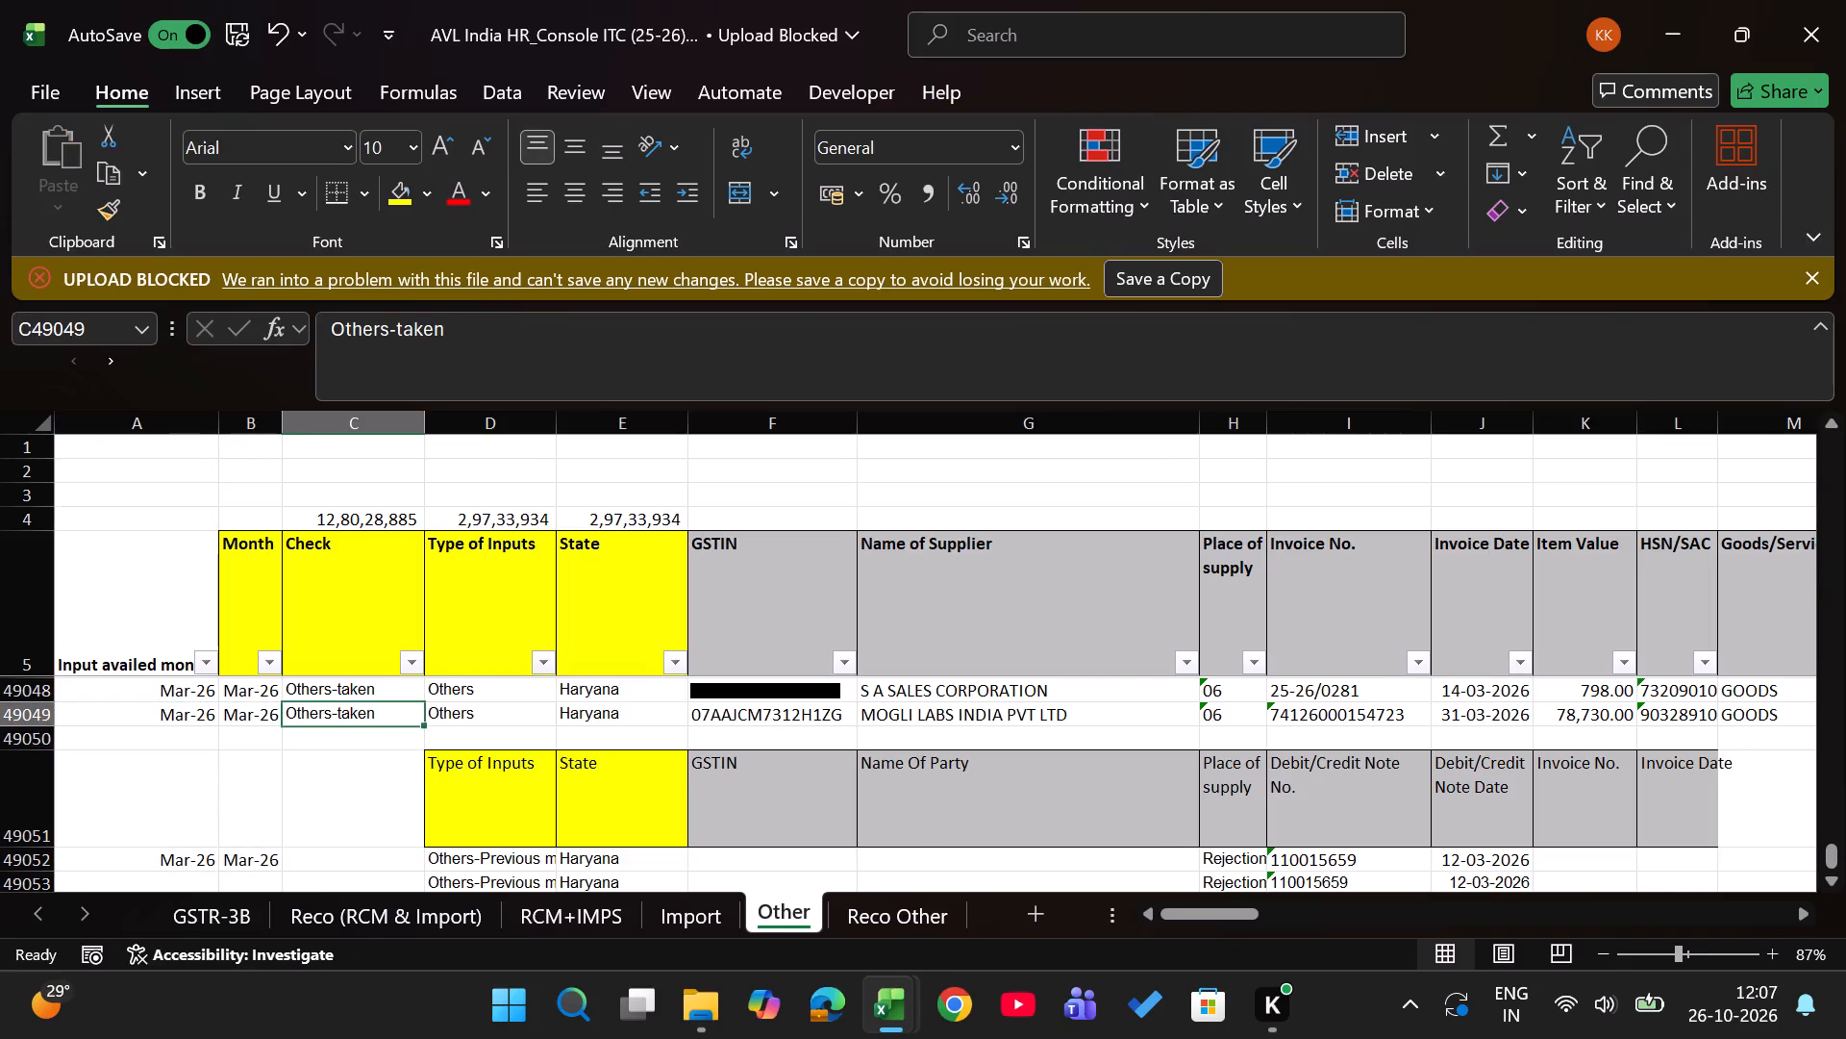
pyautogui.hotkey('alt', 'Tab')
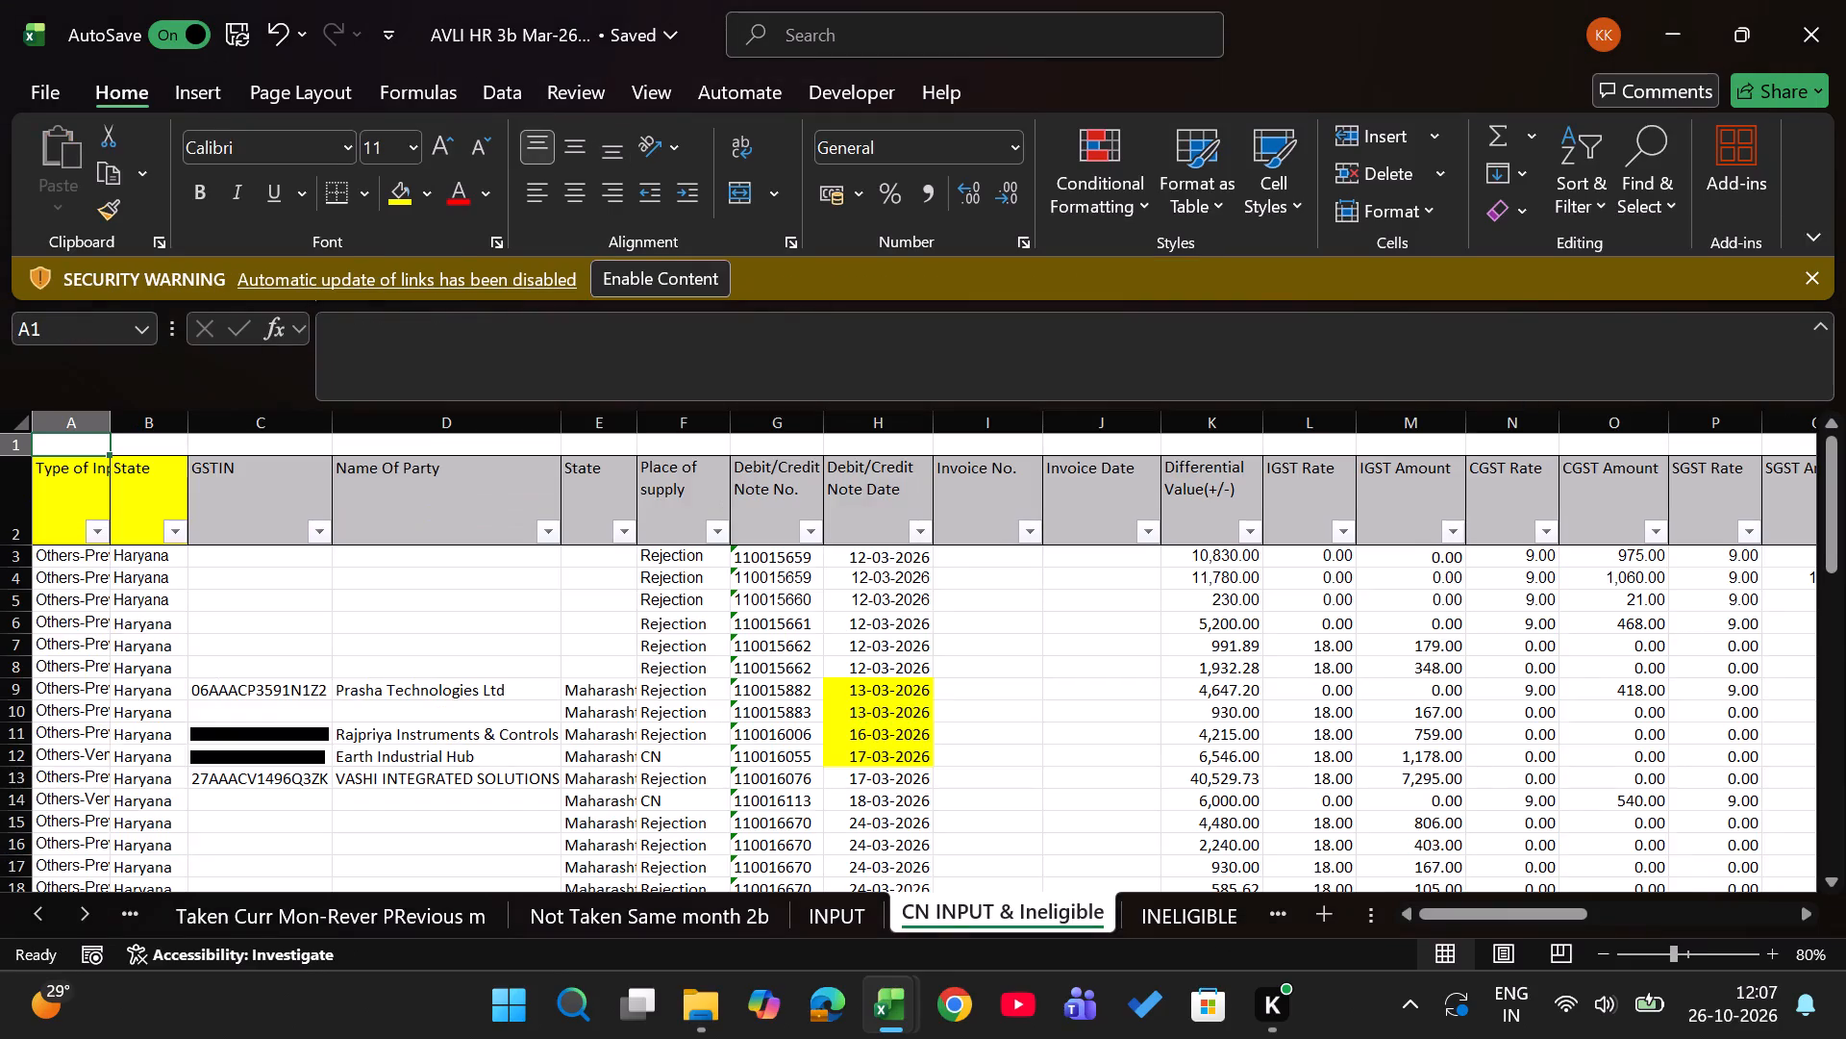
pyautogui.doubleClick(949, 918)
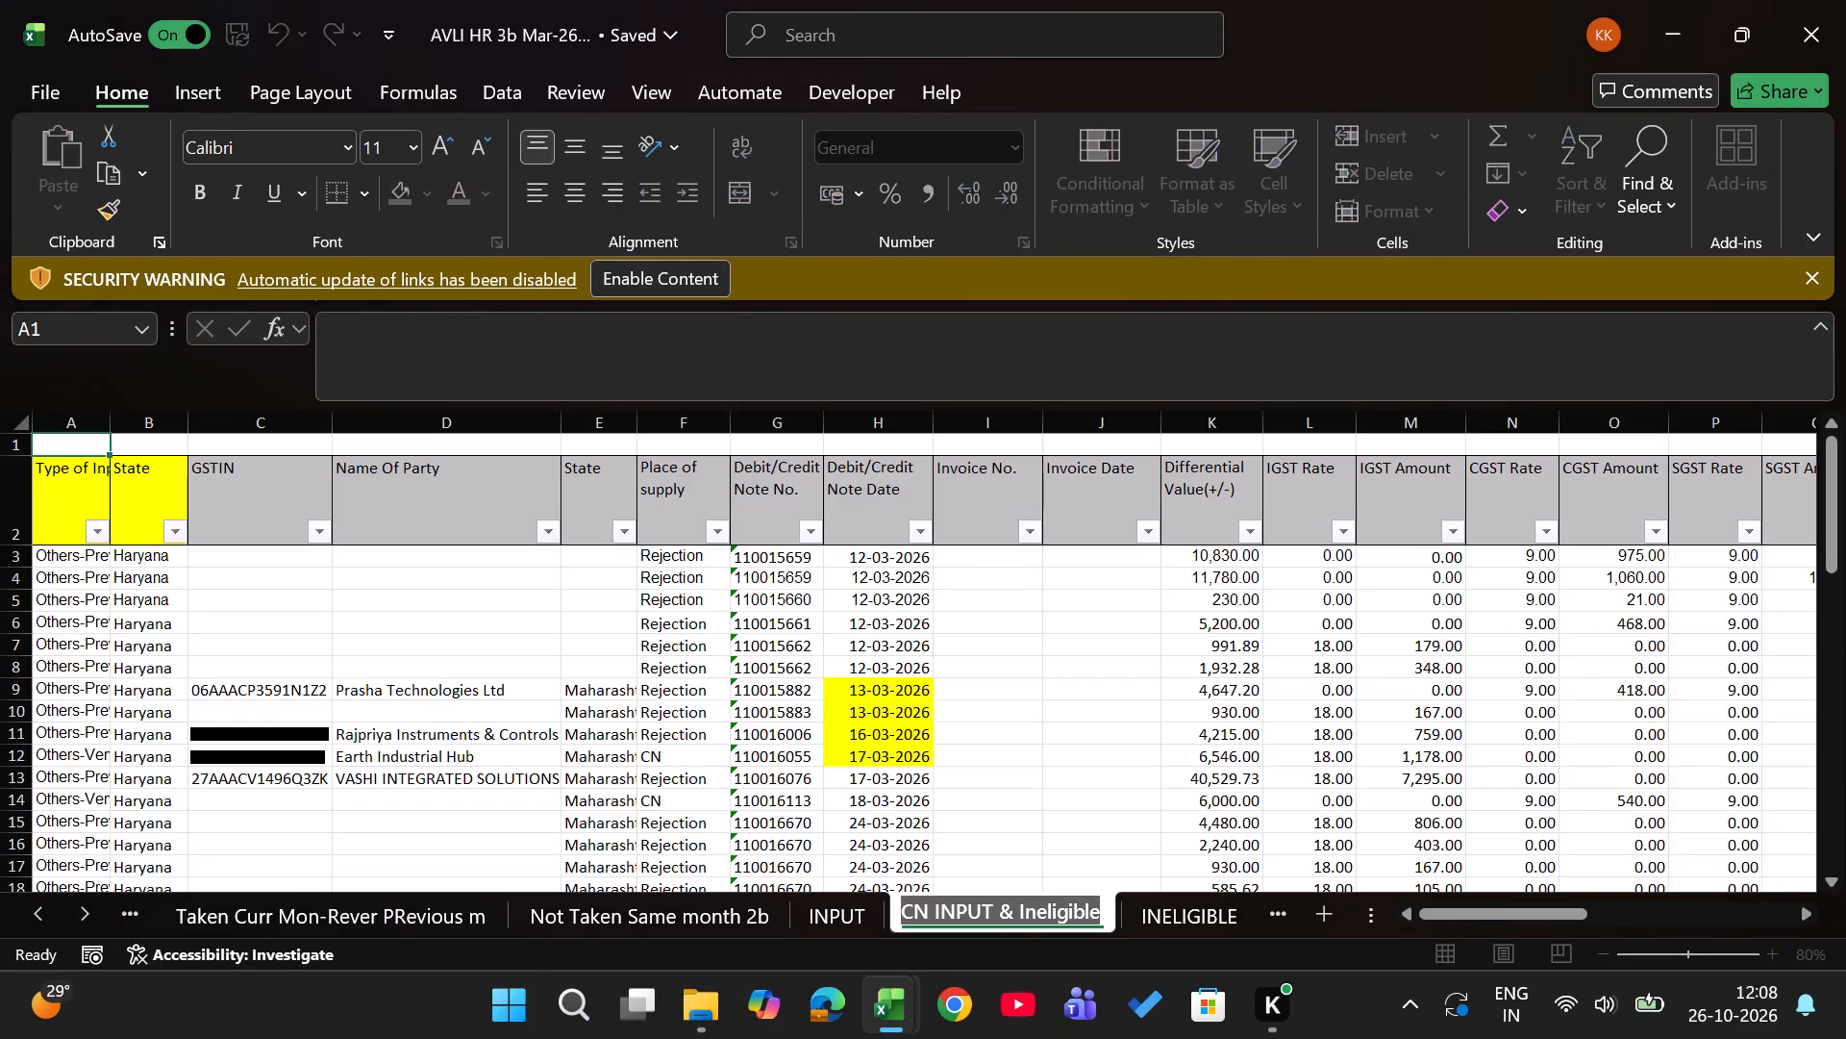
pyautogui.hotkey('ctrl', 'c')
pyautogui.press('Return')
pyautogui.hotkey('alt', 'Tab')
pyautogui.press('Down')
pyautogui.press('Down')
pyautogui.press('Down')
pyautogui.press('Down')
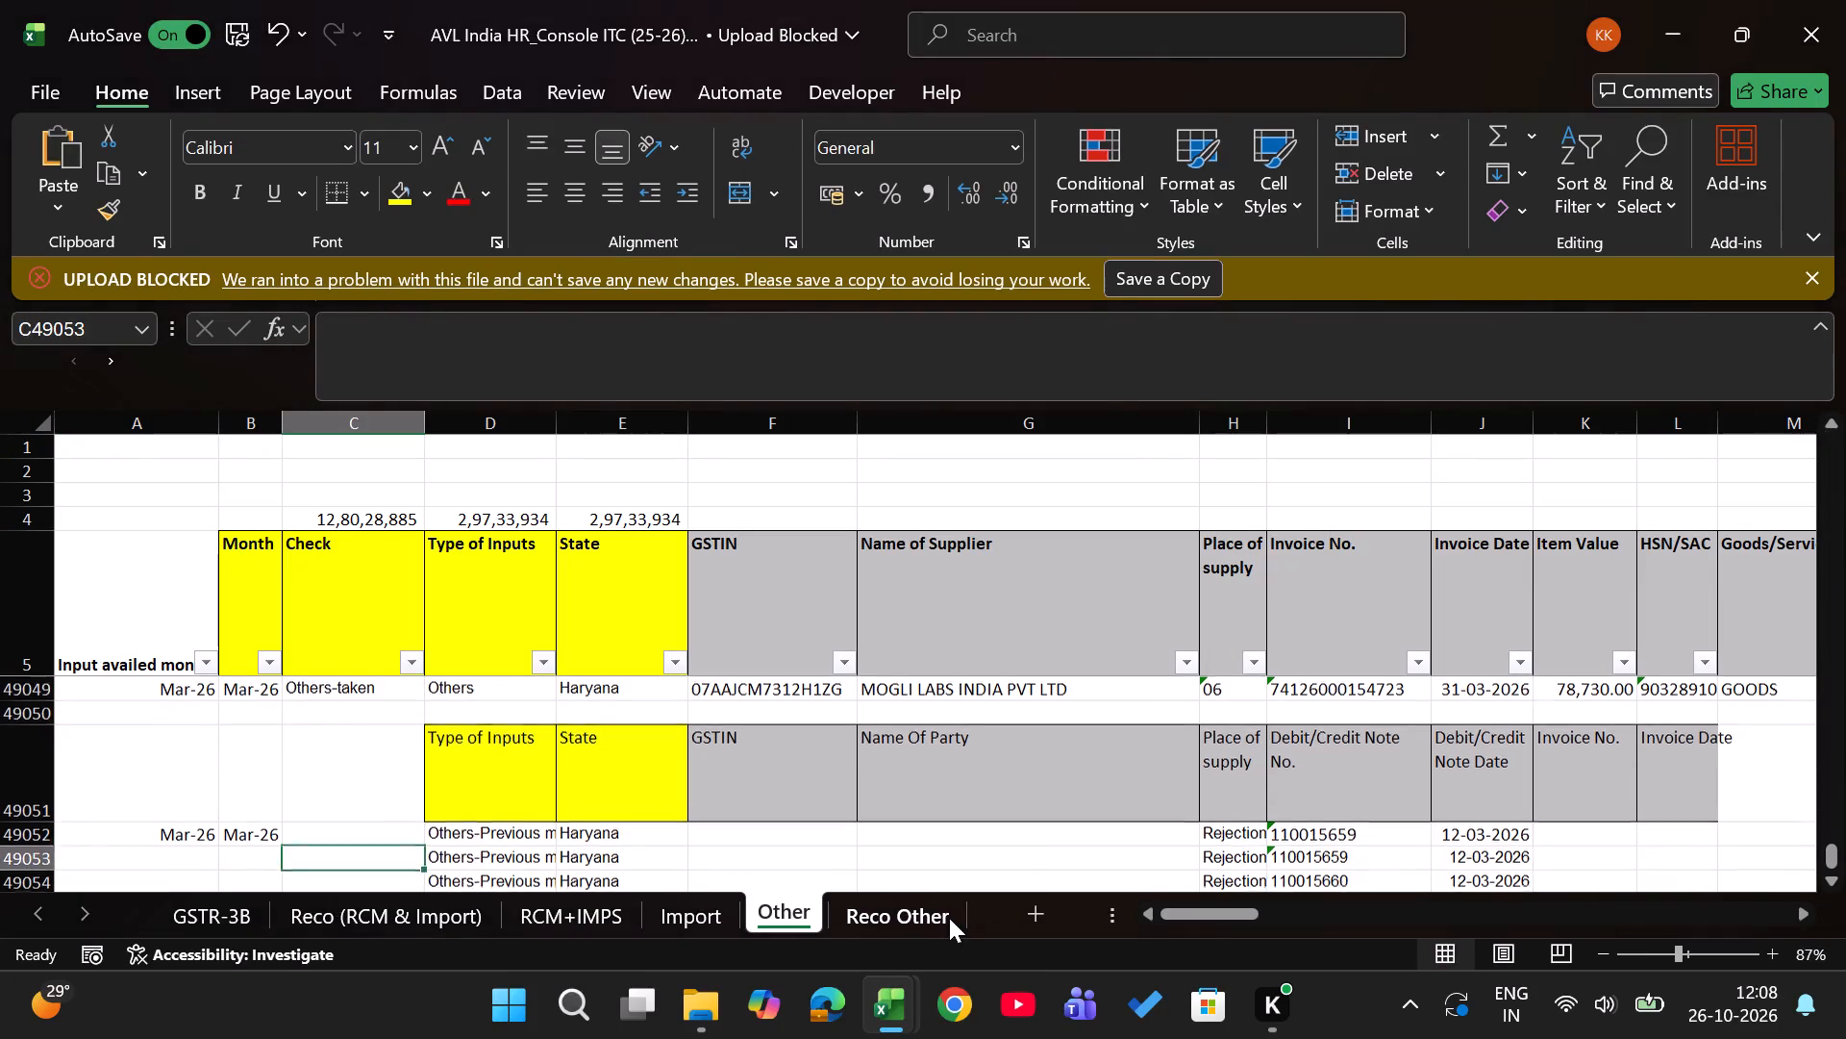
pyautogui.press('Up')
pyautogui.hotkey('ctrl', 'v')
# Fill the input availed month, Month and Check values from row 49052 down to row 49080.
pyautogui.press('Right')
pyautogui.hotkey('ctrl', 'Down')
pyautogui.press('Left')
pyautogui.hotkey('ctrl', 'shift', 'Up')
pyautogui.hotkey('shift', 'Left')
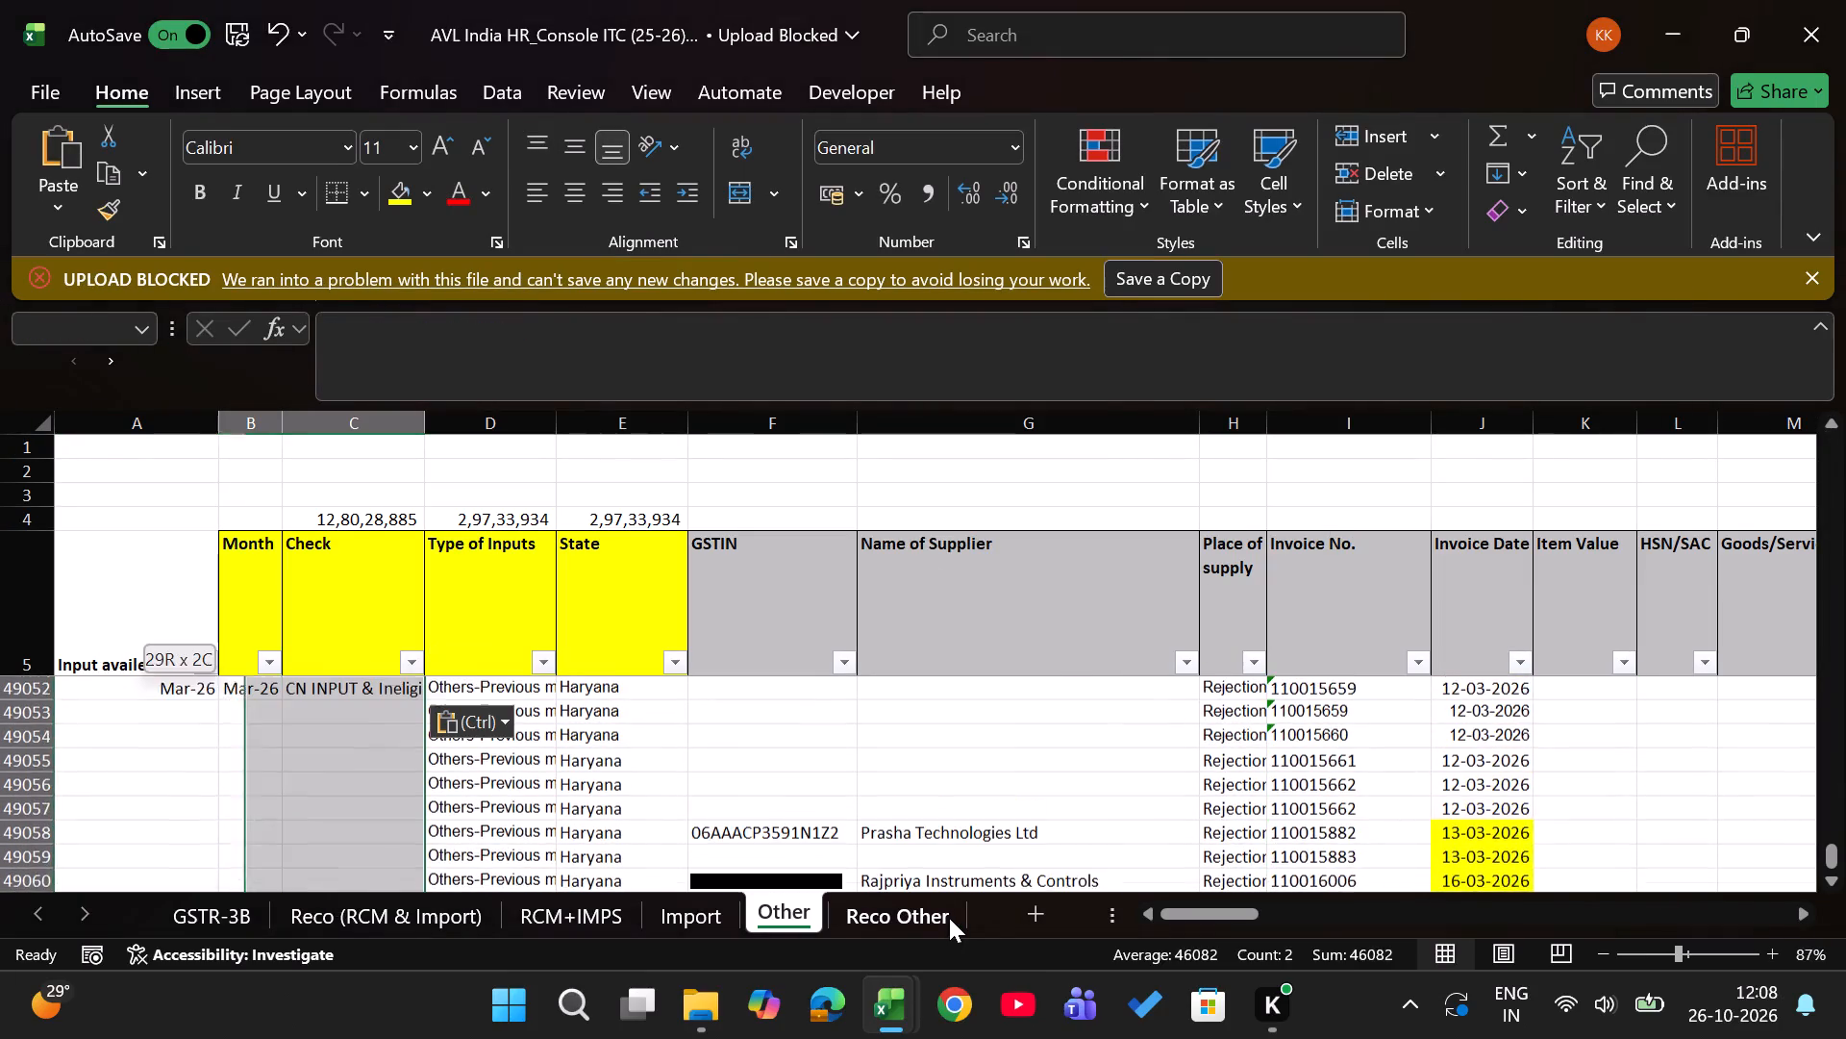
pyautogui.hotkey('shift', 'Left')
pyautogui.hotkey('ctrl', 'd')
# Delete blank row 49050 and the pasted header row 49051 above the credit-note rows.
pyautogui.press('Up')
pyautogui.hotkey('ctrl', 'Up')
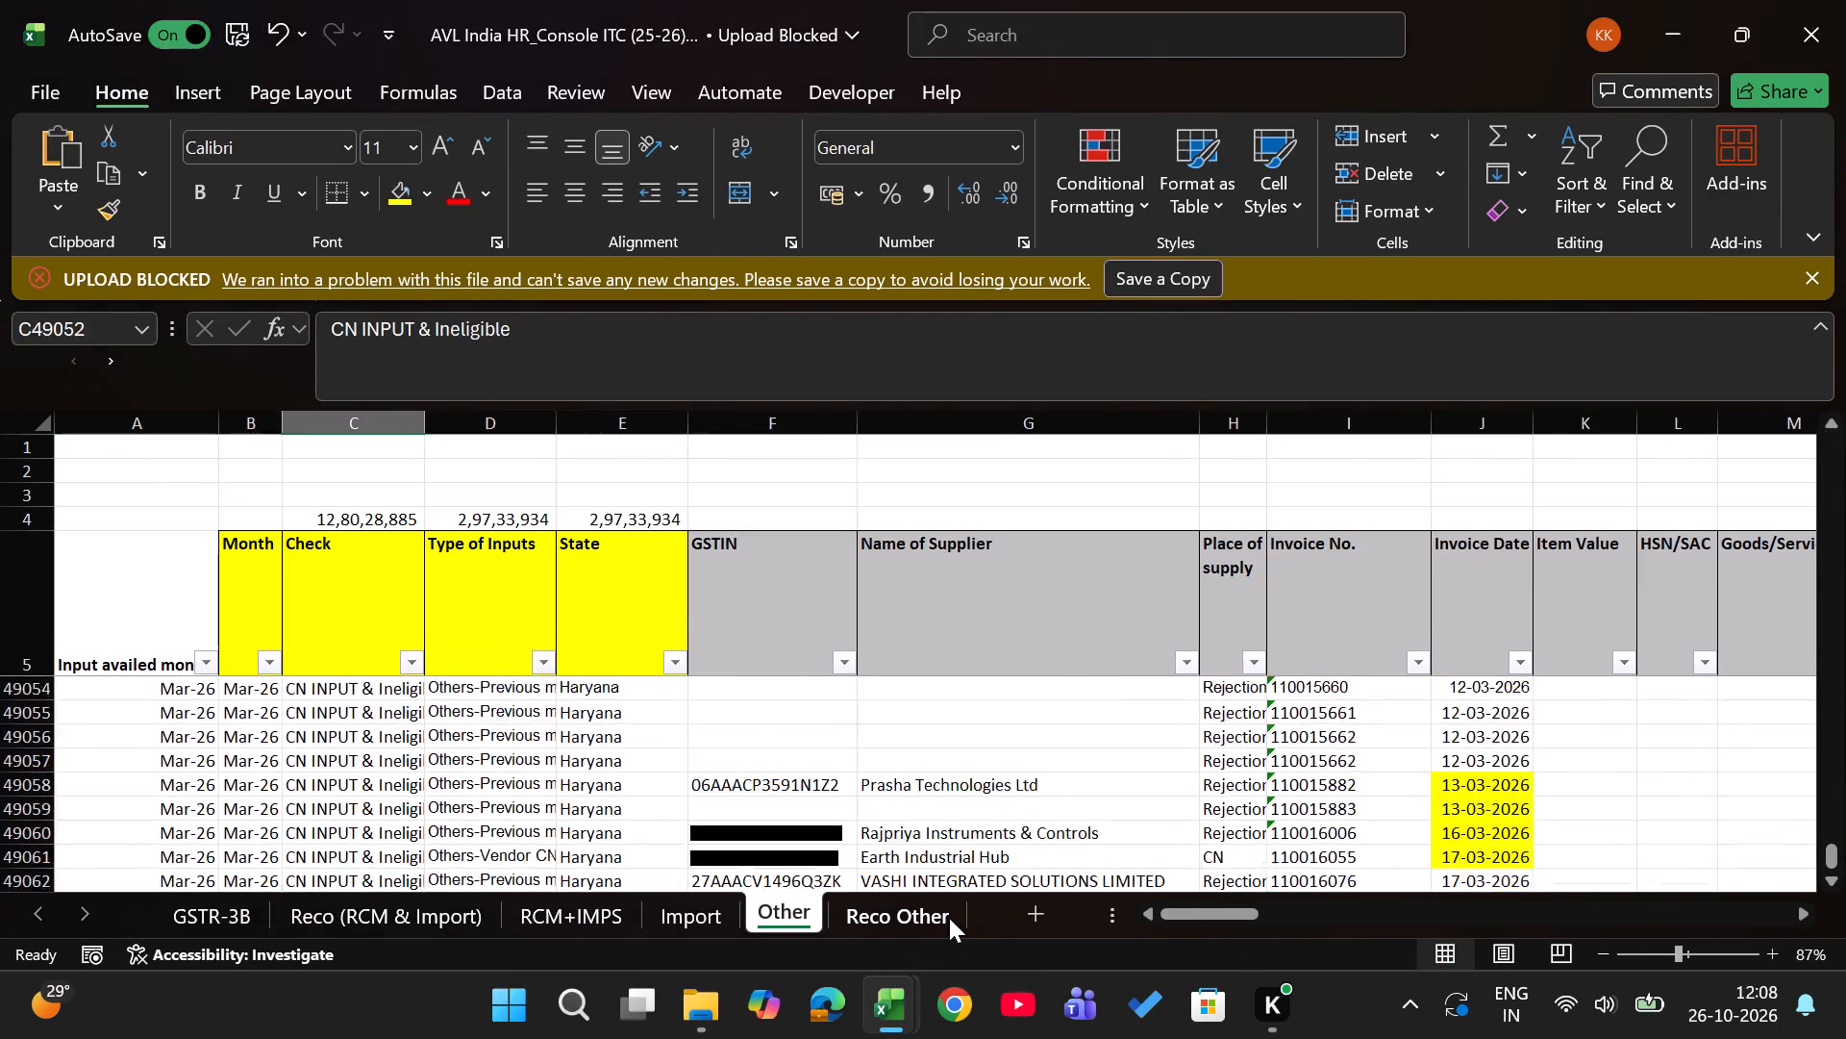
pyautogui.press('Up')
pyautogui.press('Up')
pyautogui.press('Up')
pyautogui.press('Down')
pyautogui.hotkey('shift', 'space')
pyautogui.hotkey('shift', 'Down')
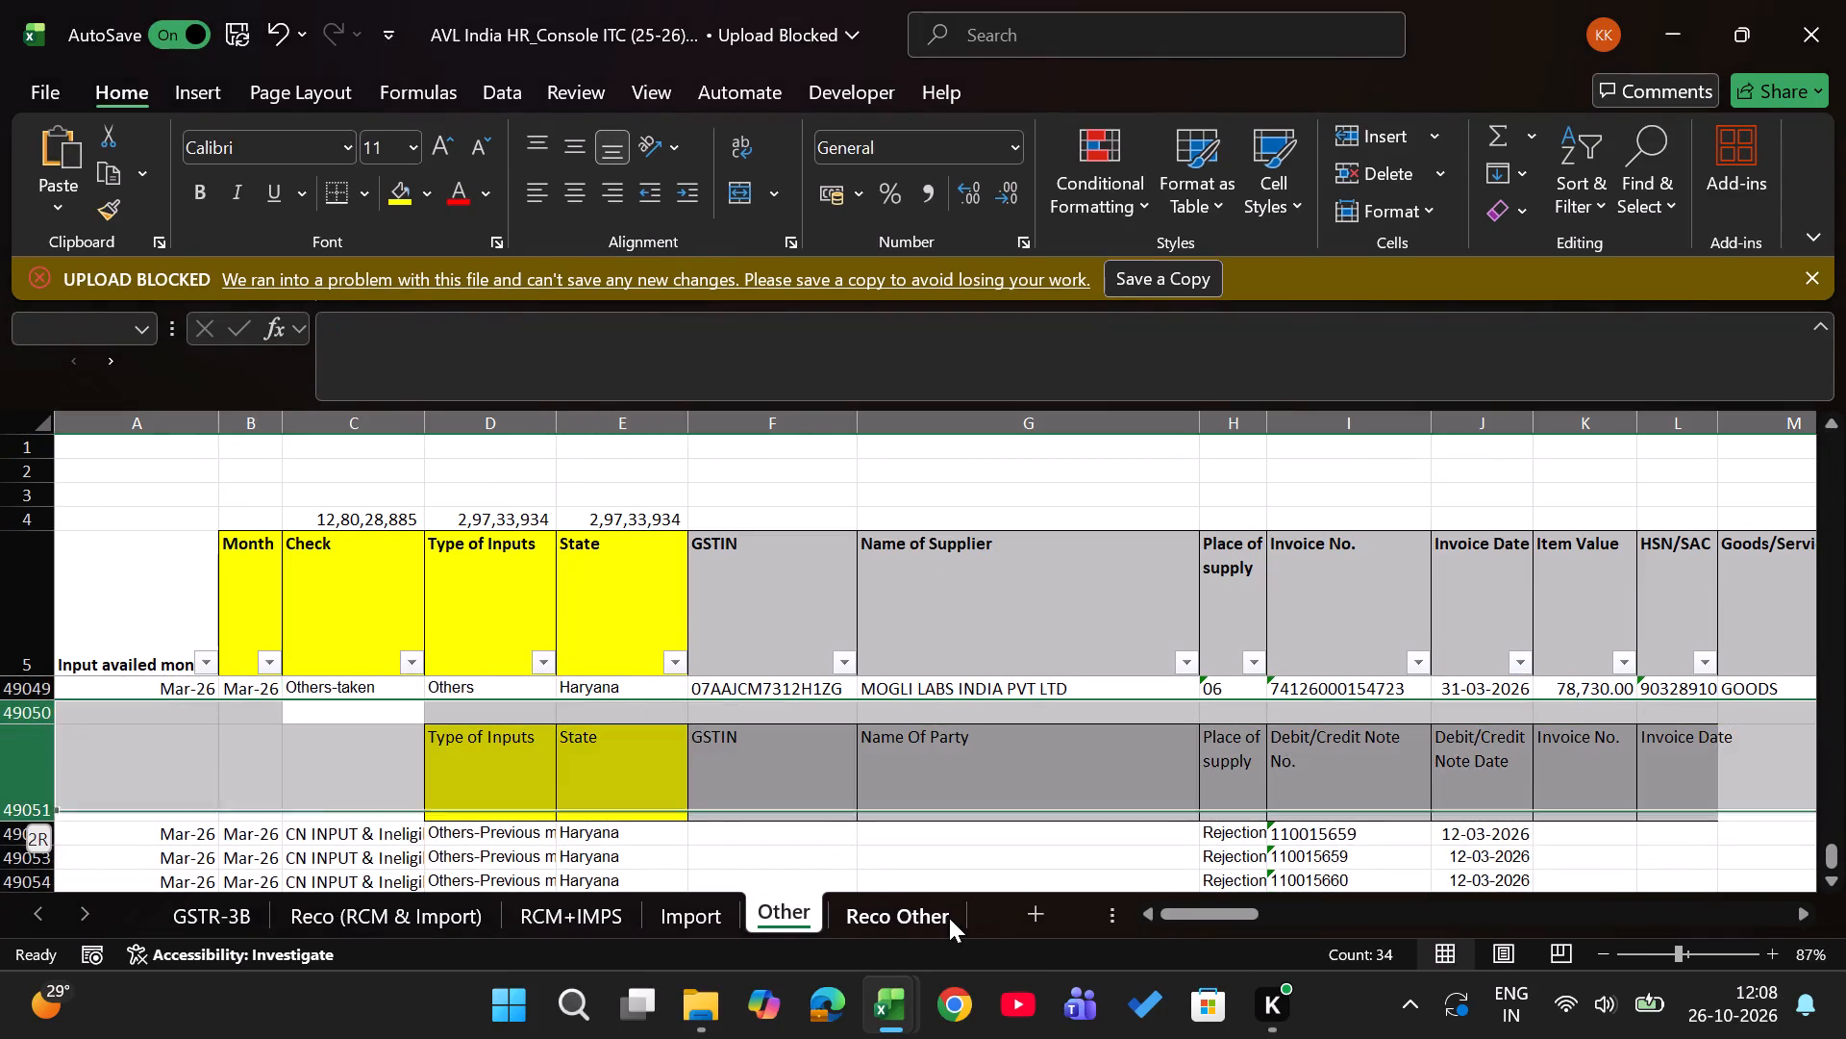
pyautogui.hotkey('ctrl', '-')
pyautogui.press('Right')
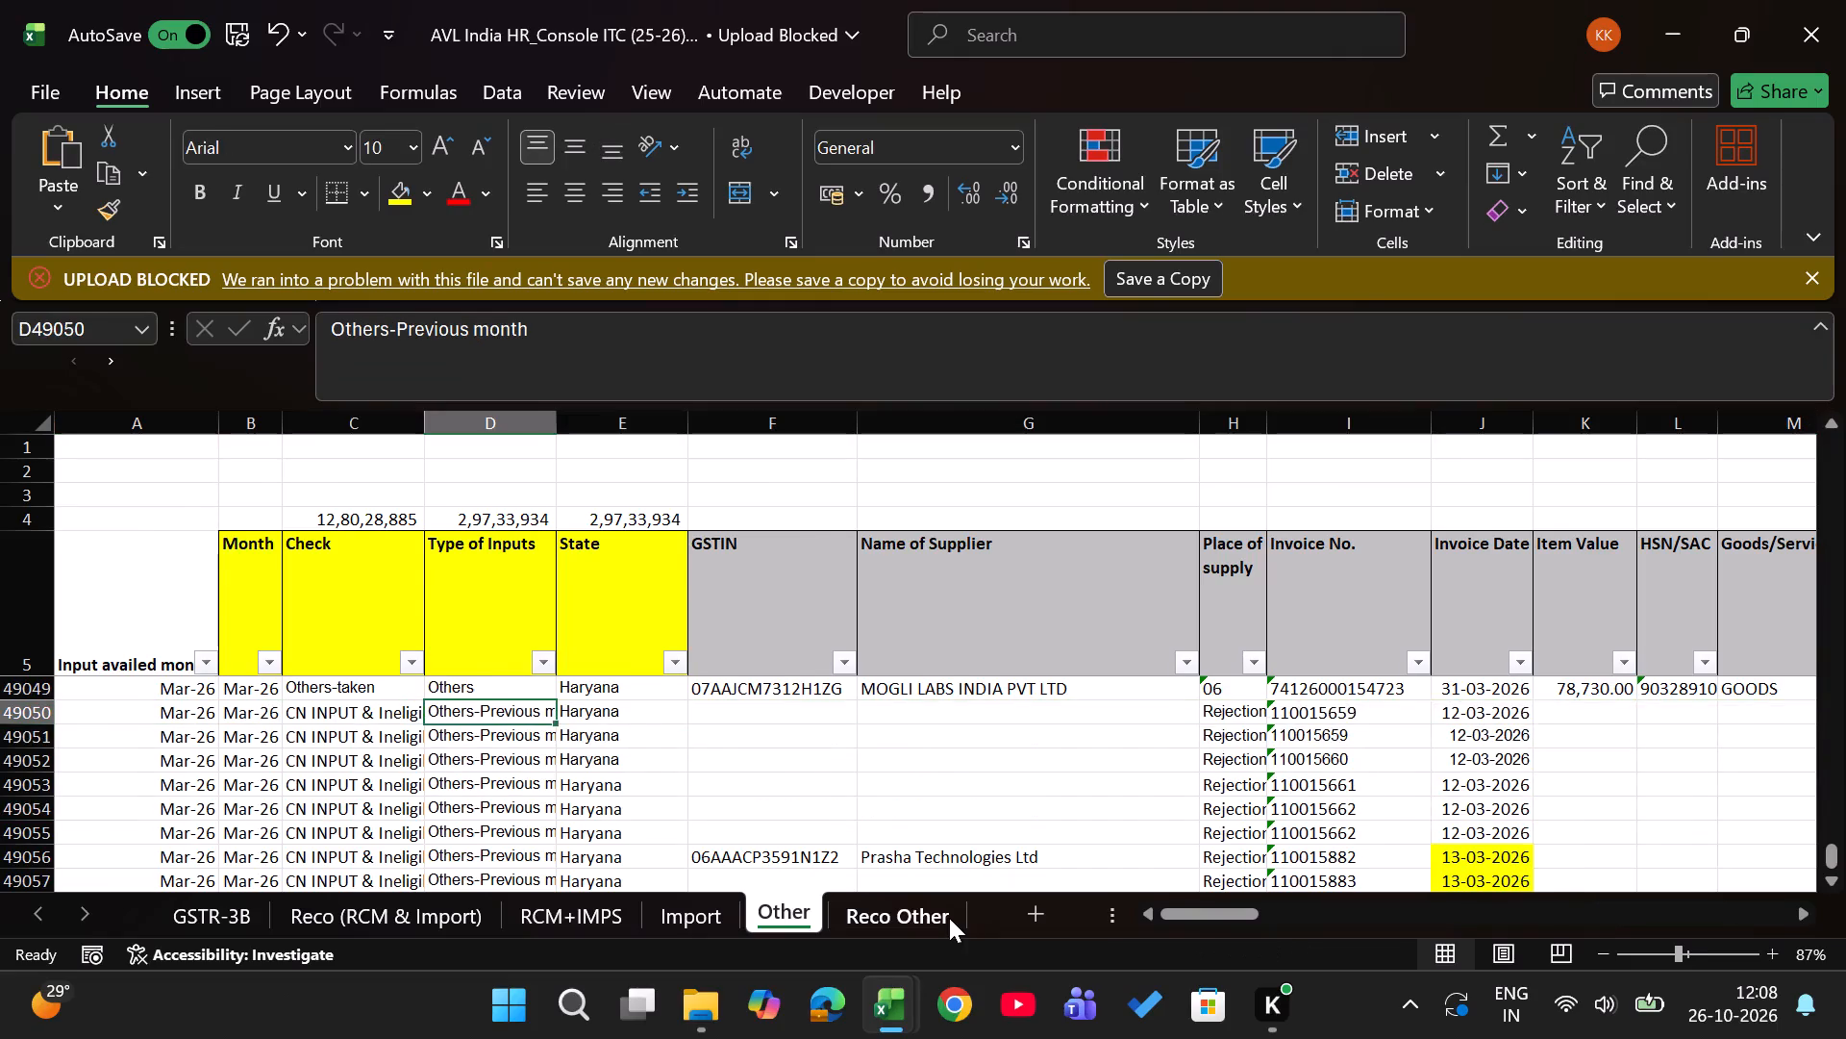
# Check the Mar-26 tax differences on the Reco Other sheet.
pyautogui.hotkey('ctrl', 'pagedown')
pyautogui.press('Right')
pyautogui.press('Right')
pyautogui.press('Right')
pyautogui.press('Down')
pyautogui.press('Left')
pyautogui.press('Left')
# Total the Amount in local currency column on the 3b workbook's Input Manual sheet and compare it with Reco Other's Mar-26 Integrated Tax difference.
pyautogui.hotkey('alt', 'Tab')
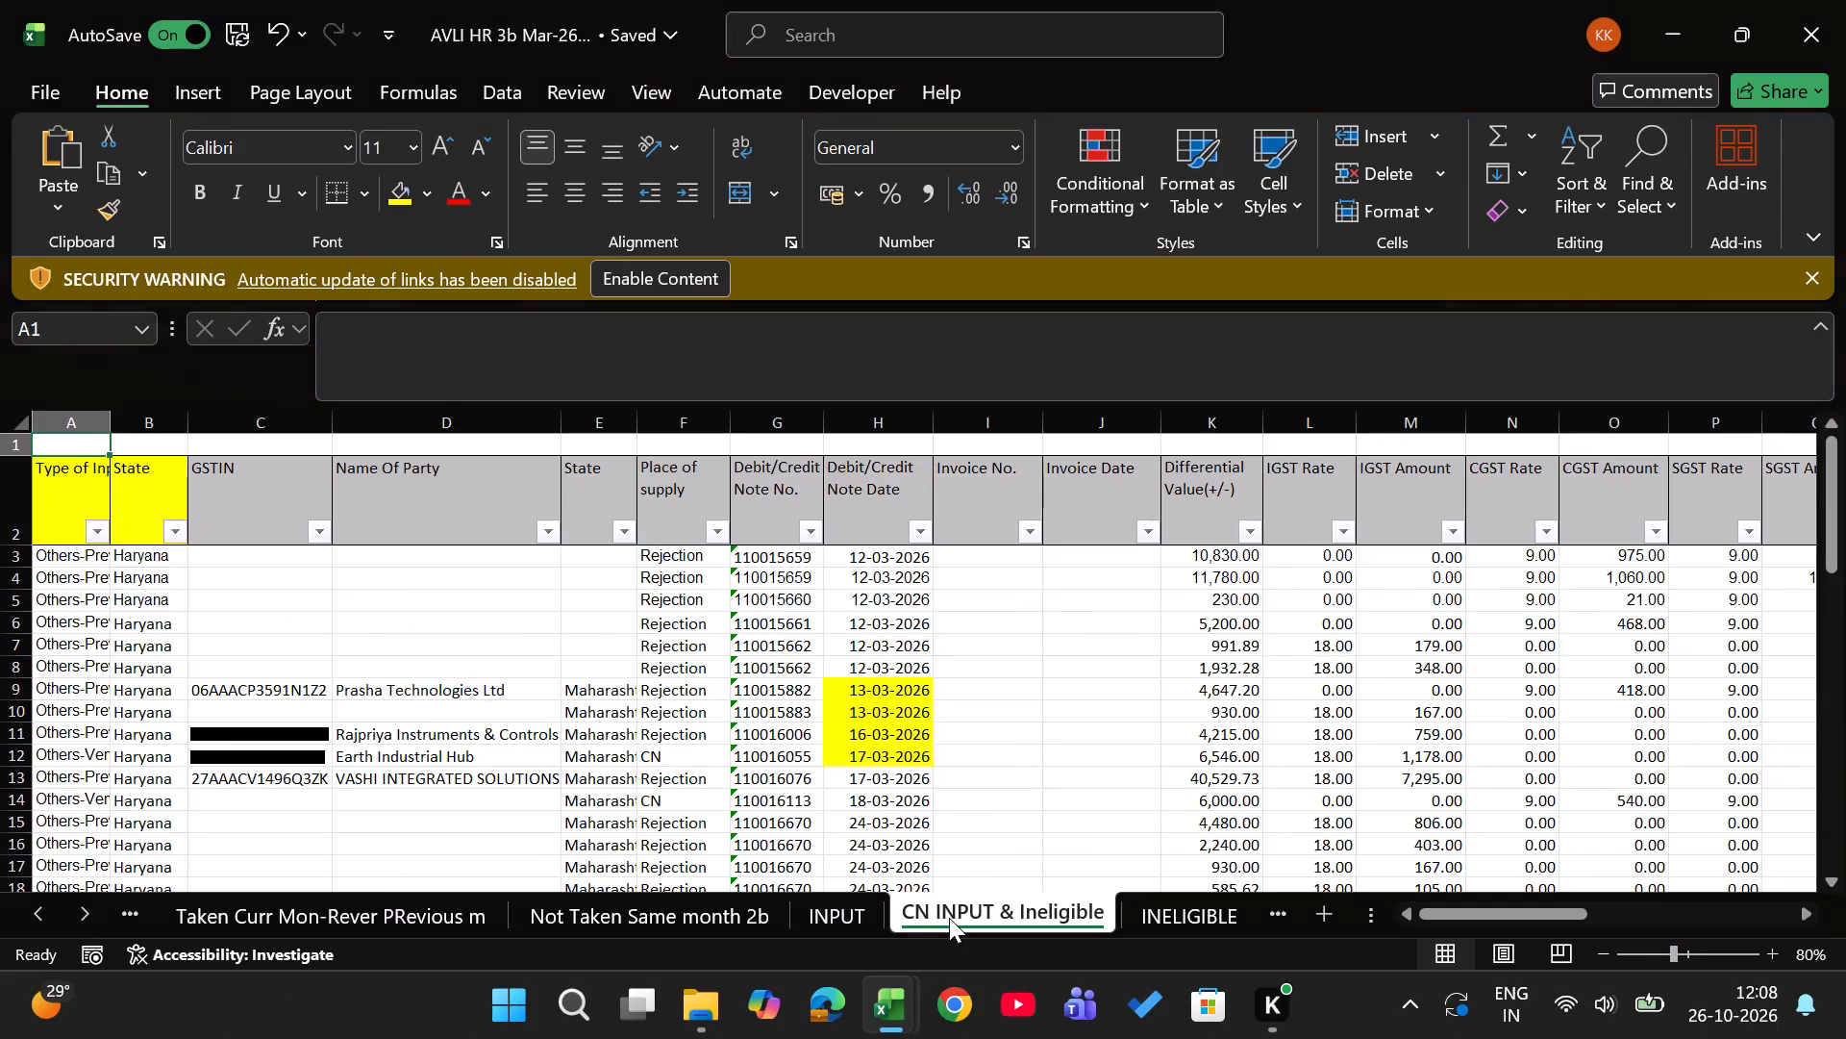
pyautogui.hotkey('ctrl', 'pageup')
pyautogui.hotkey('ctrl', 'pageup')
pyautogui.hotkey('ctrl', 'pageup')
pyautogui.hotkey('ctrl', 'pageup')
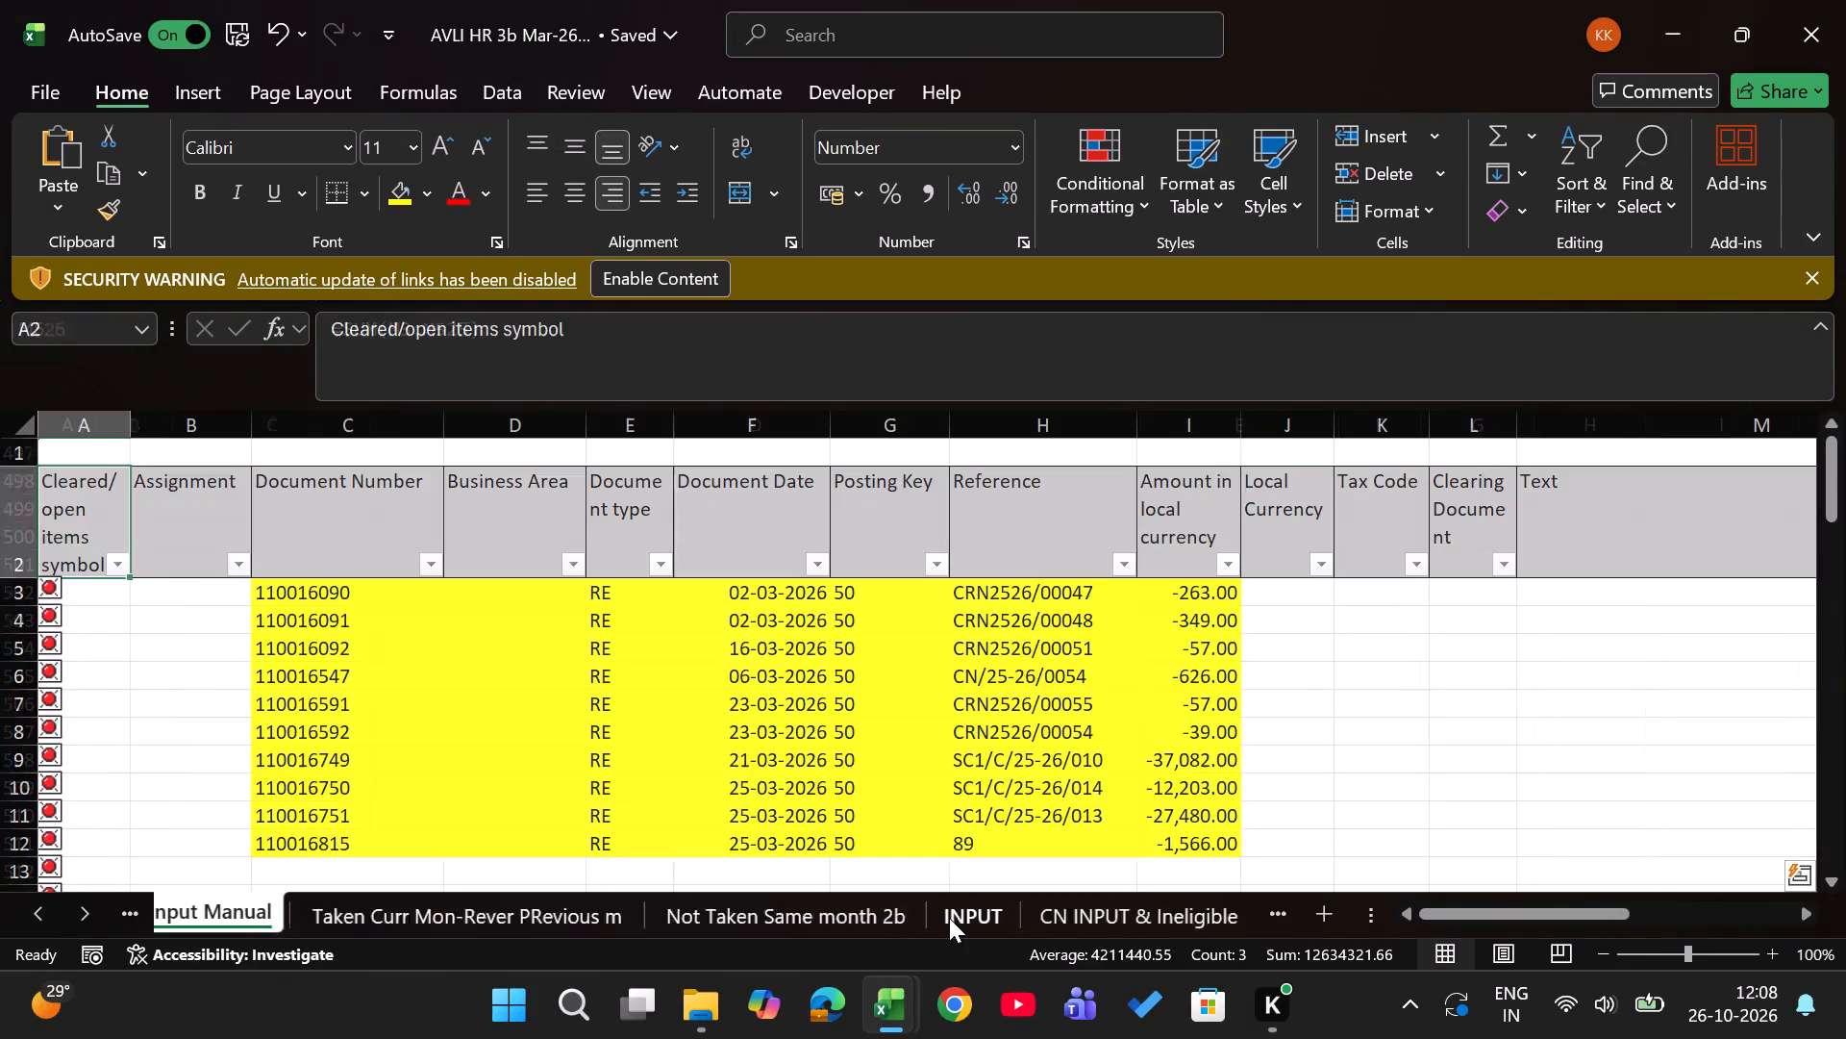
pyautogui.press('Right')
pyautogui.press('Right')
pyautogui.press('Right')
pyautogui.press('Right')
pyautogui.press('Right')
pyautogui.press('Right')
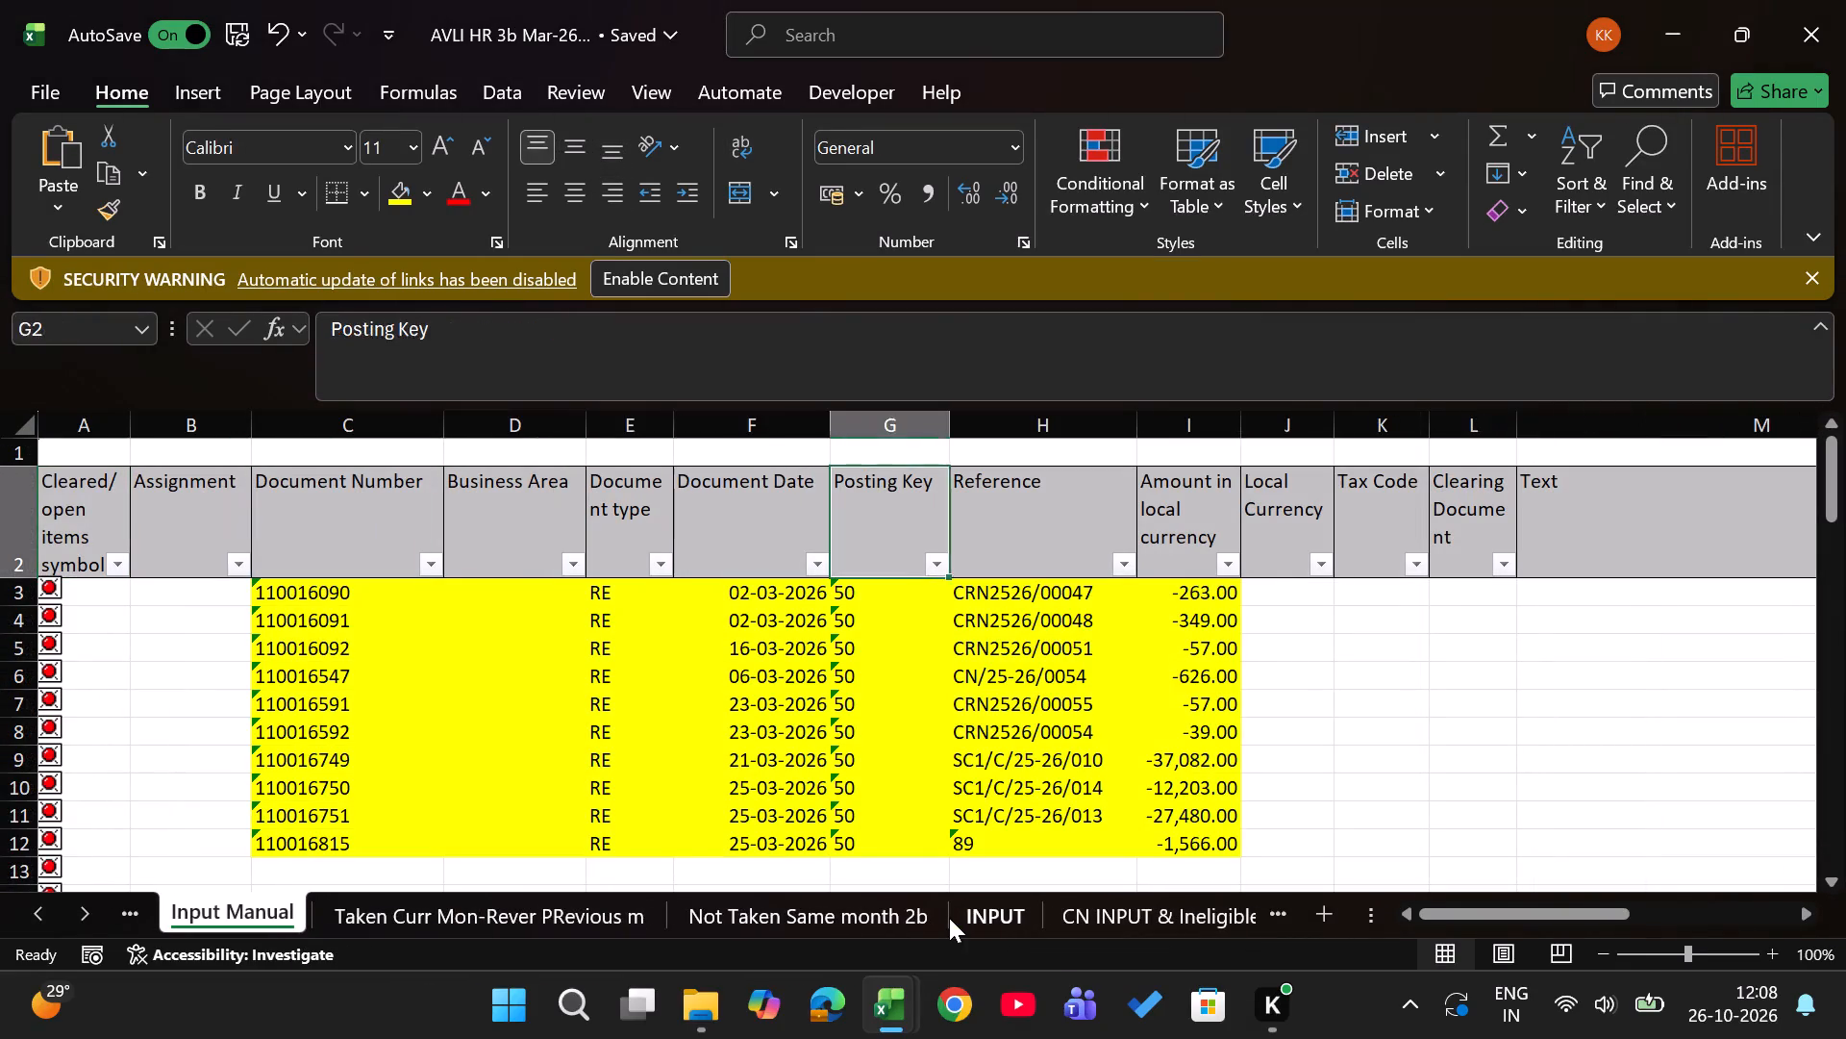
pyautogui.press('Right')
pyautogui.press('Right')
pyautogui.press('Down')
pyautogui.hotkey('ctrl', 'shift', 'Down')
pyautogui.hotkey('alt', 'Tab')
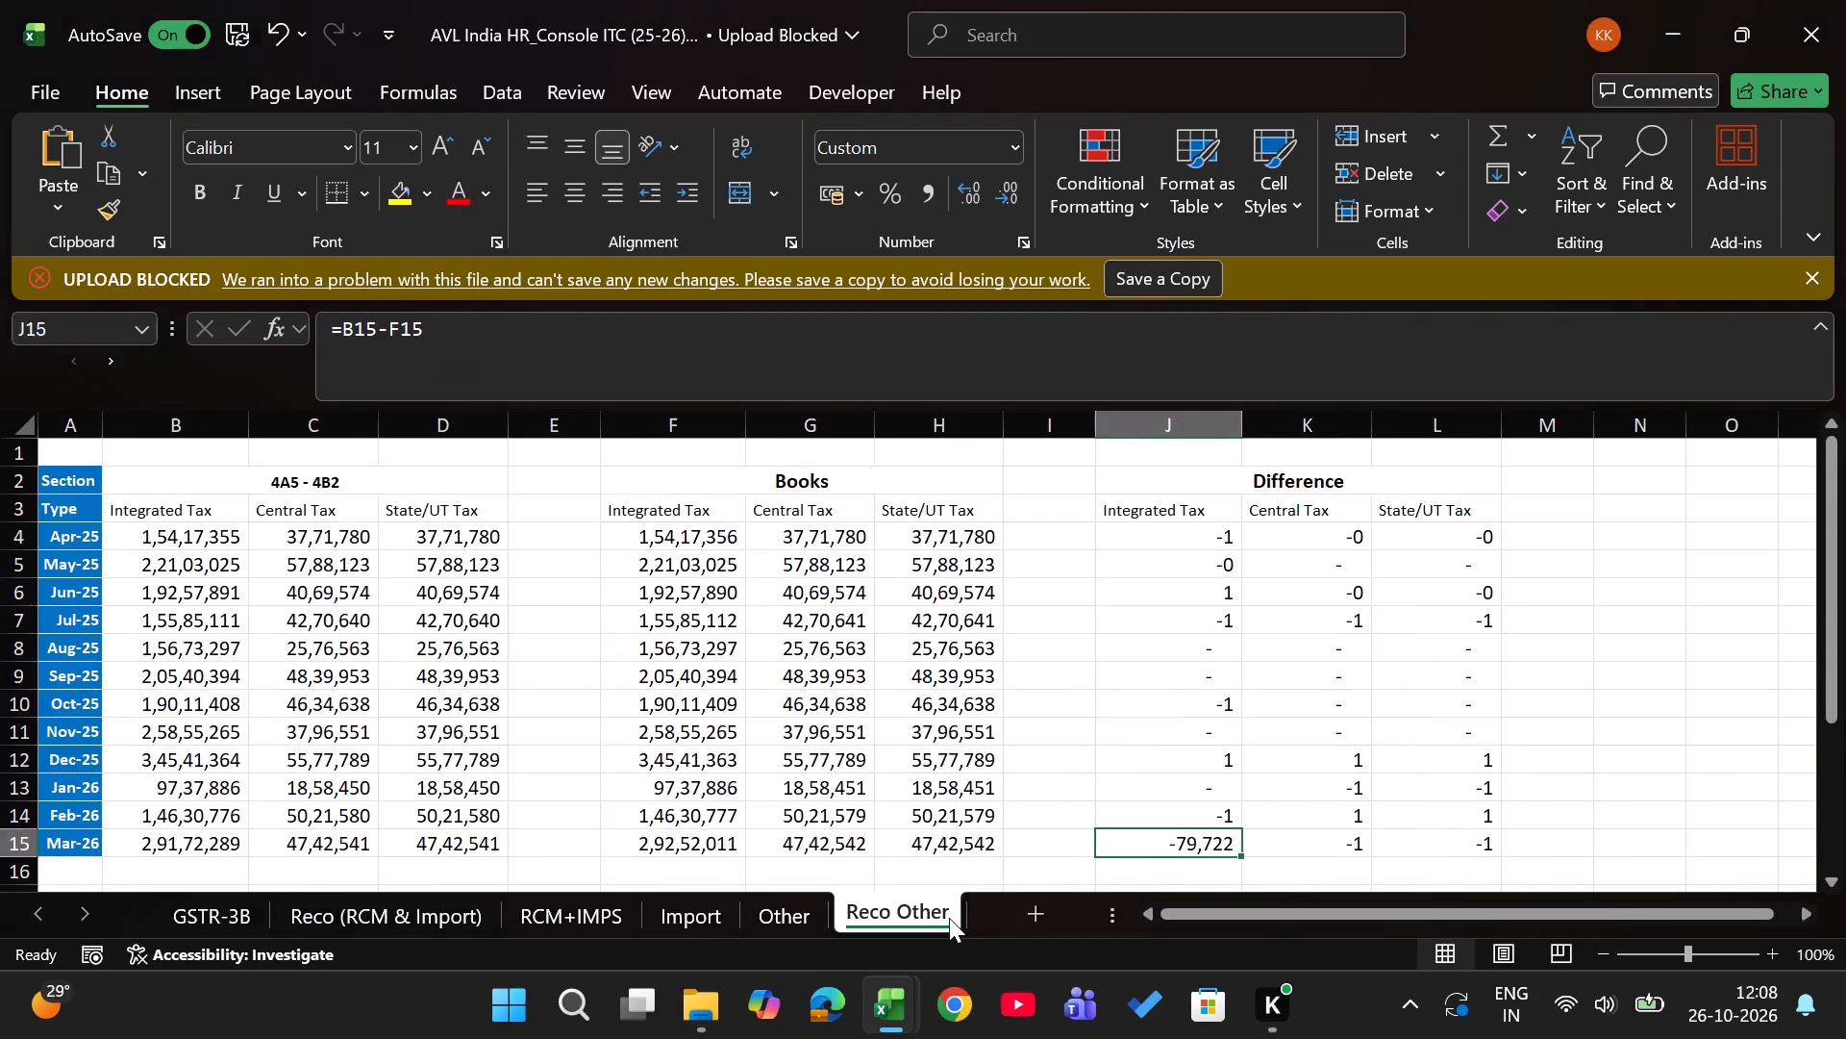
# Copy the Input Manual document numbers, starting with 110016090, into the Other sheet's Accounting Document No. column from row 49079.
pyautogui.hotkey('alt', 'Tab')
pyautogui.press('Up')
pyautogui.hotkey('ctrl', 'Left')
pyautogui.press('Down')
pyautogui.press('Right')
pyautogui.press('Right')
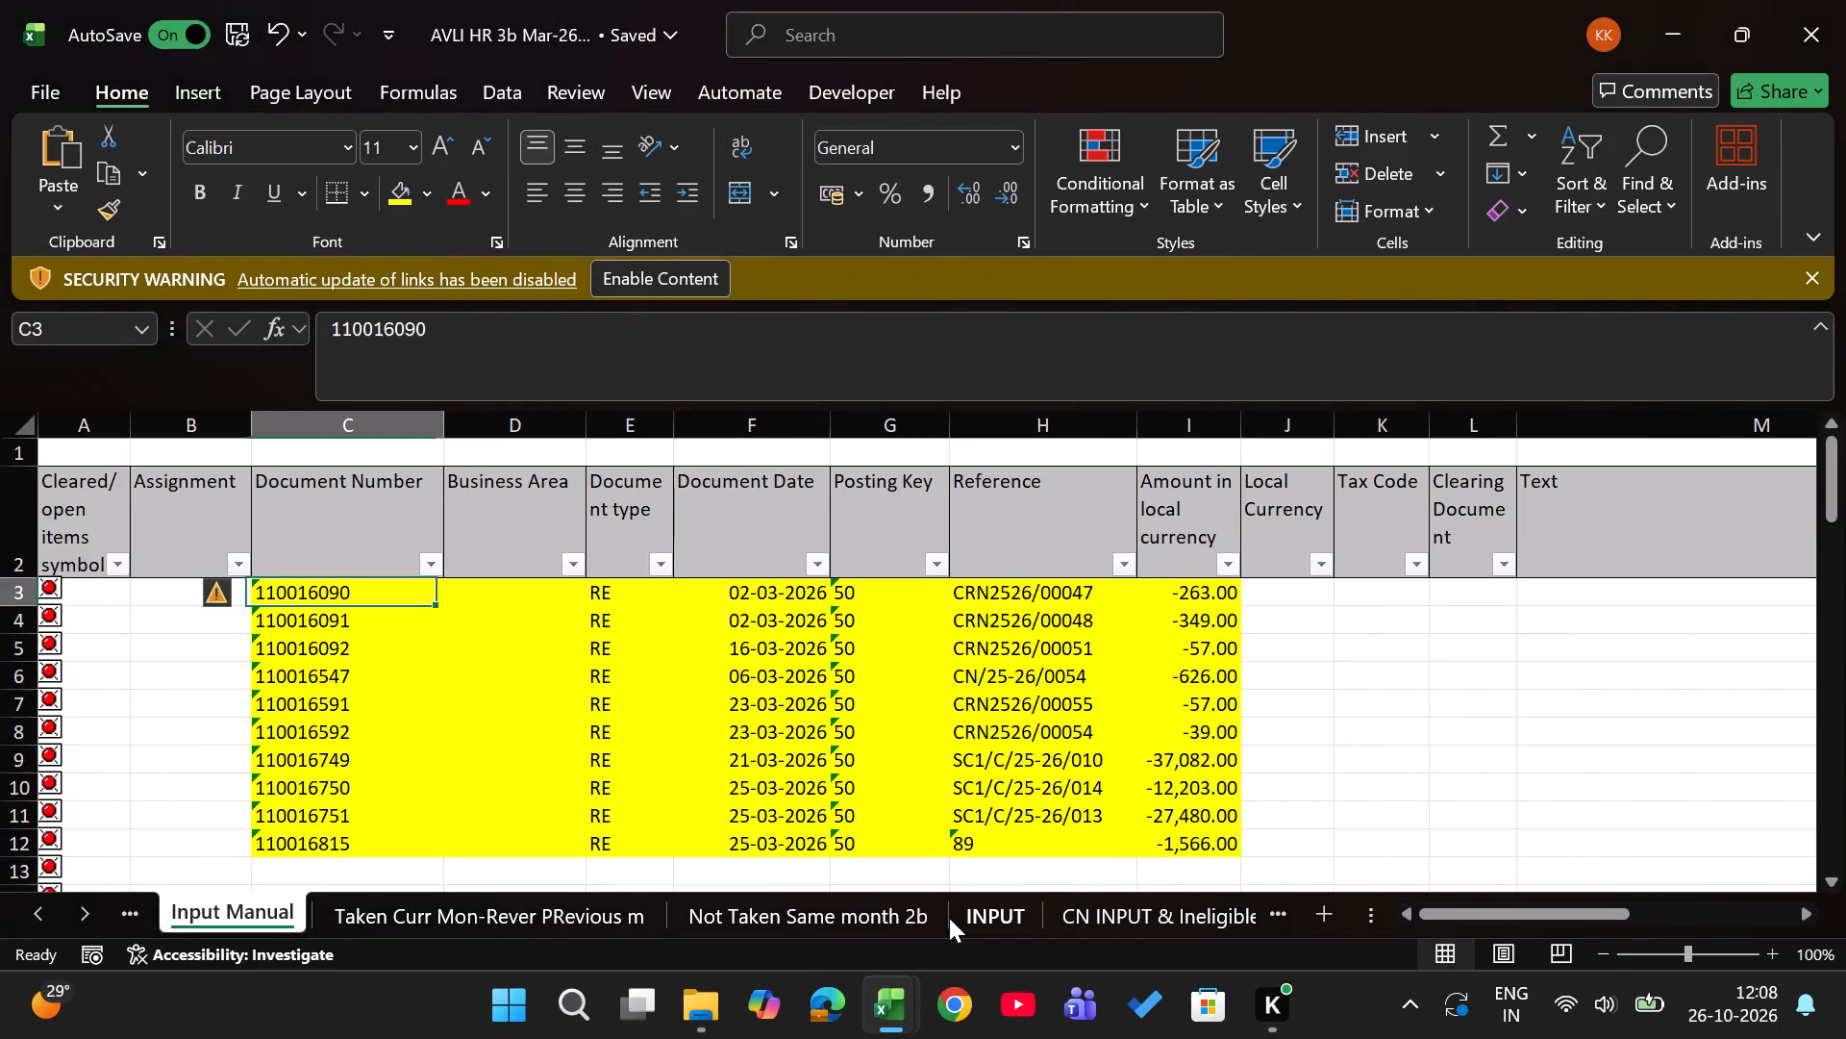
pyautogui.hotkey('ctrl', 'shift', 'Down')
pyautogui.hotkey('ctrl', 'c')
pyautogui.hotkey('alt', 'Tab')
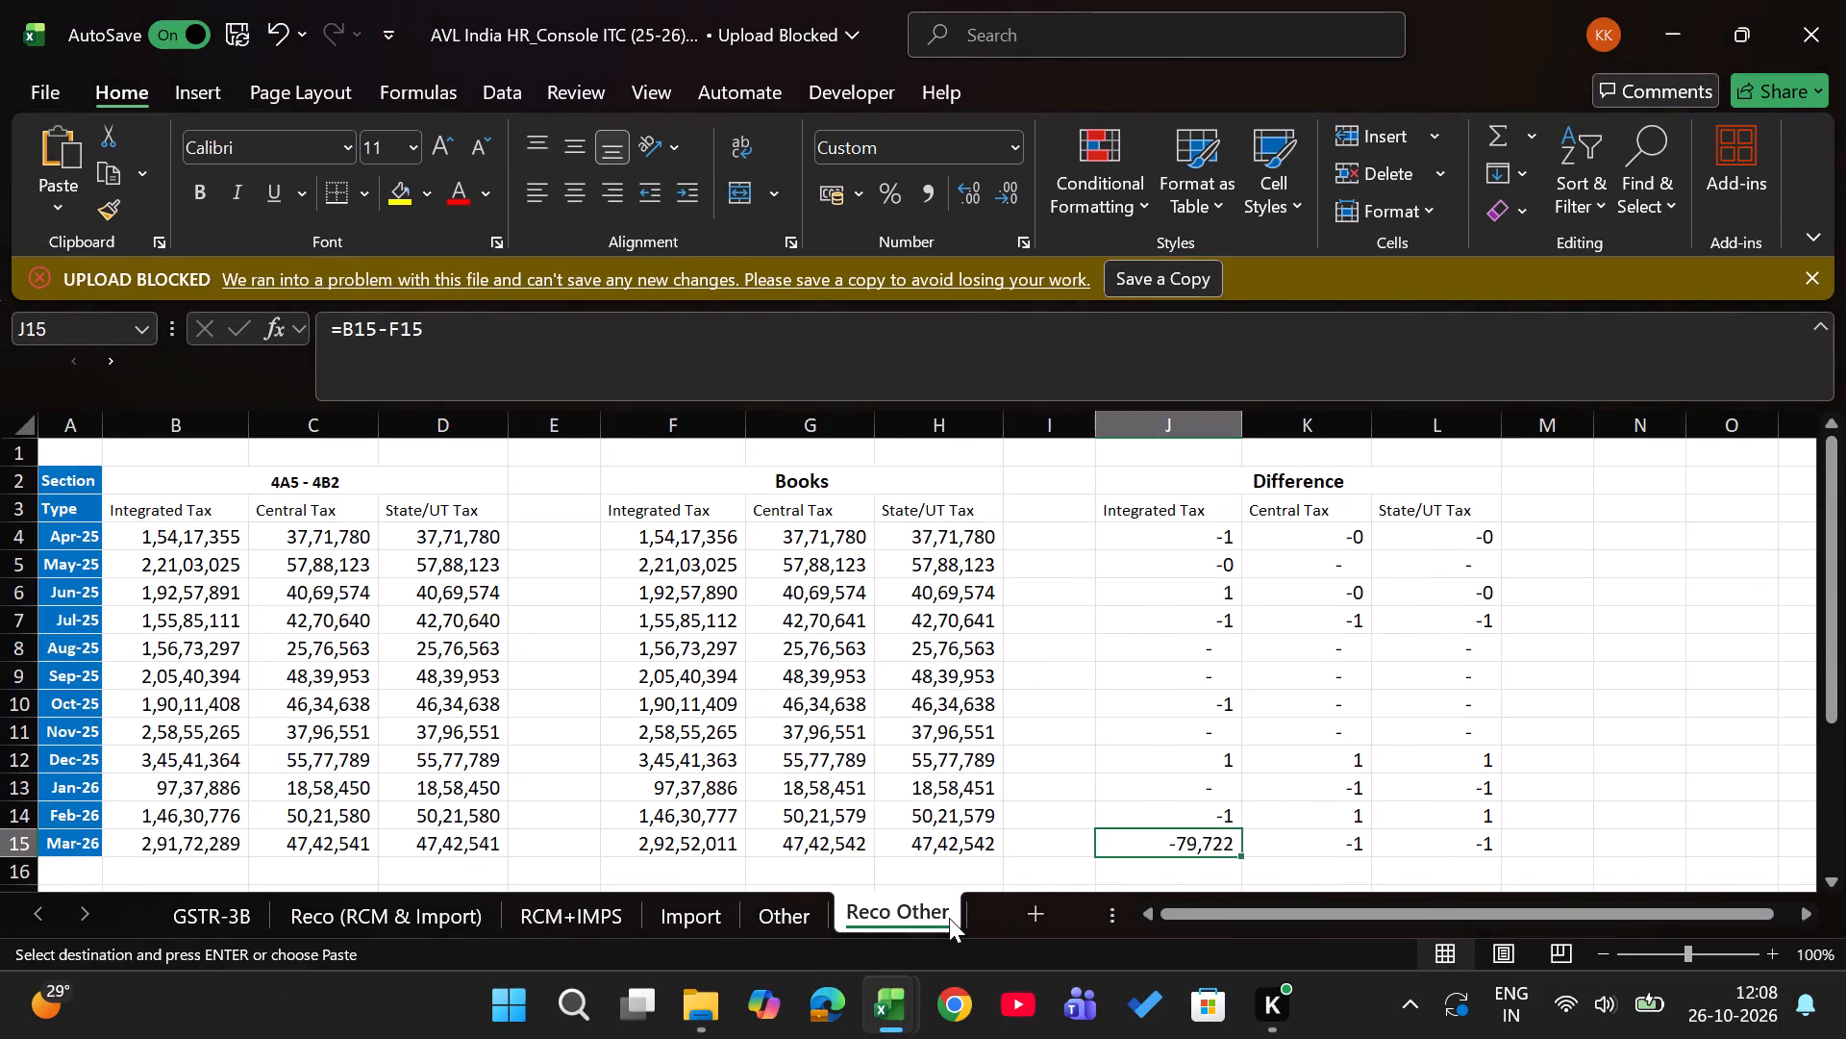
pyautogui.hotkey('ctrl', 'pageup')
pyautogui.press('Right')
pyautogui.press('Right')
pyautogui.press('Left')
pyautogui.hotkey('ctrl', 'Down')
pyautogui.press('Down')
pyautogui.press('Down')
pyautogui.press('Down')
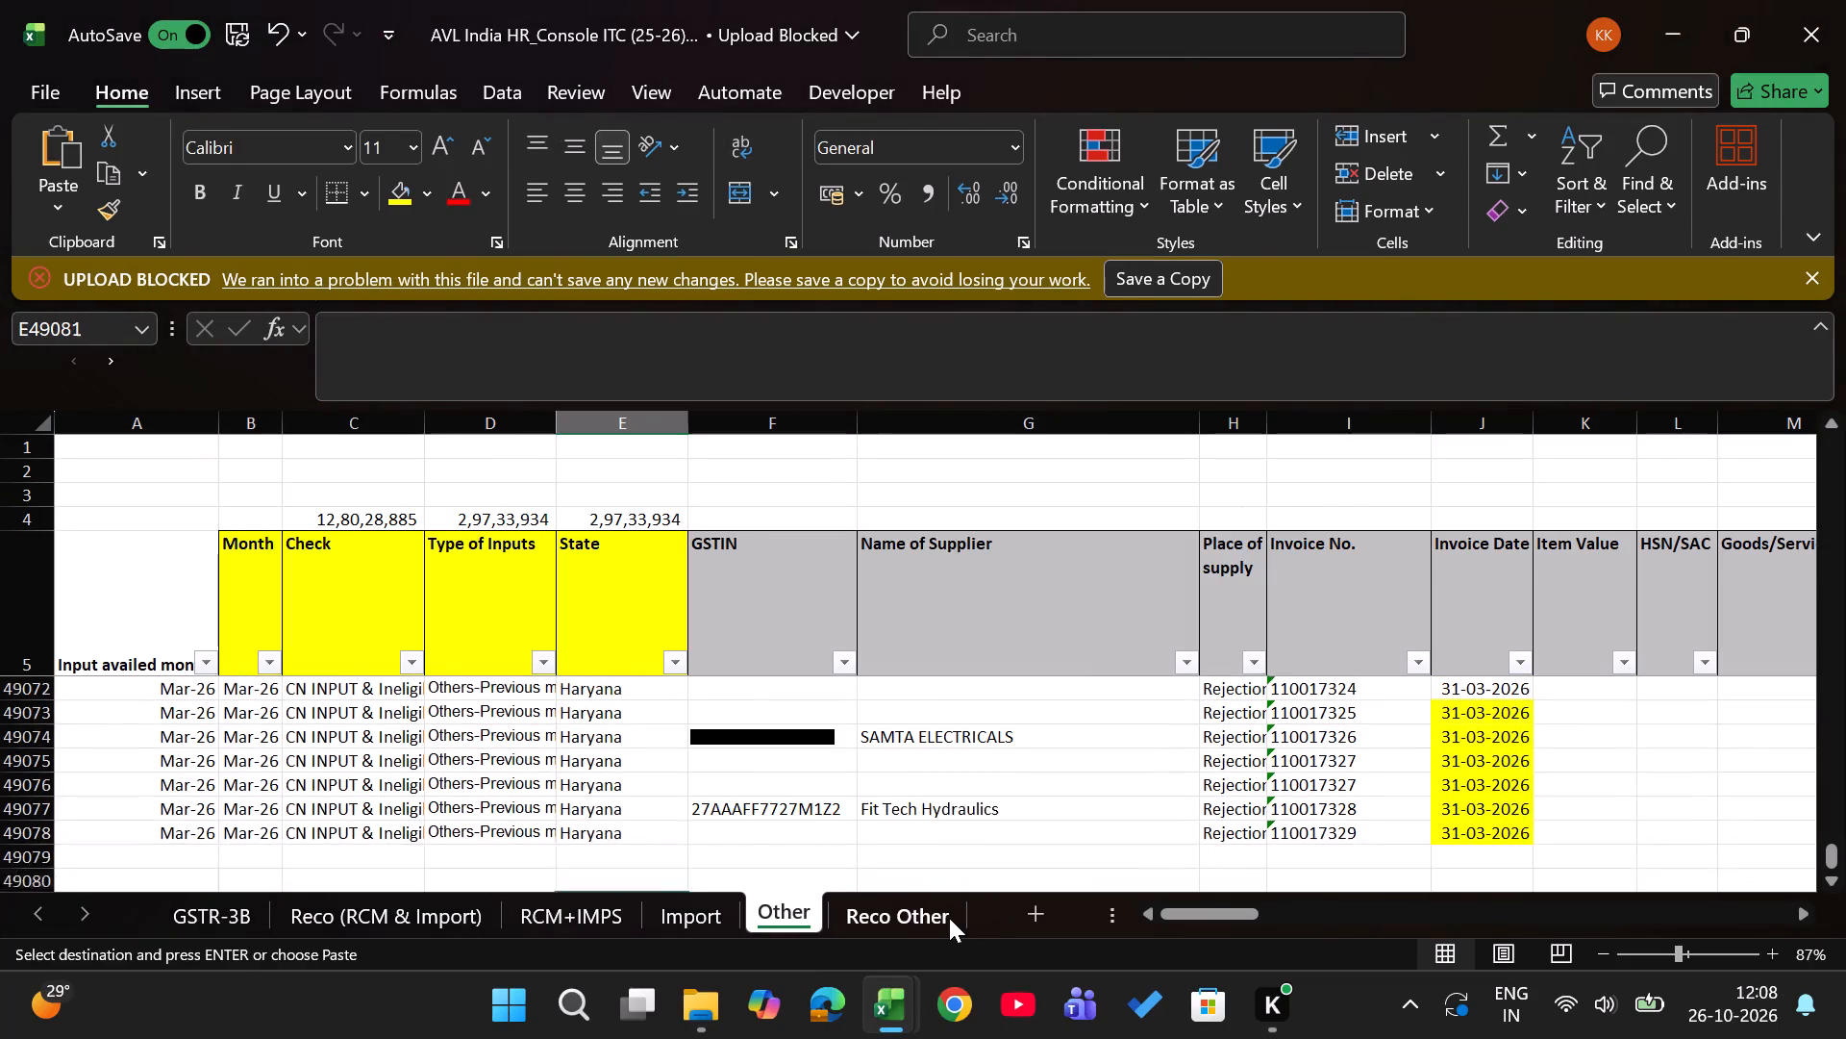
pyautogui.press('Up')
pyautogui.press('Right')
pyautogui.press('Right')
pyautogui.press('Up')
pyautogui.press('Right')
pyautogui.press('Right')
pyautogui.press('Right')
pyautogui.press('Right')
pyautogui.press('Left')
pyautogui.press('Left')
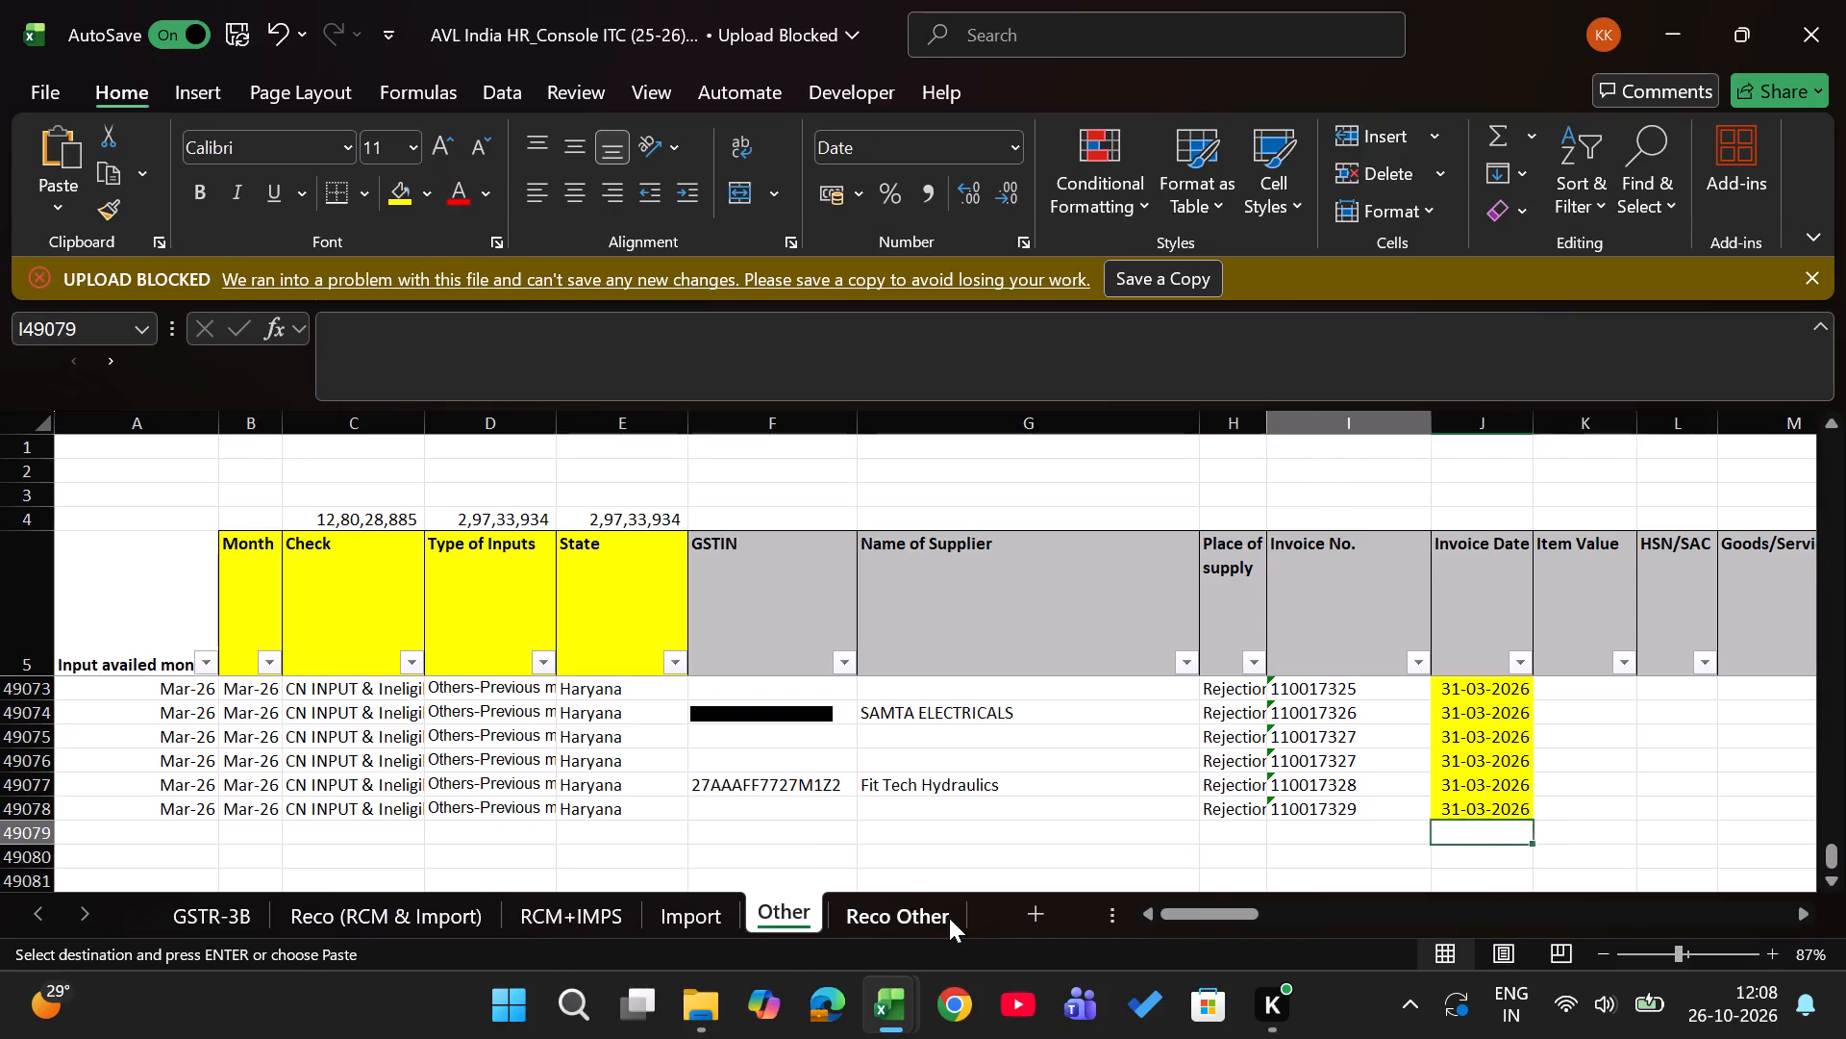
pyautogui.press('Right')
pyautogui.press('Right')
pyautogui.press('Right')
pyautogui.press('Right')
pyautogui.press('Right')
pyautogui.press('Right')
pyautogui.press('Right')
pyautogui.press('Right')
pyautogui.press('Right')
pyautogui.press('Right')
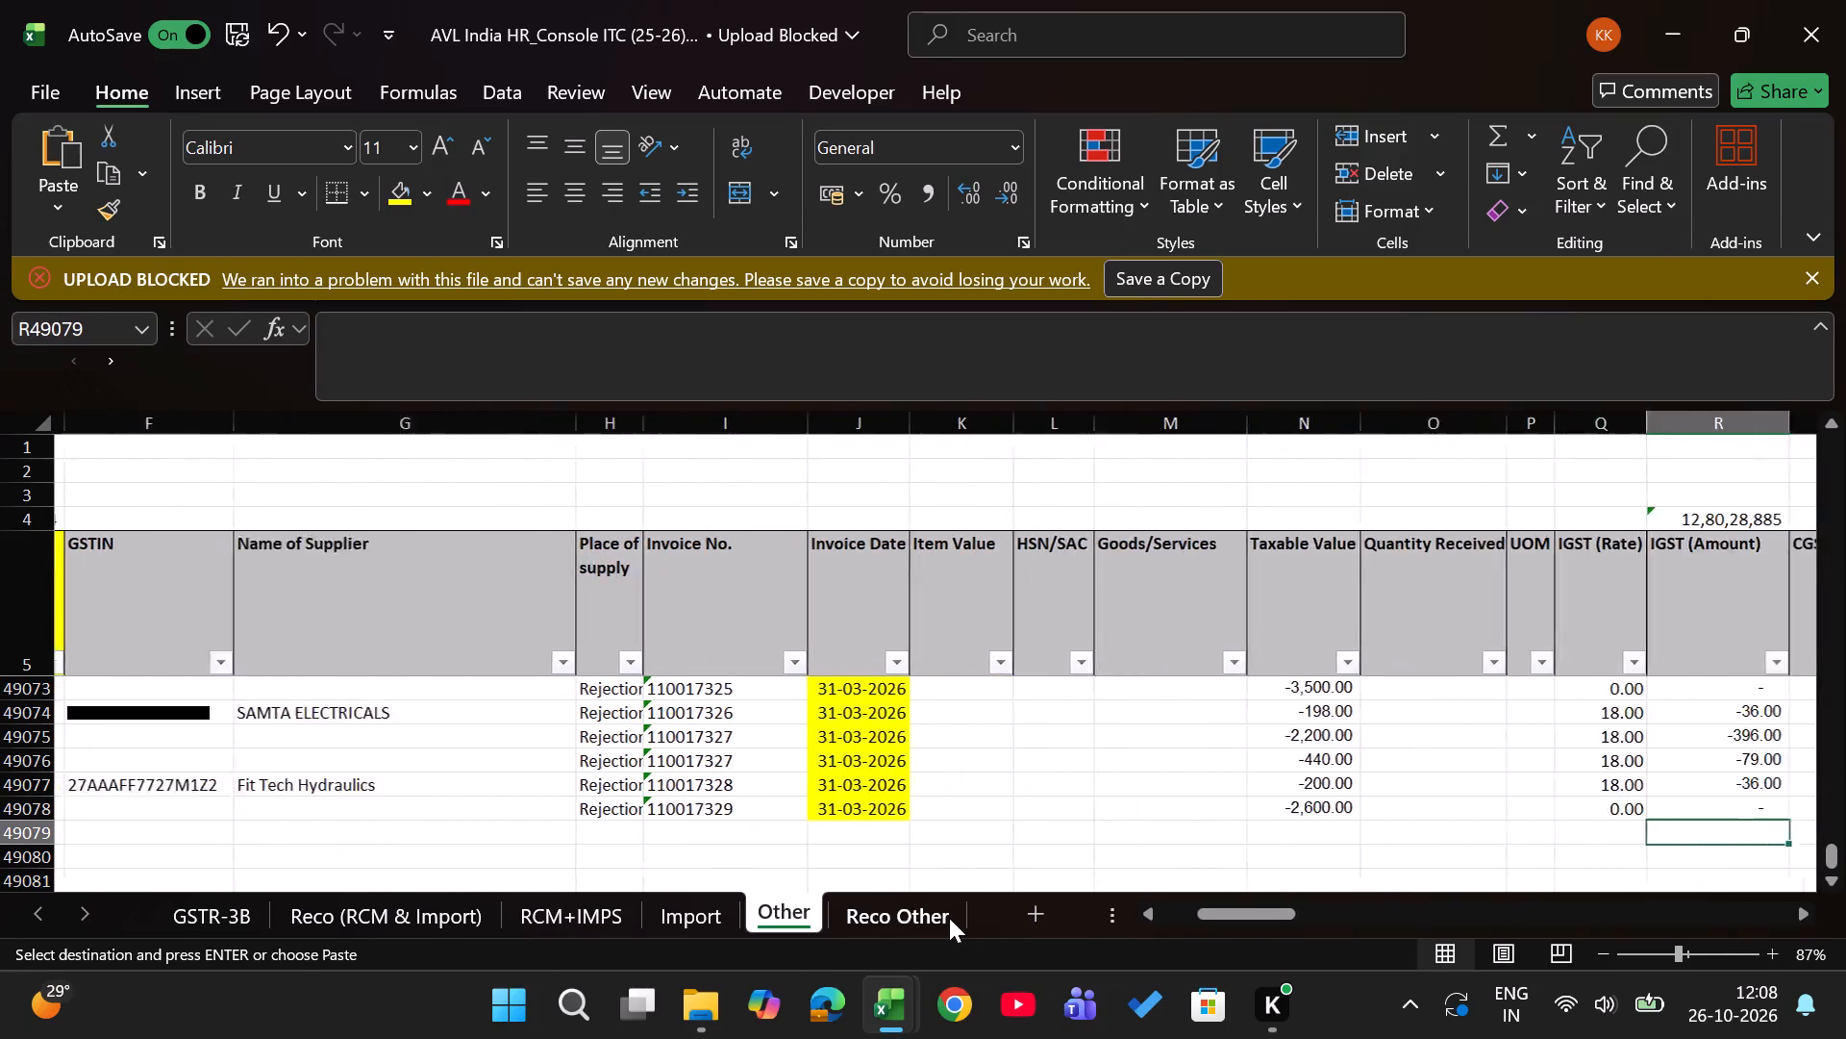
pyautogui.press('Right')
pyautogui.hotkey('alt', 'Tab')
pyautogui.hotkey('alt', 'Tab')
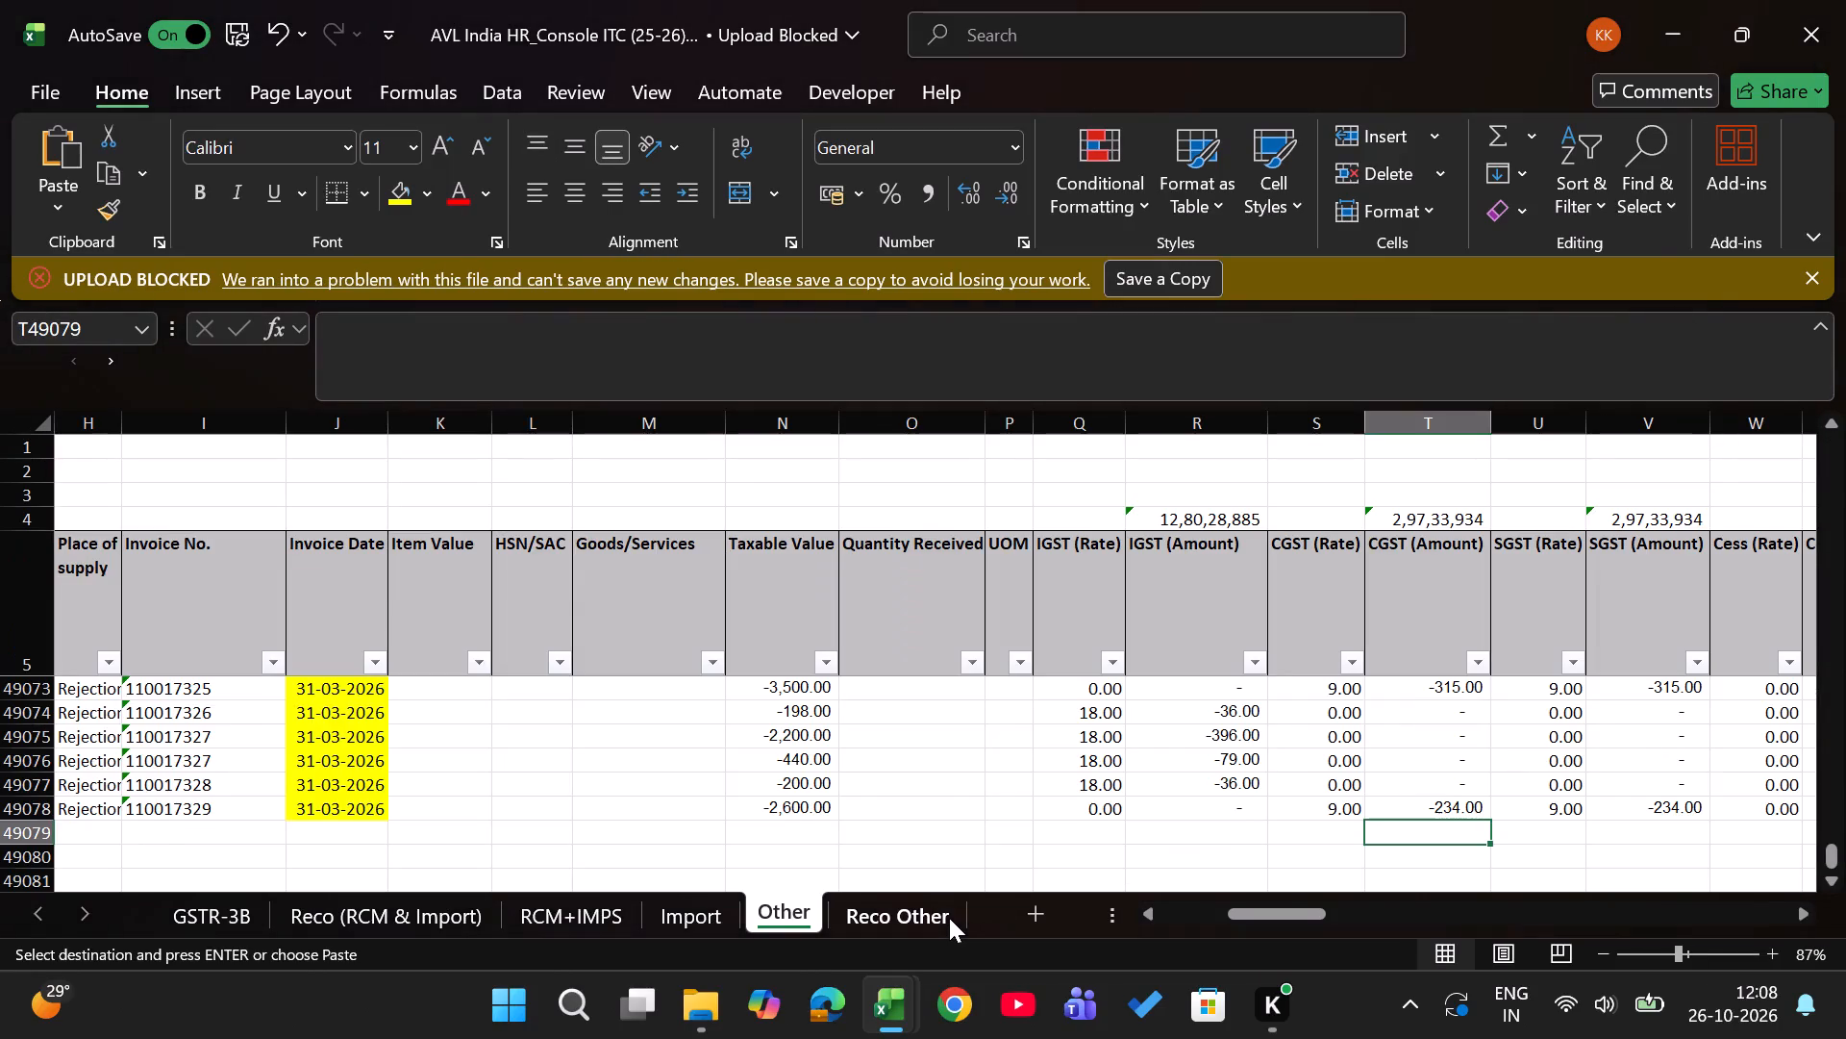
pyautogui.scroll(3, 949, 918)
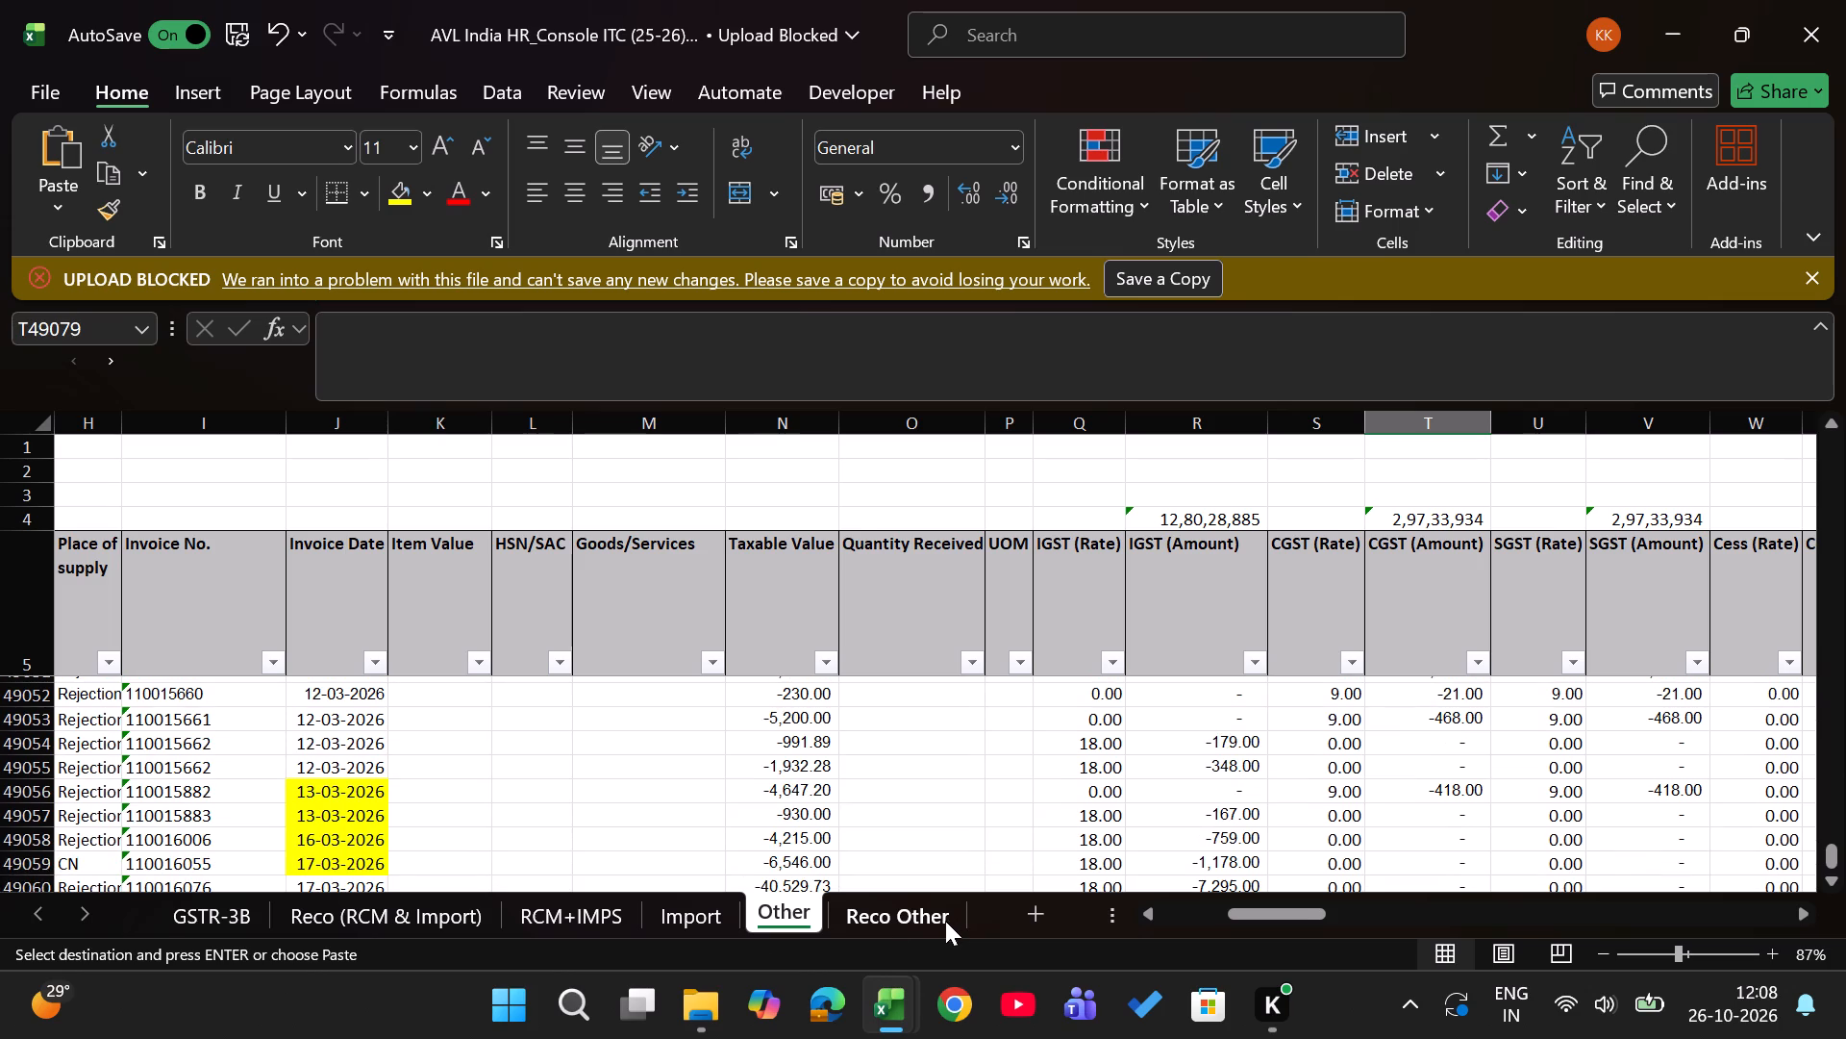
pyautogui.press('Left')
pyautogui.press('Left')
pyautogui.press('Left')
pyautogui.press('Left')
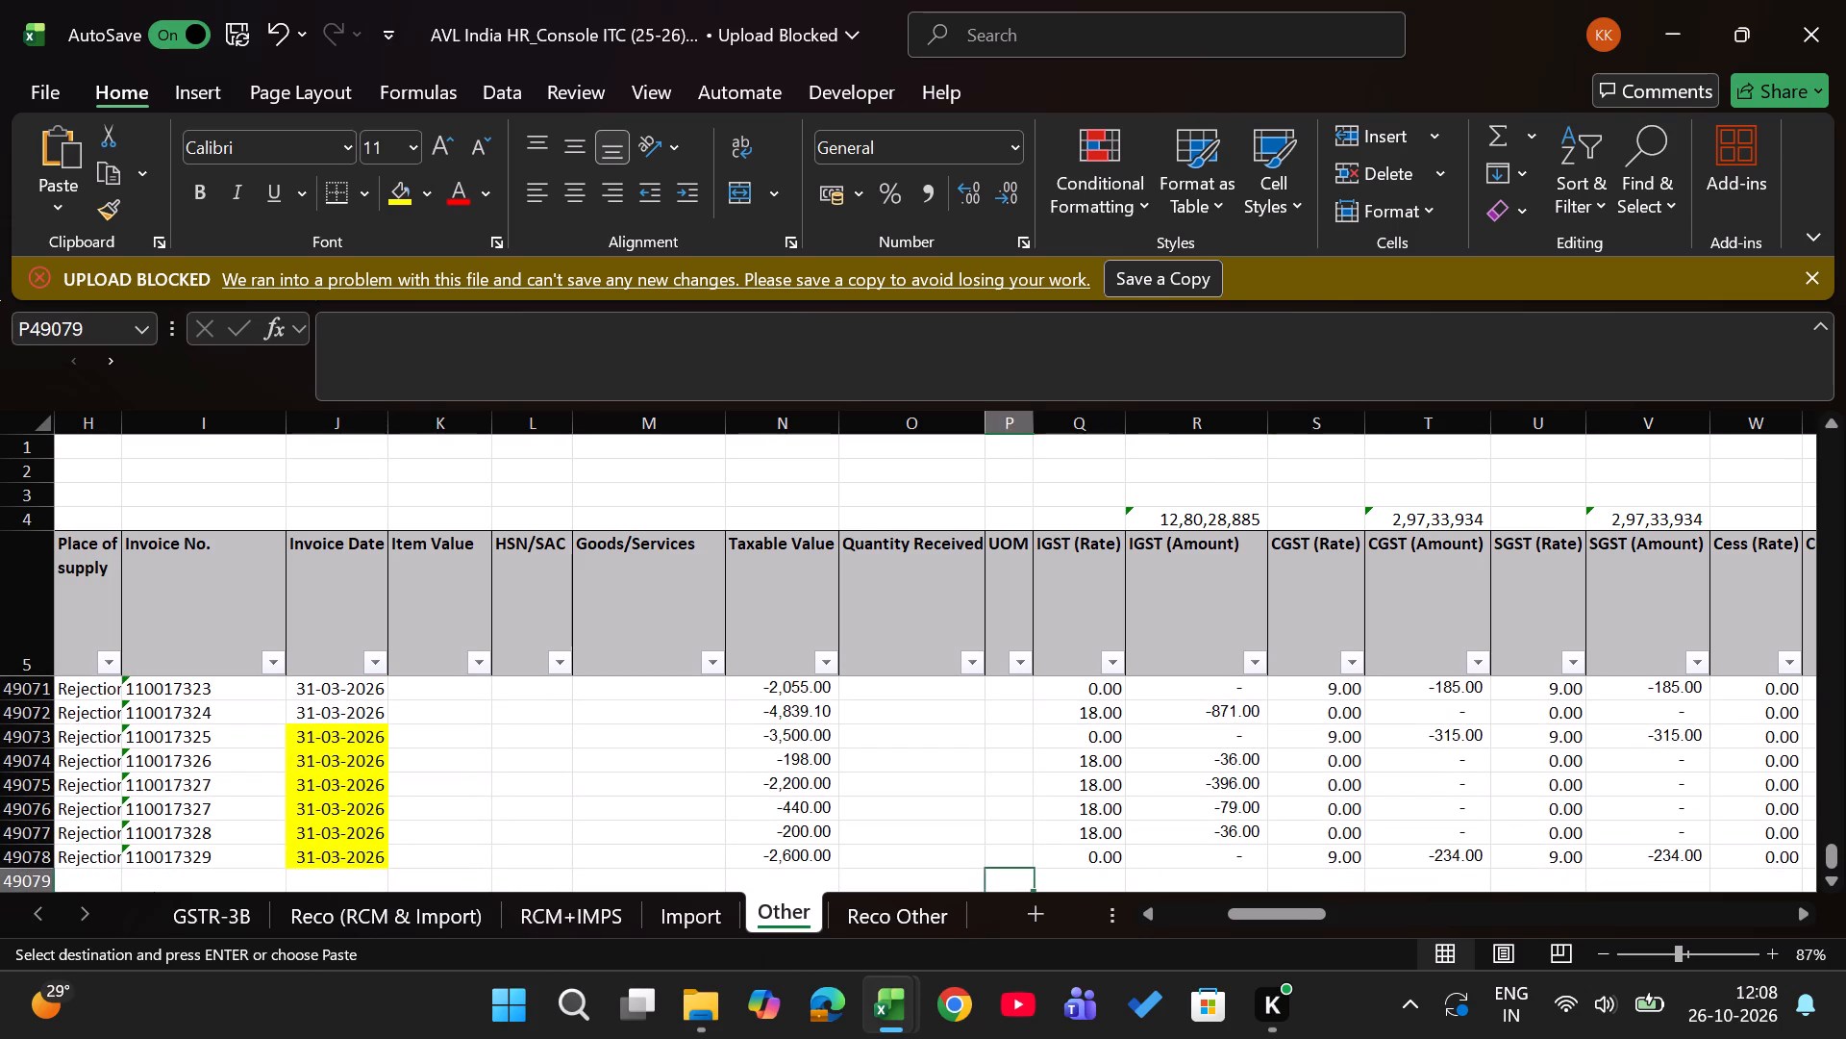
pyautogui.press('Left')
pyautogui.press('Left')
pyautogui.press('Left')
pyautogui.press('Left')
pyautogui.press('Left')
pyautogui.press('Left')
pyautogui.press('Left')
pyautogui.press('Right')
pyautogui.press('Right')
pyautogui.press('Right')
pyautogui.press('Right')
pyautogui.press('Right')
pyautogui.press('Right')
pyautogui.press('Right')
pyautogui.press('Right')
pyautogui.press('Right')
pyautogui.press('Right')
pyautogui.press('Right')
pyautogui.press('Right')
pyautogui.press('Right')
pyautogui.press('Right')
pyautogui.press('Right')
pyautogui.press('Right')
pyautogui.press('Right')
pyautogui.press('Right')
pyautogui.press('Right')
pyautogui.press('Right')
pyautogui.press('Right')
pyautogui.press('Right')
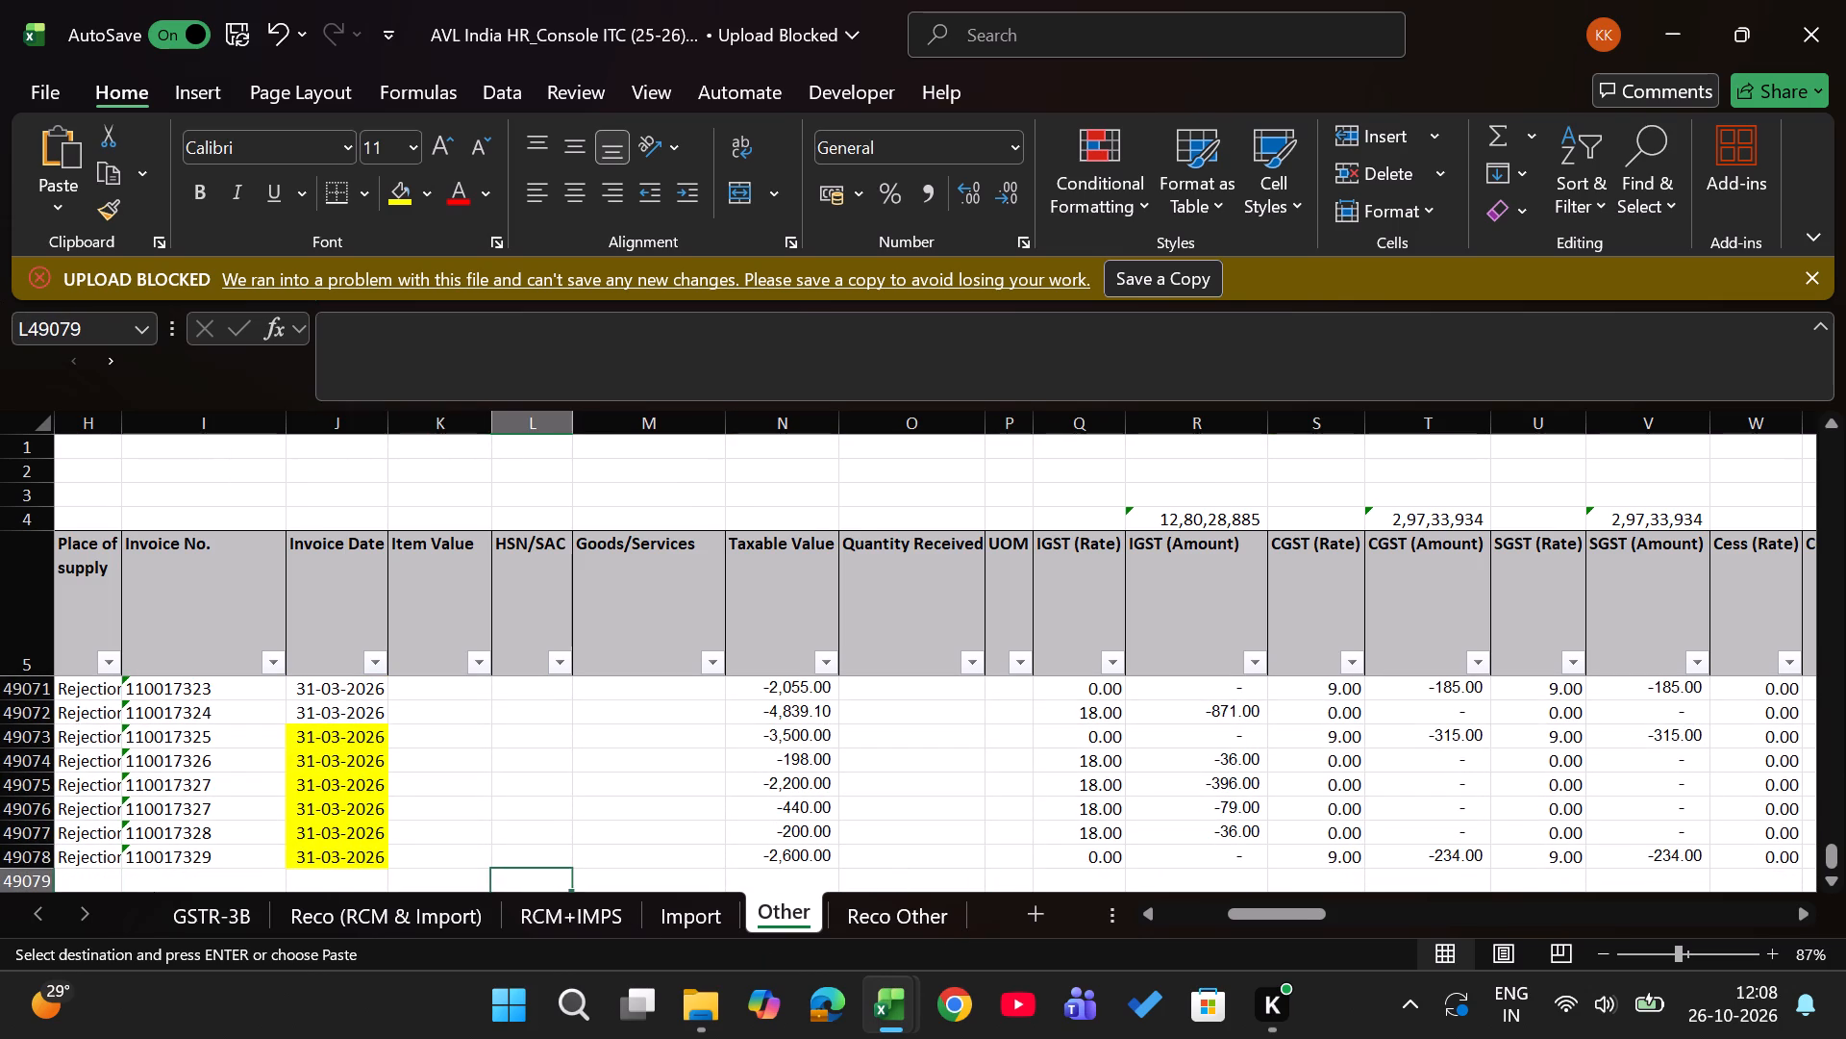
pyautogui.press('Right')
pyautogui.press('Right')
pyautogui.press('Right')
pyautogui.press('Right')
pyautogui.press('Right')
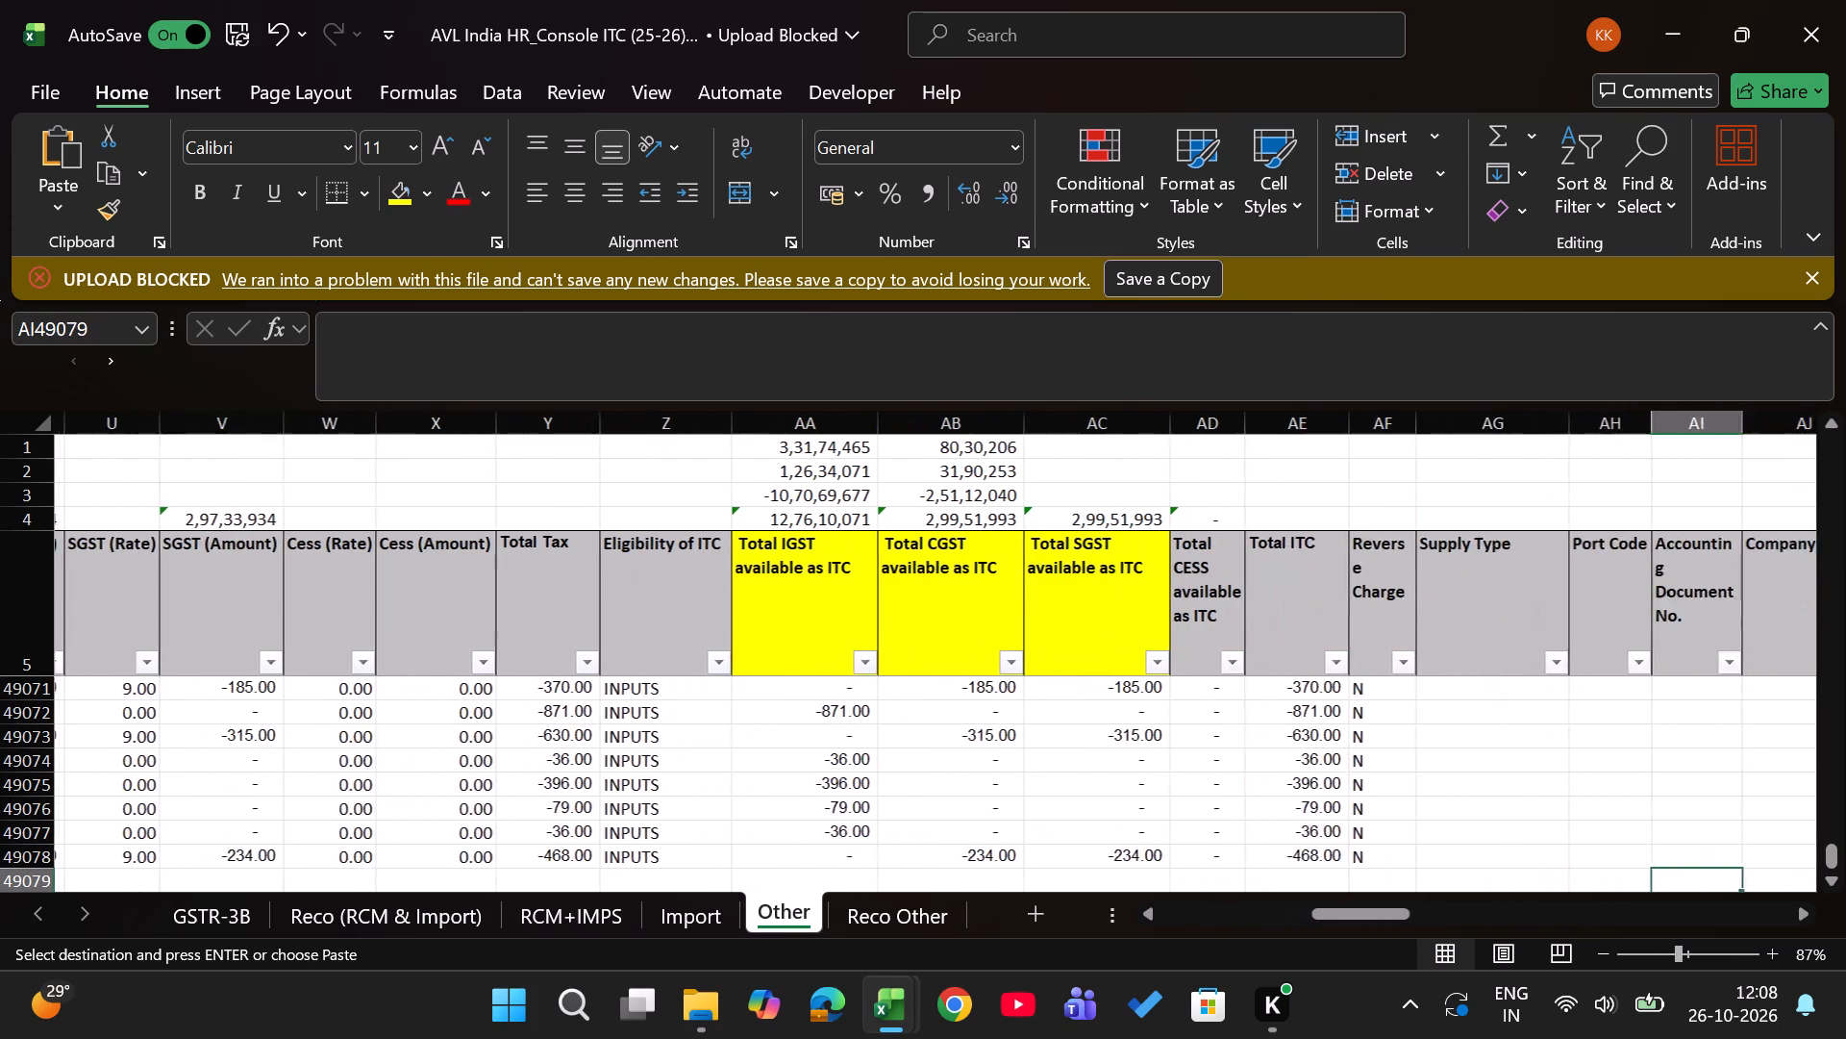
pyautogui.press('Right')
pyautogui.press('Right')
pyautogui.press('Left')
pyautogui.press('Left')
pyautogui.press('Left')
pyautogui.press('Return')
# Copy the Input Manual Reference values, starting with CRN2526/00047, into the Other sheet's Invoice No. column from row 49079.
pyautogui.press('Left')
pyautogui.press('Left')
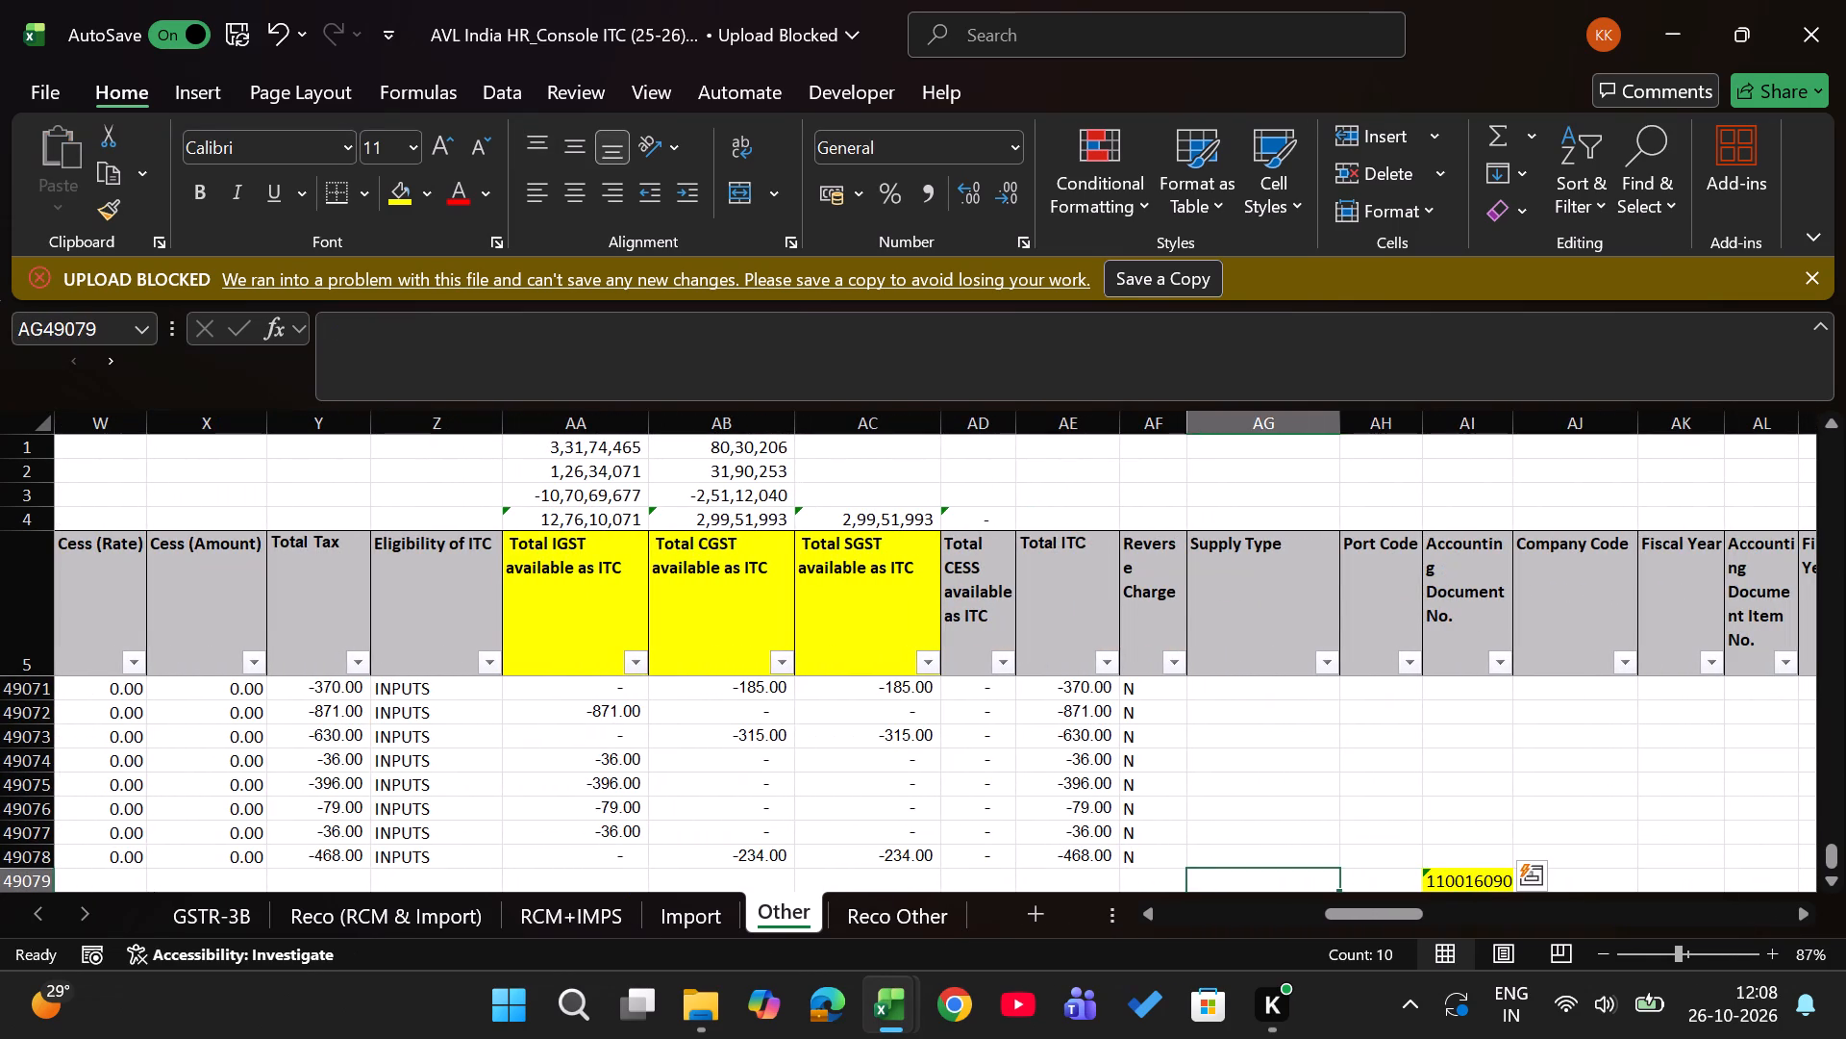
pyautogui.hotkey('ctrl', 'Left')
pyautogui.press('Left')
pyautogui.press('Left')
pyautogui.press('Right')
pyautogui.press('Right')
pyautogui.press('Right')
pyautogui.press('Right')
pyautogui.press('Right')
pyautogui.press('Right')
pyautogui.press('Right')
pyautogui.press('Right')
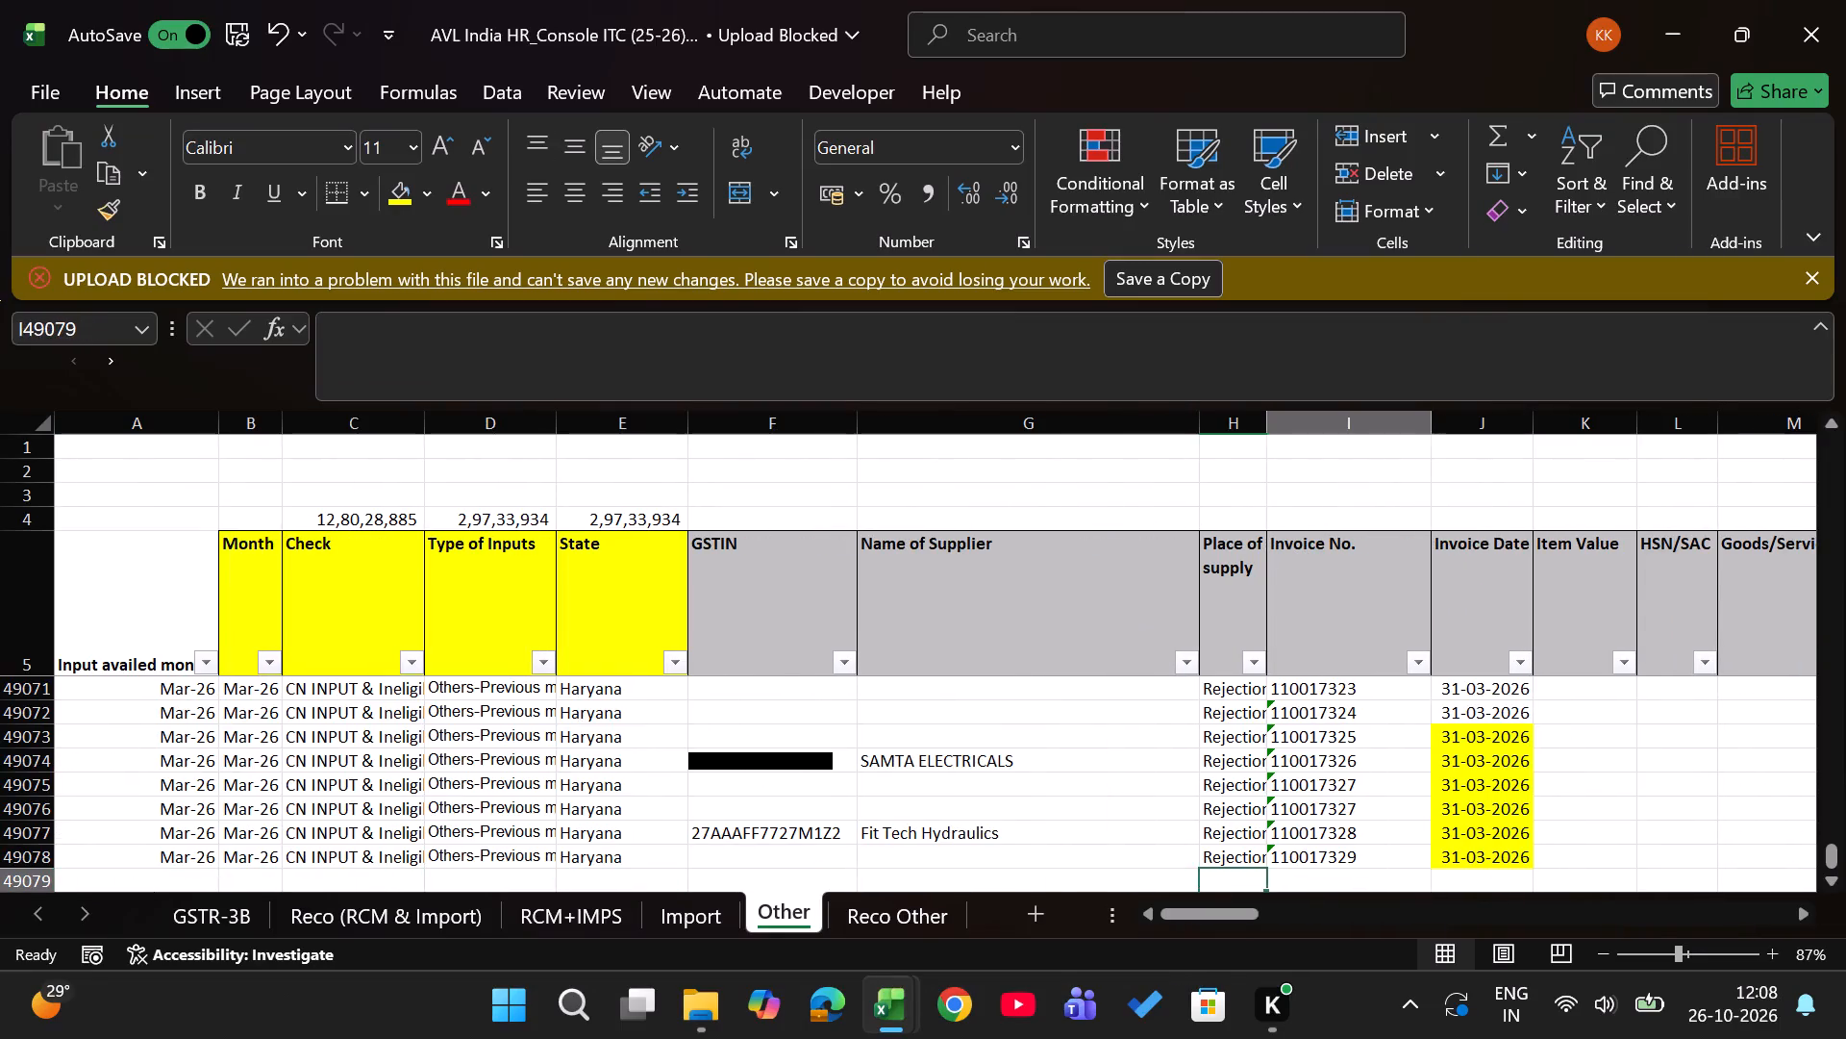
pyautogui.hotkey('alt', 'Tab')
pyautogui.press('Right')
pyautogui.press('Right')
pyautogui.press('Right')
pyautogui.press('Right')
pyautogui.press('Right')
pyautogui.hotkey('ctrl', 'shift', 'Down')
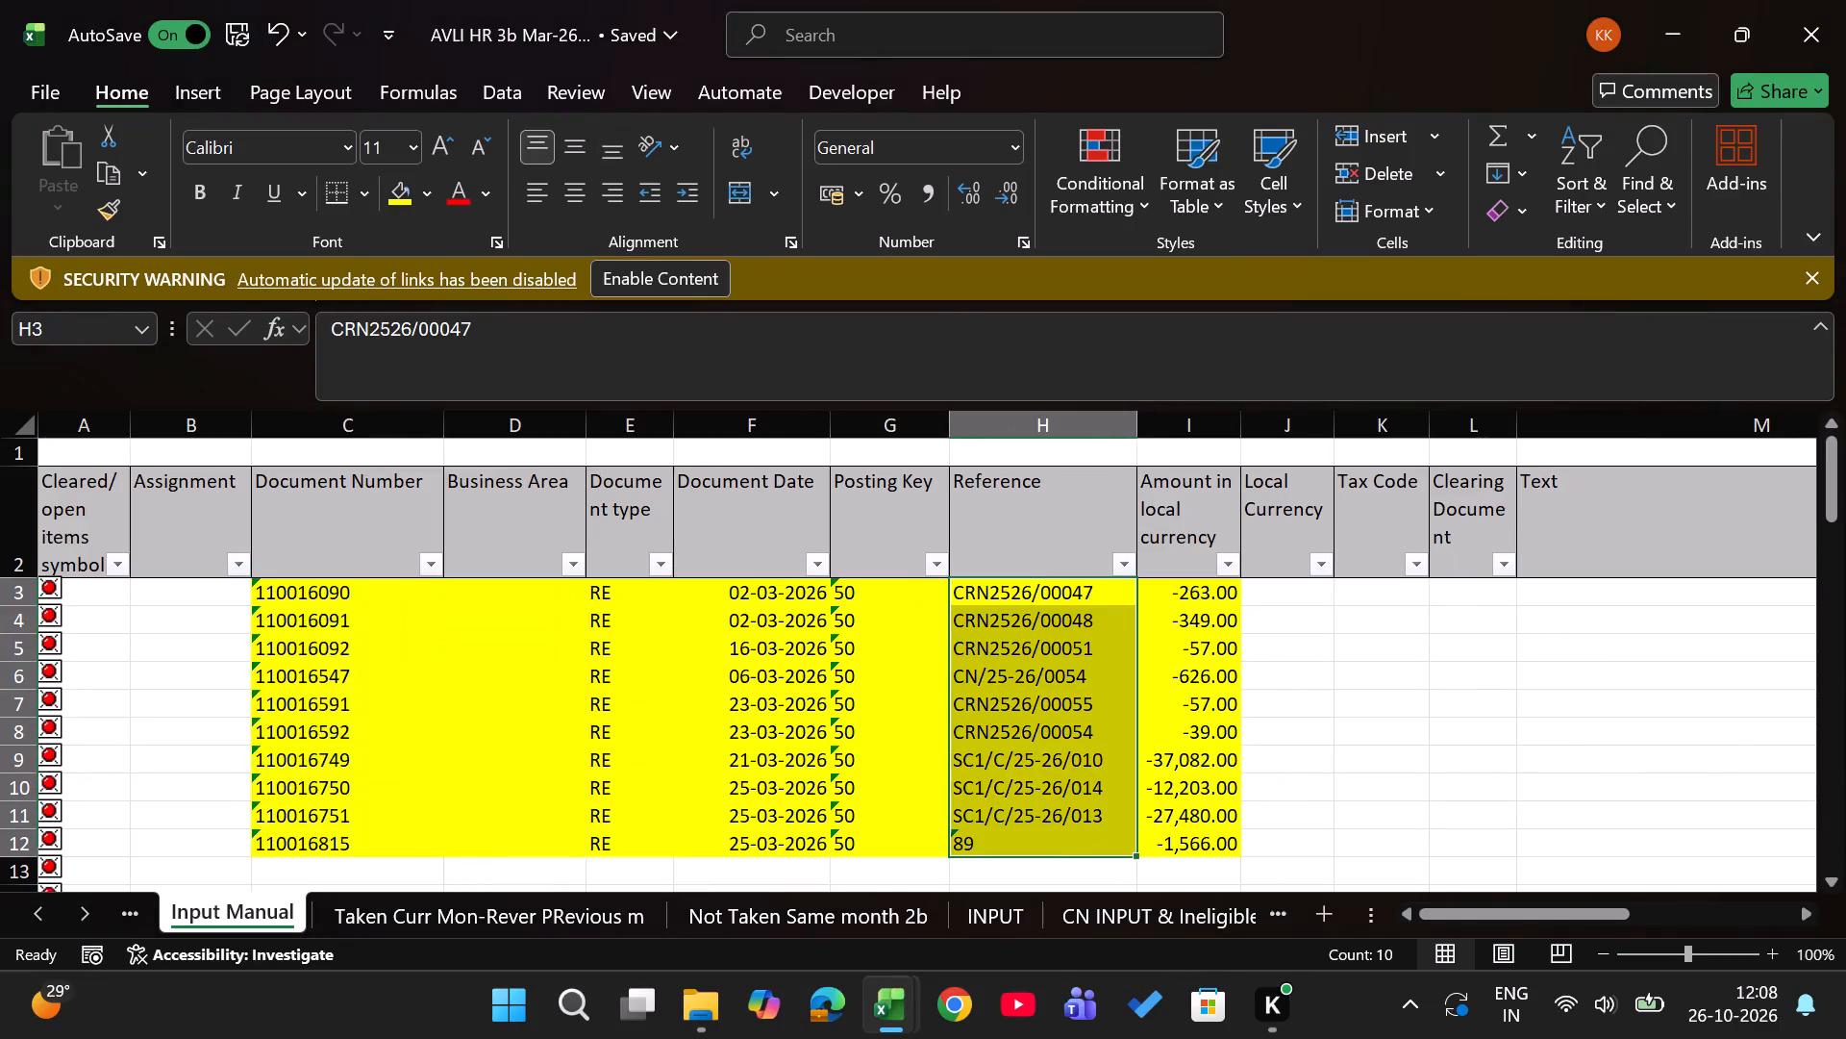
pyautogui.hotkey('ctrl', 'c')
pyautogui.hotkey('alt', 'Tab')
pyautogui.press('Return')
# Copy the Input Manual document dates, starting with 02-03-2026, into the Other sheet's Invoice Date column from row 49079.
pyautogui.press('Right')
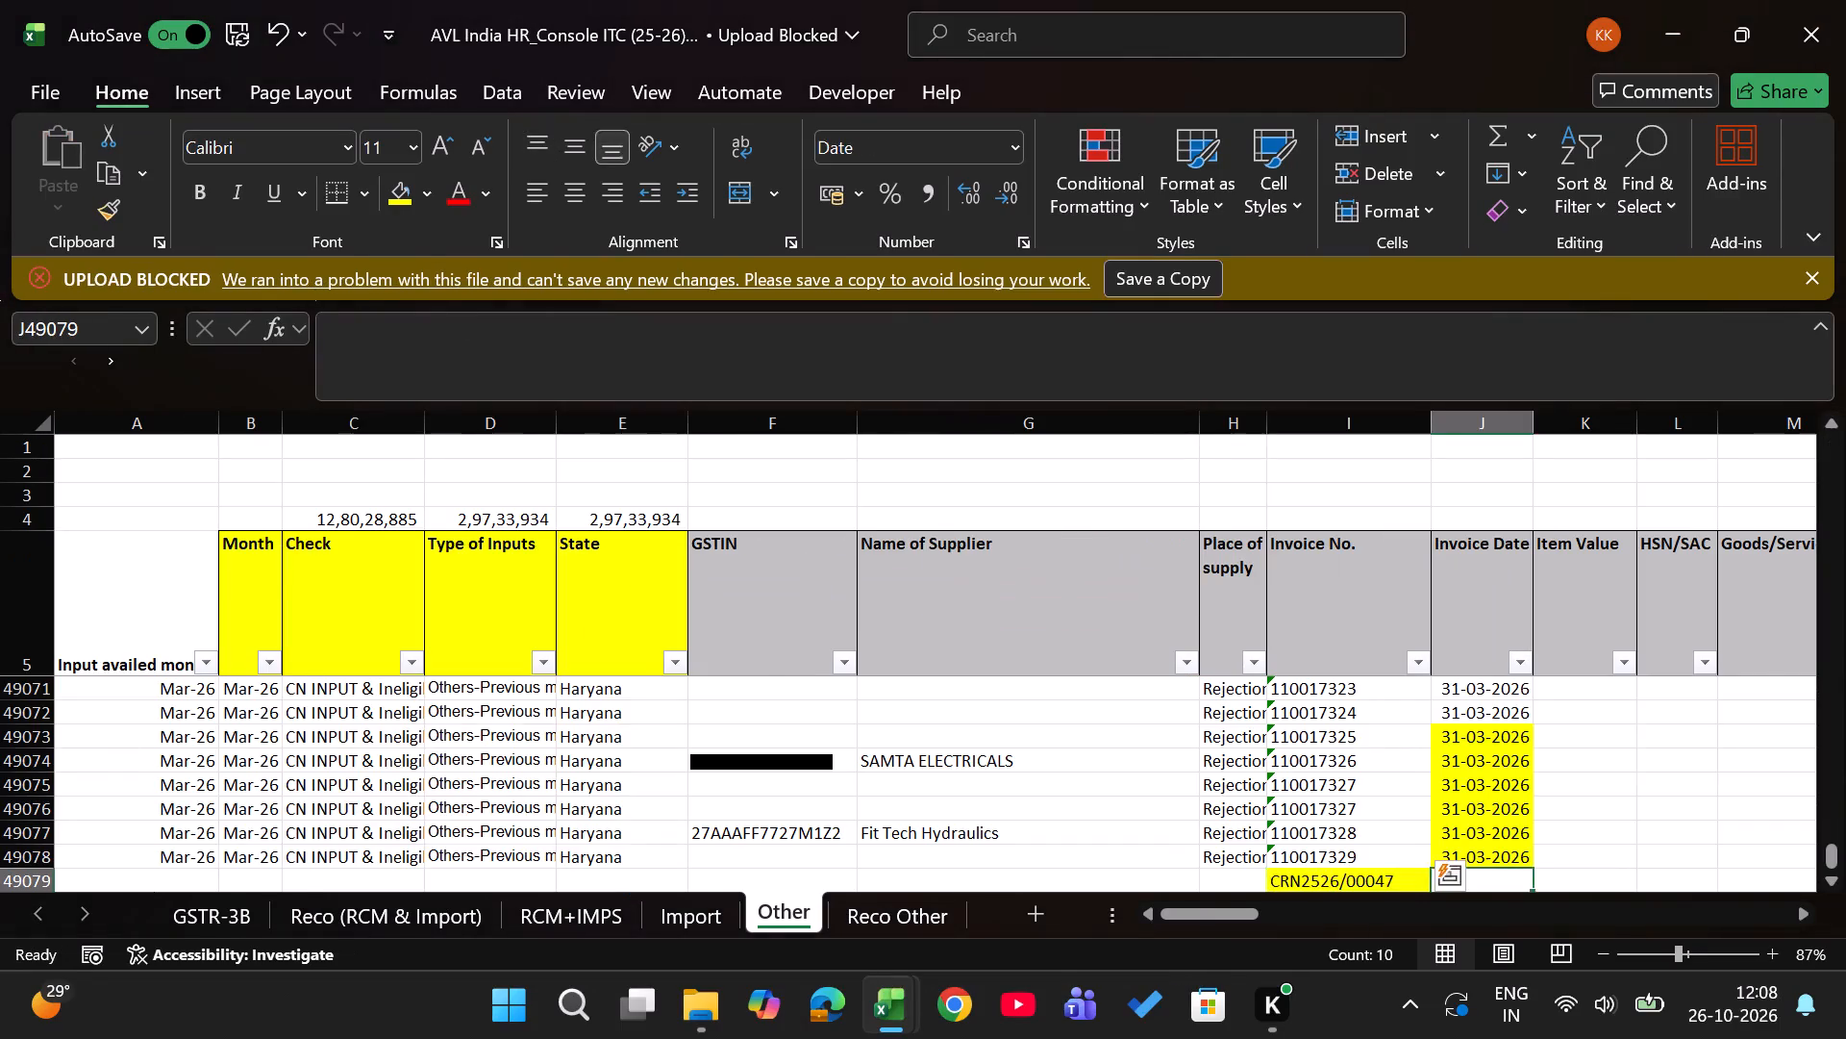
pyautogui.hotkey('alt', 'Tab')
pyautogui.press('Left')
pyautogui.press('Left')
pyautogui.hotkey('ctrl', 'shift', 'Down')
pyautogui.hotkey('ctrl', 'c')
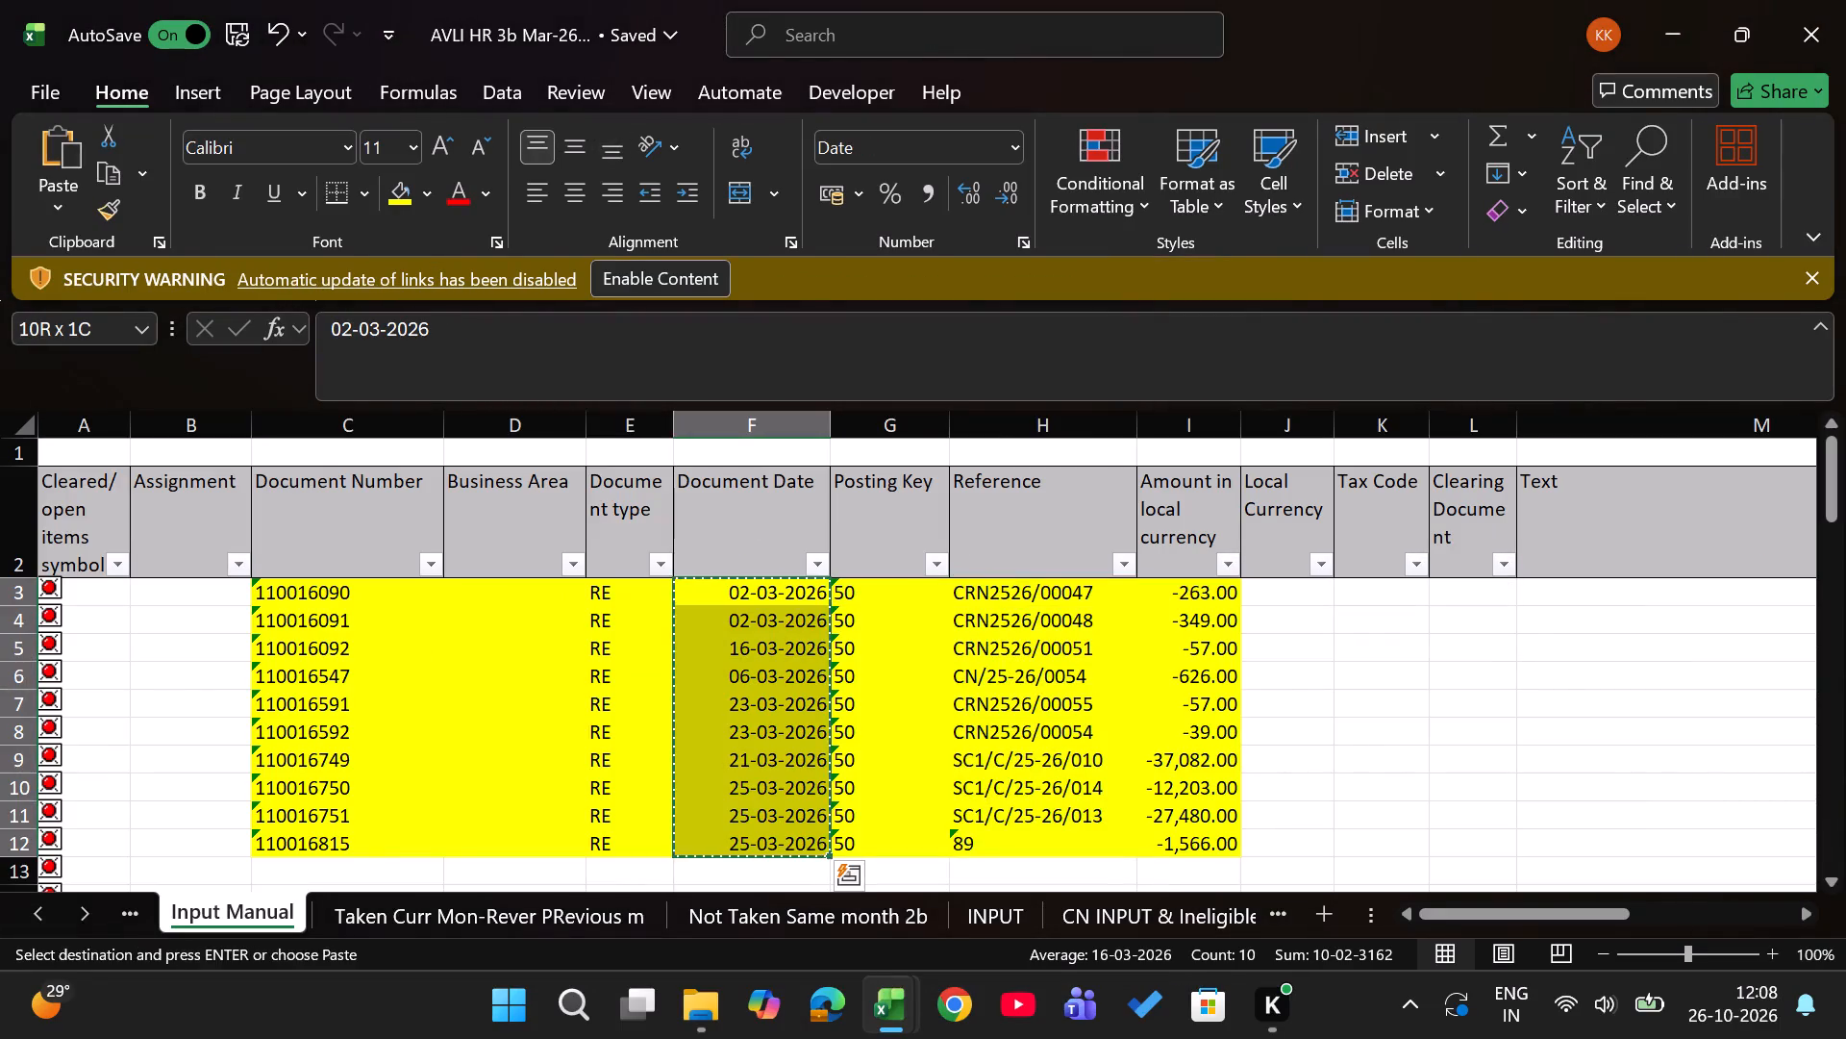
pyautogui.hotkey('alt', 'Tab')
pyautogui.press('Return')
# Copy the Input Manual amounts in local currency, starting with -263.00, into the Other sheet's IGST (Amount) column from row 49079.
pyautogui.press('Left')
pyautogui.press('Left')
pyautogui.press('Left')
pyautogui.hotkey('alt', 'Tab')
pyautogui.press('Right')
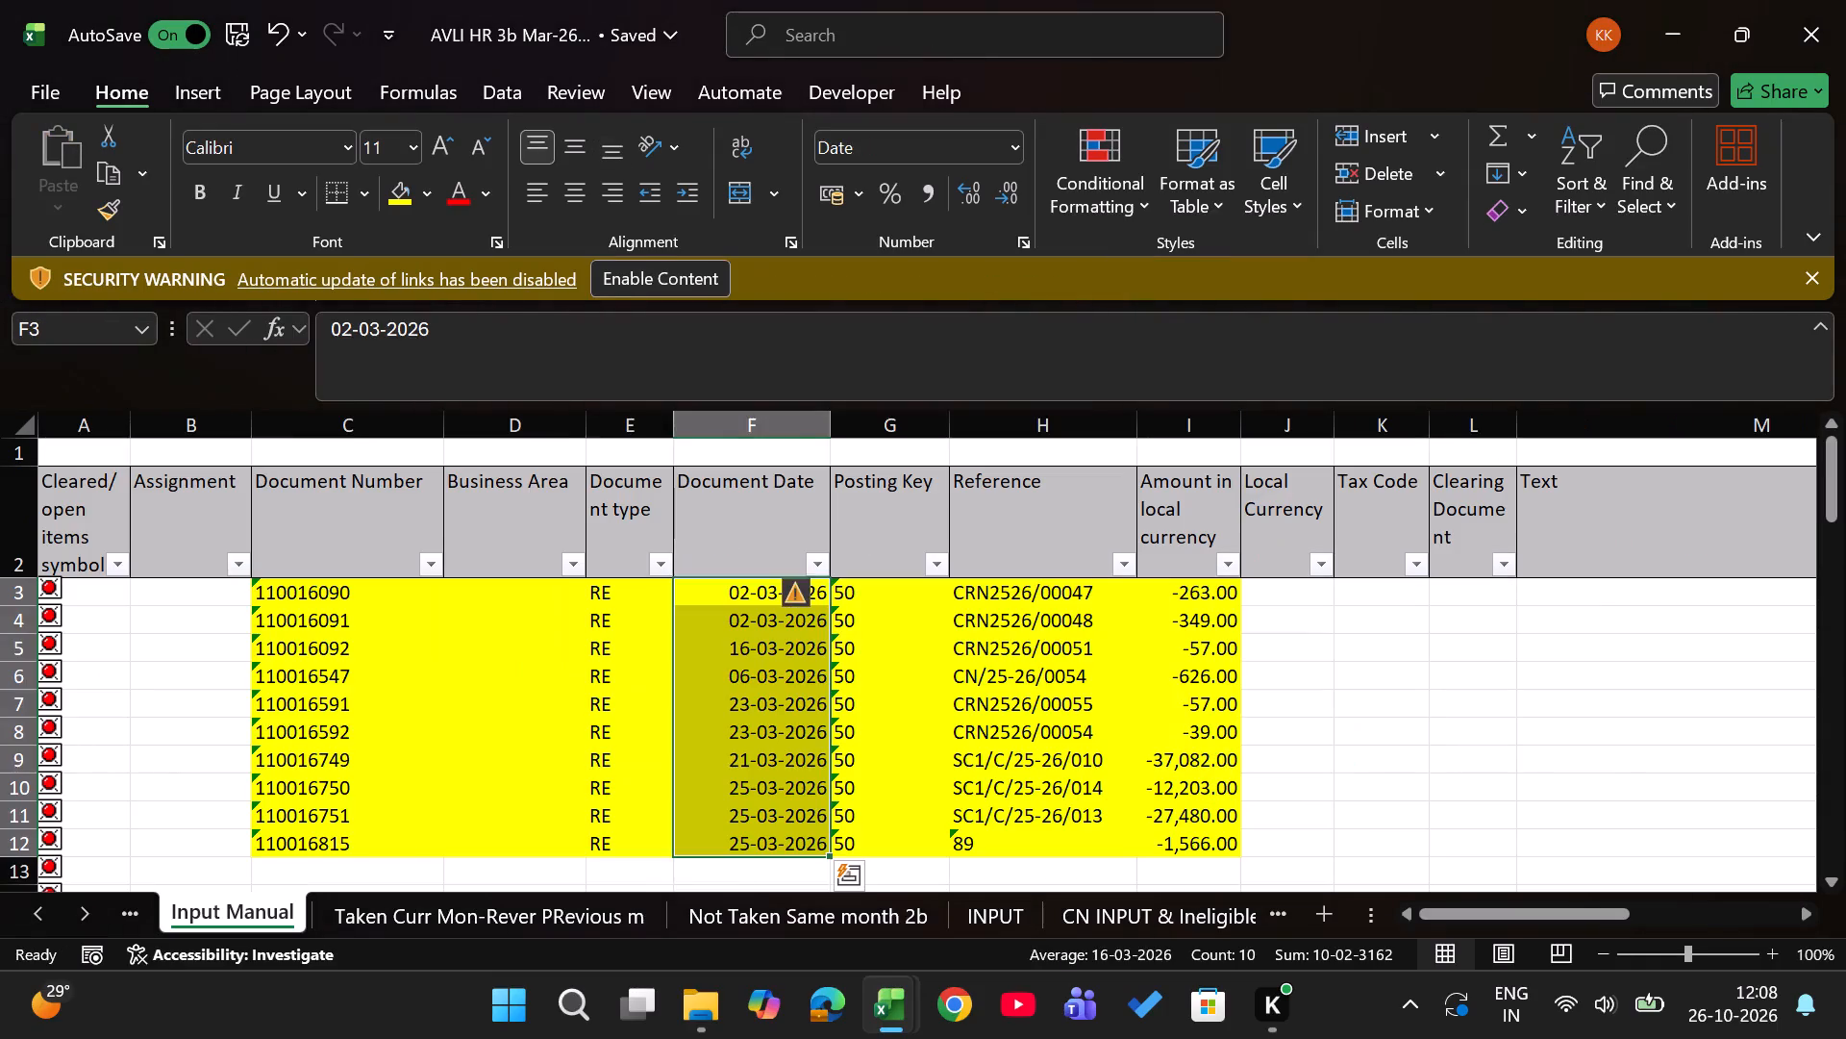
pyautogui.press('Right')
pyautogui.press('Right')
pyautogui.hotkey('ctrl', 'shift', 'Down')
pyautogui.hotkey('ctrl', 'c')
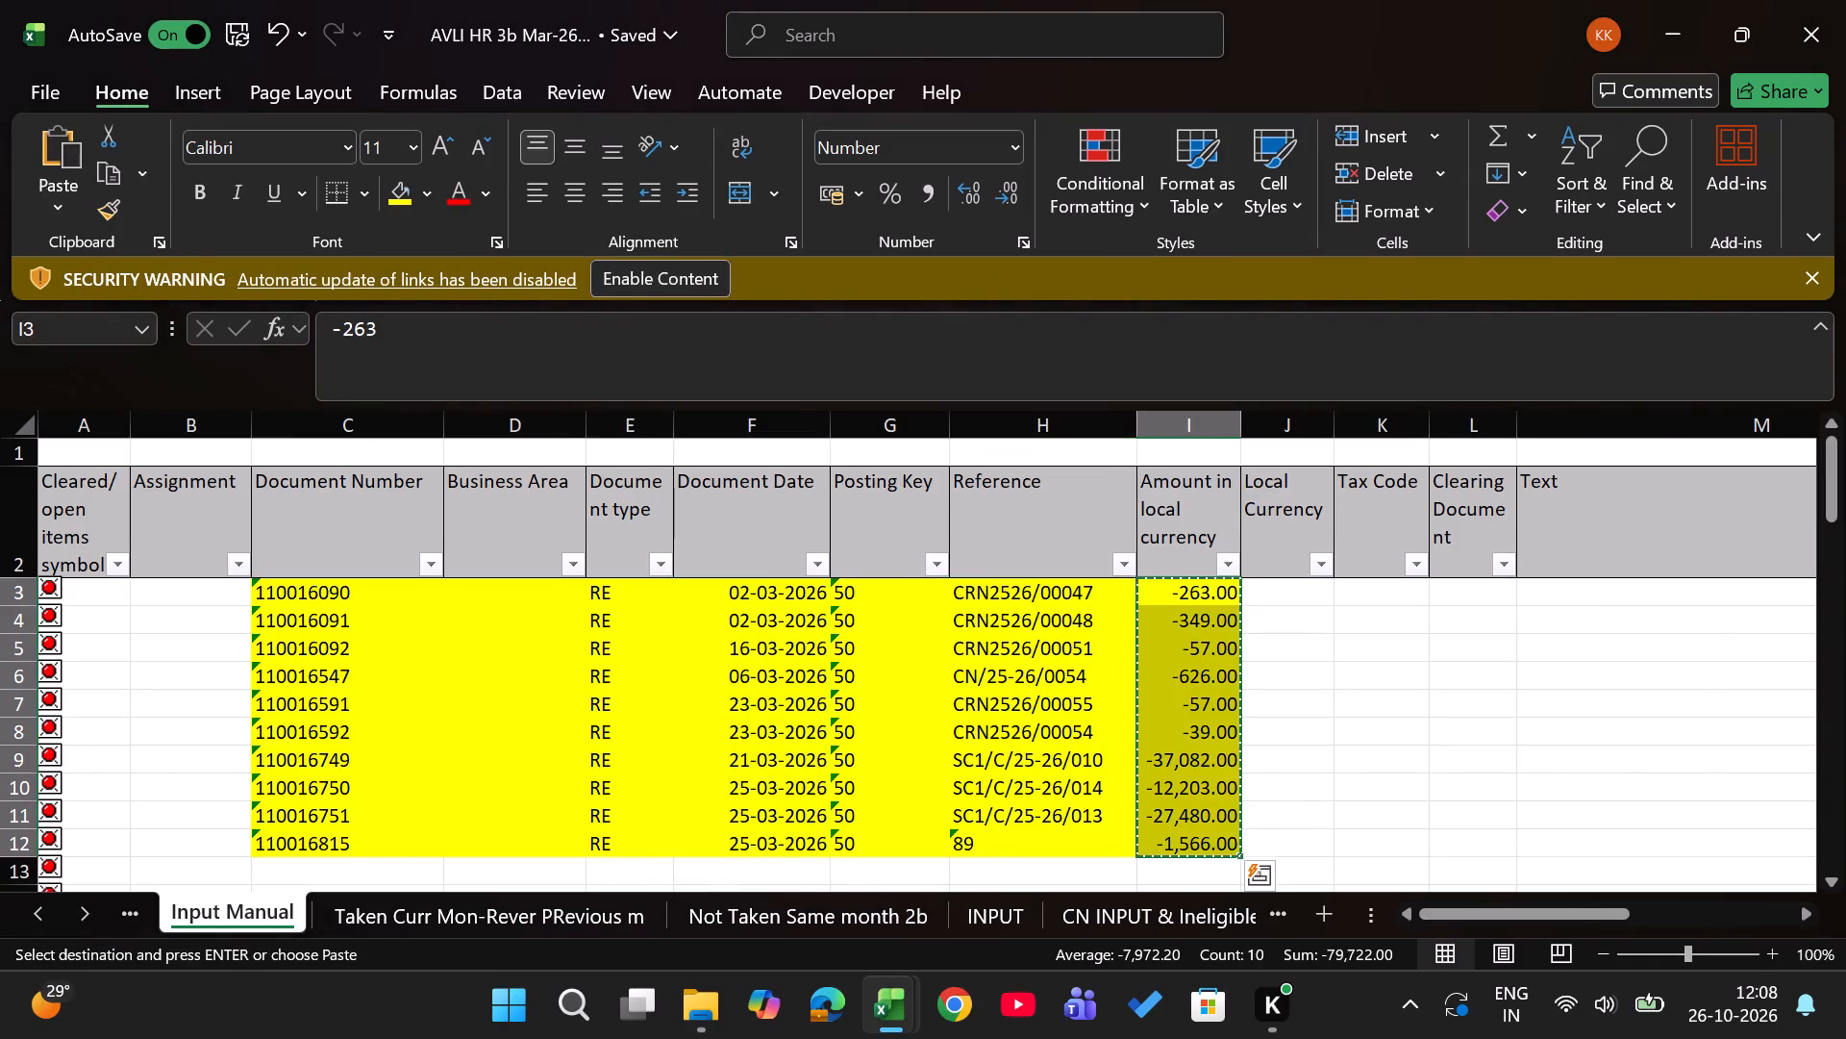
pyautogui.hotkey('alt', 'Tab')
pyautogui.press('Right')
pyautogui.press('Right')
pyautogui.press('Right')
pyautogui.press('Right')
pyautogui.press('Right')
pyautogui.press('Right')
pyautogui.press('Right')
pyautogui.press('Right')
pyautogui.press('Right')
pyautogui.press('Right')
pyautogui.press('Right')
pyautogui.press('Right')
pyautogui.press('Right')
pyautogui.press('Right')
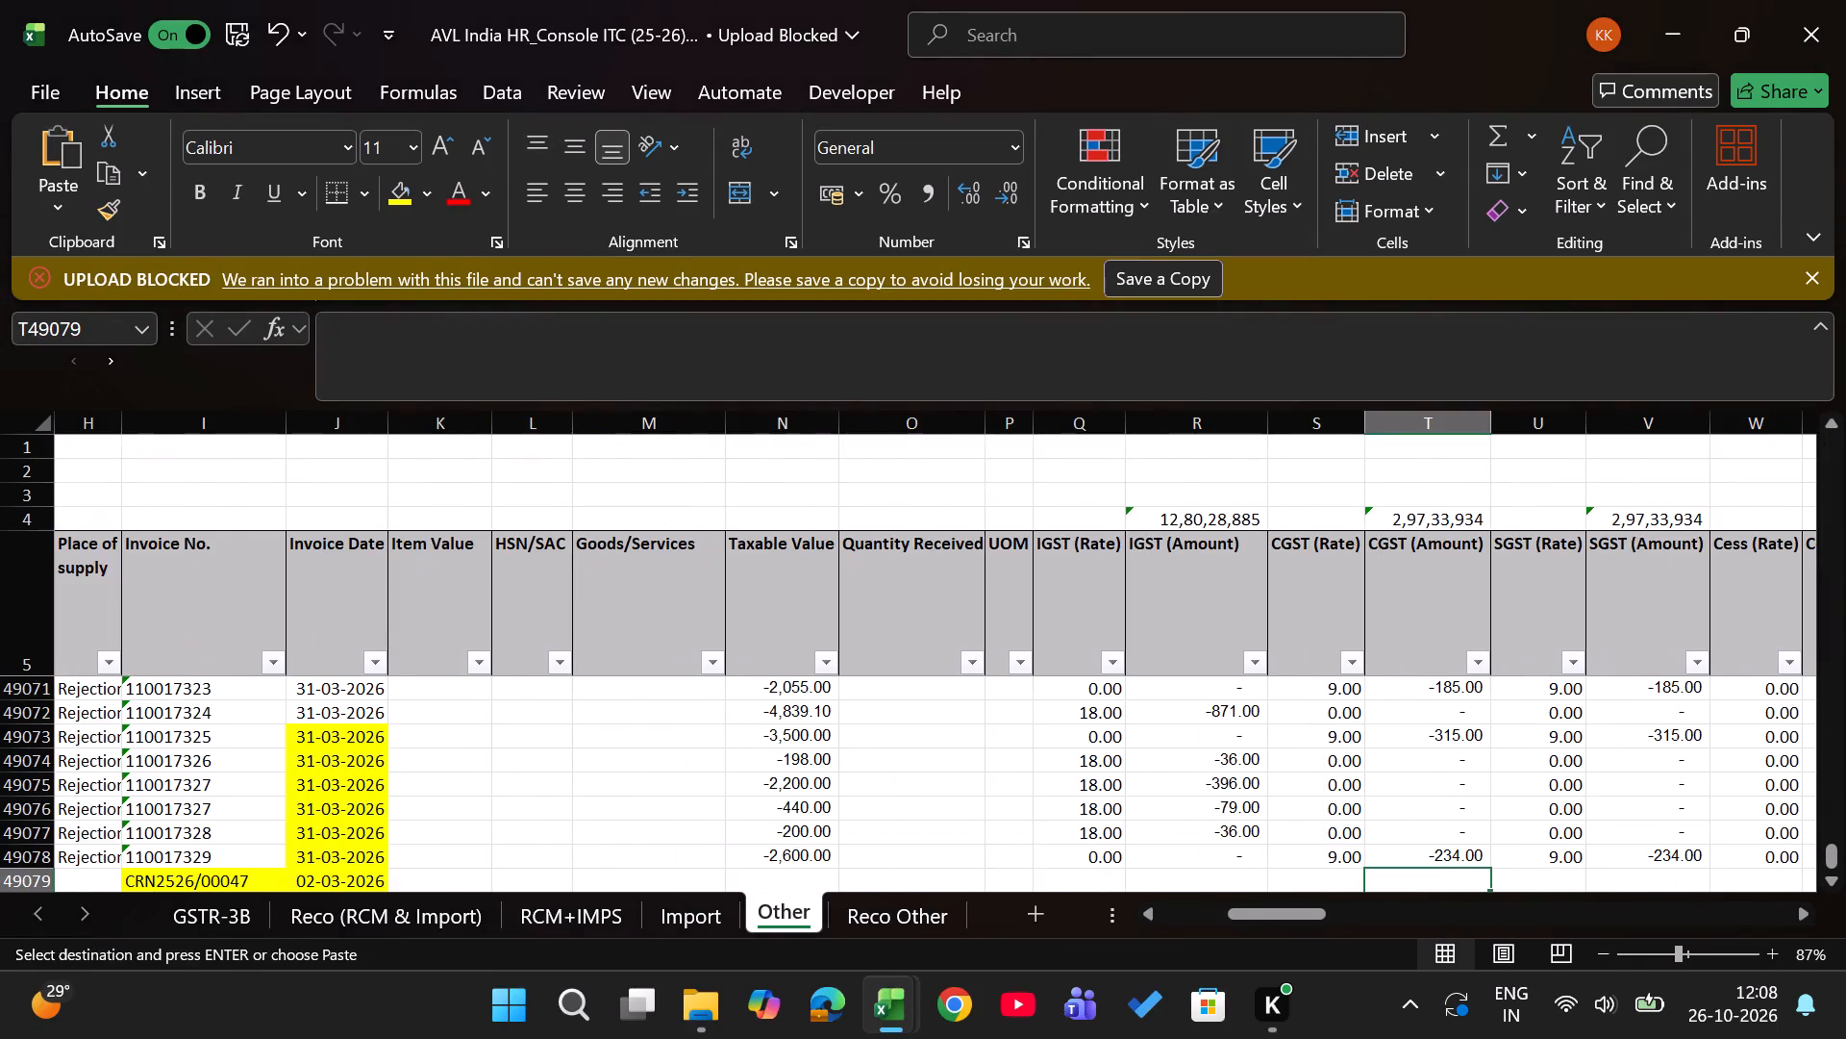
pyautogui.press('Left')
pyautogui.press('Left')
pyautogui.press('Return')
# Copy the Input Manual IGST amounts, starting with -263.00, into the Other sheet's Total IGST available as ITC column from row 49079.
pyautogui.hotkey('ctrl', 'c')
pyautogui.press('Right')
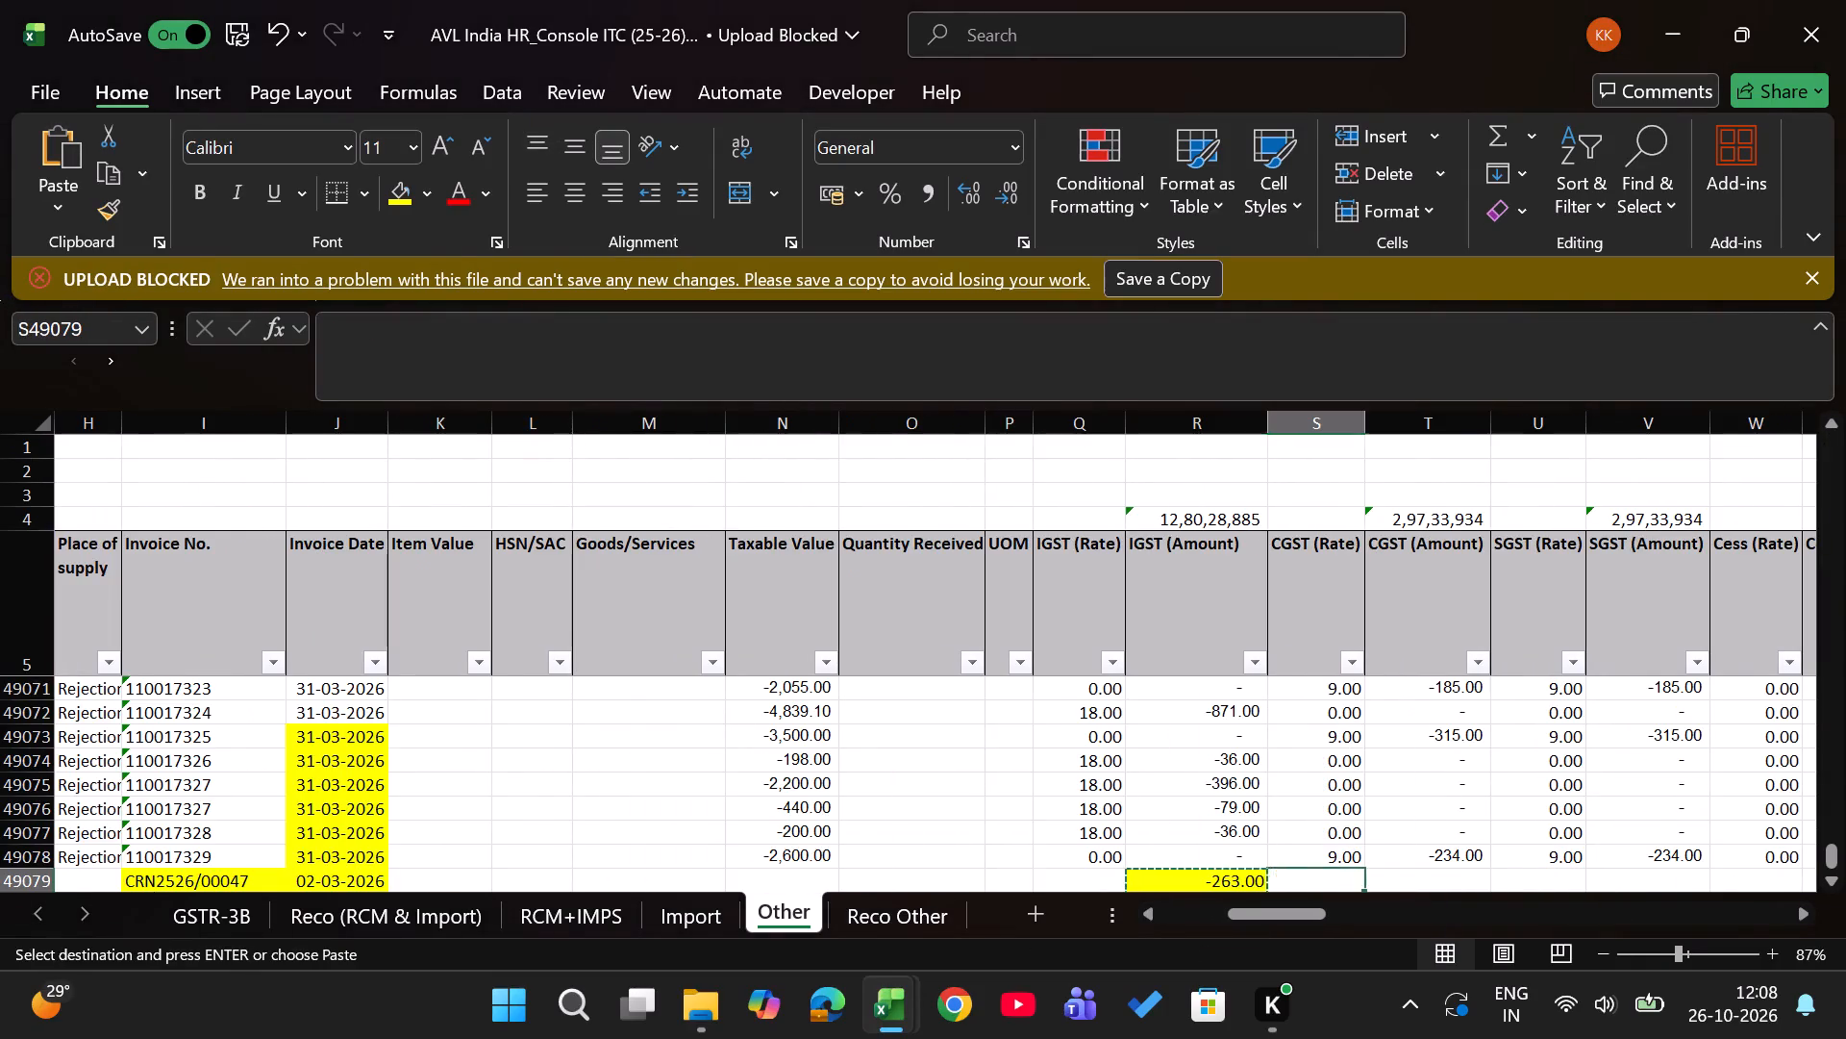
pyautogui.press('Right')
pyautogui.press('Right')
pyautogui.press('Right')
pyautogui.press('Right')
pyautogui.press('Right')
pyautogui.press('Right')
pyautogui.press('Right')
pyautogui.press('Right')
pyautogui.press('Right')
pyautogui.press('Right')
pyautogui.press('Right')
pyautogui.press('Right')
pyautogui.press('Right')
pyautogui.press('Right')
pyautogui.press('Right')
pyautogui.press('Left')
pyautogui.press('Left')
pyautogui.press('Left')
pyautogui.press('Left')
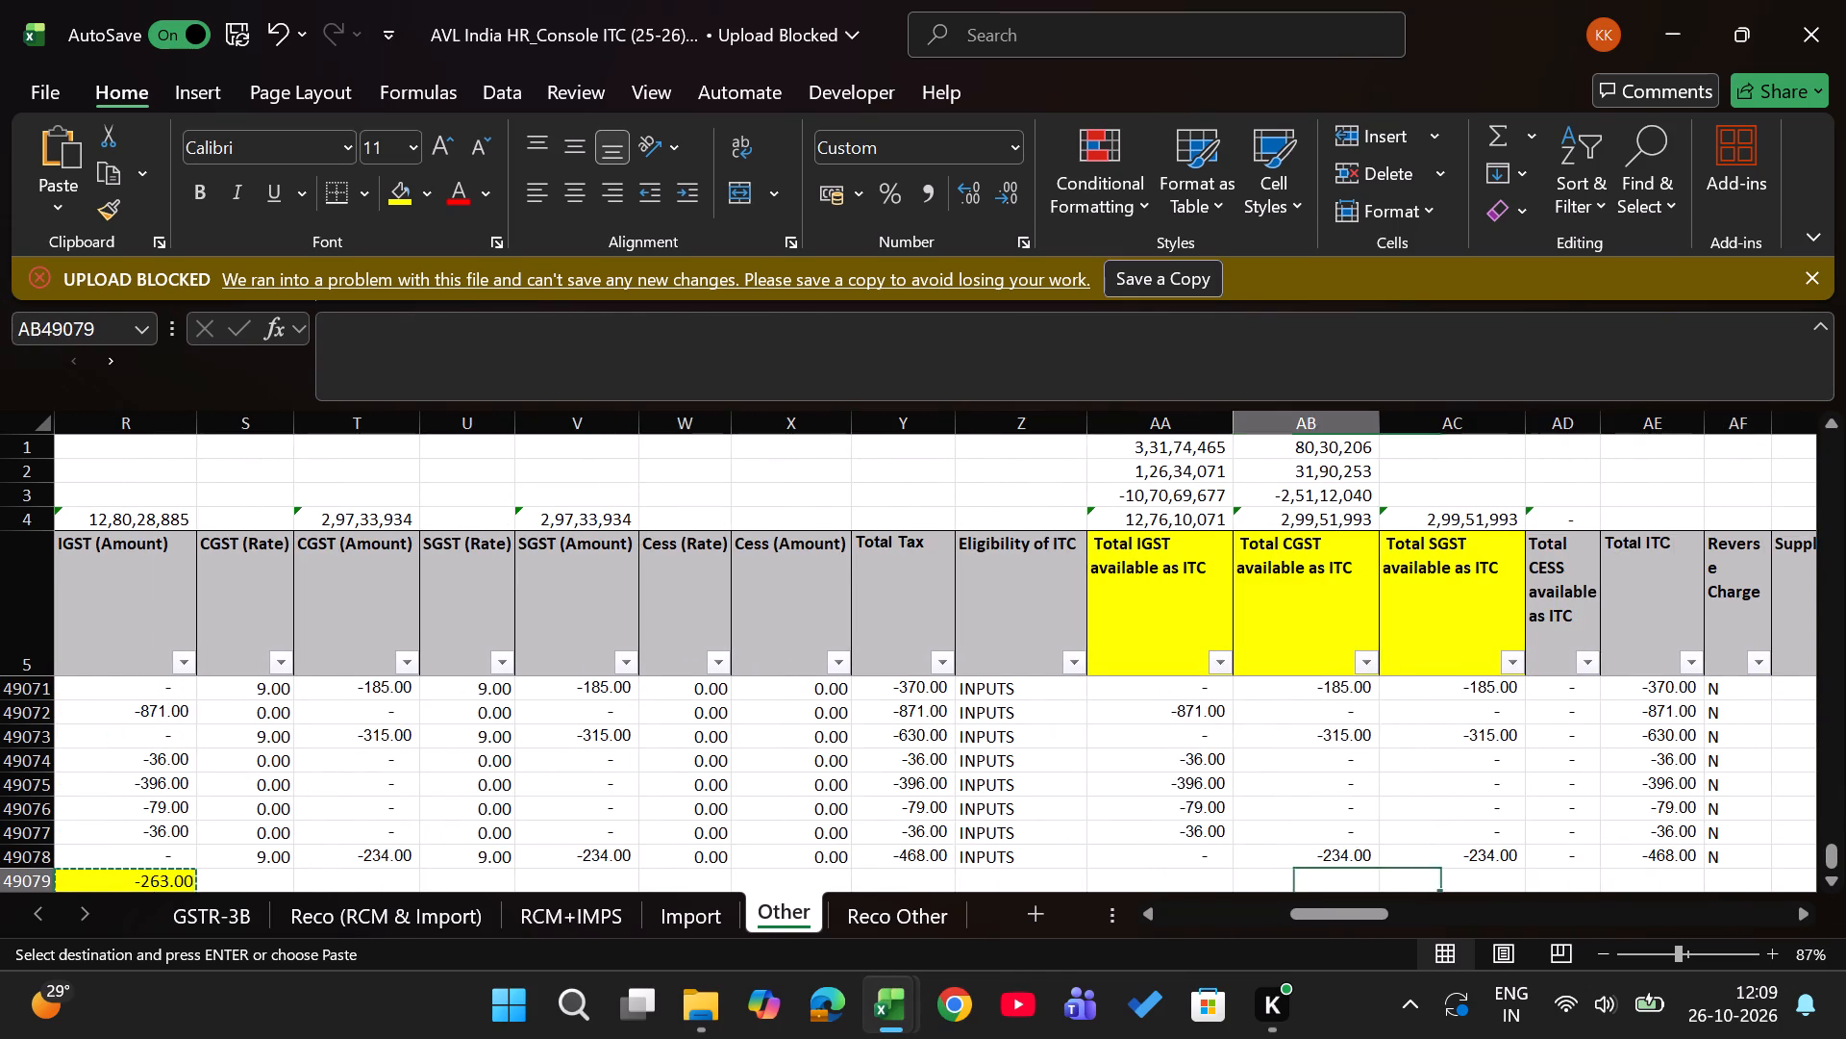
pyautogui.press('Left')
pyautogui.press('Return')
# Examine the remaining Input Manual columns, from Local Currency to the CN acceptance month, for details to carry into the Other sheet.
pyautogui.press('Right')
pyautogui.press('Right')
pyautogui.press('Right')
pyautogui.press('Right')
pyautogui.press('Right')
pyautogui.press('Right')
pyautogui.press('Right')
pyautogui.press('Right')
pyautogui.press('Right')
pyautogui.hotkey('alt', 'Tab')
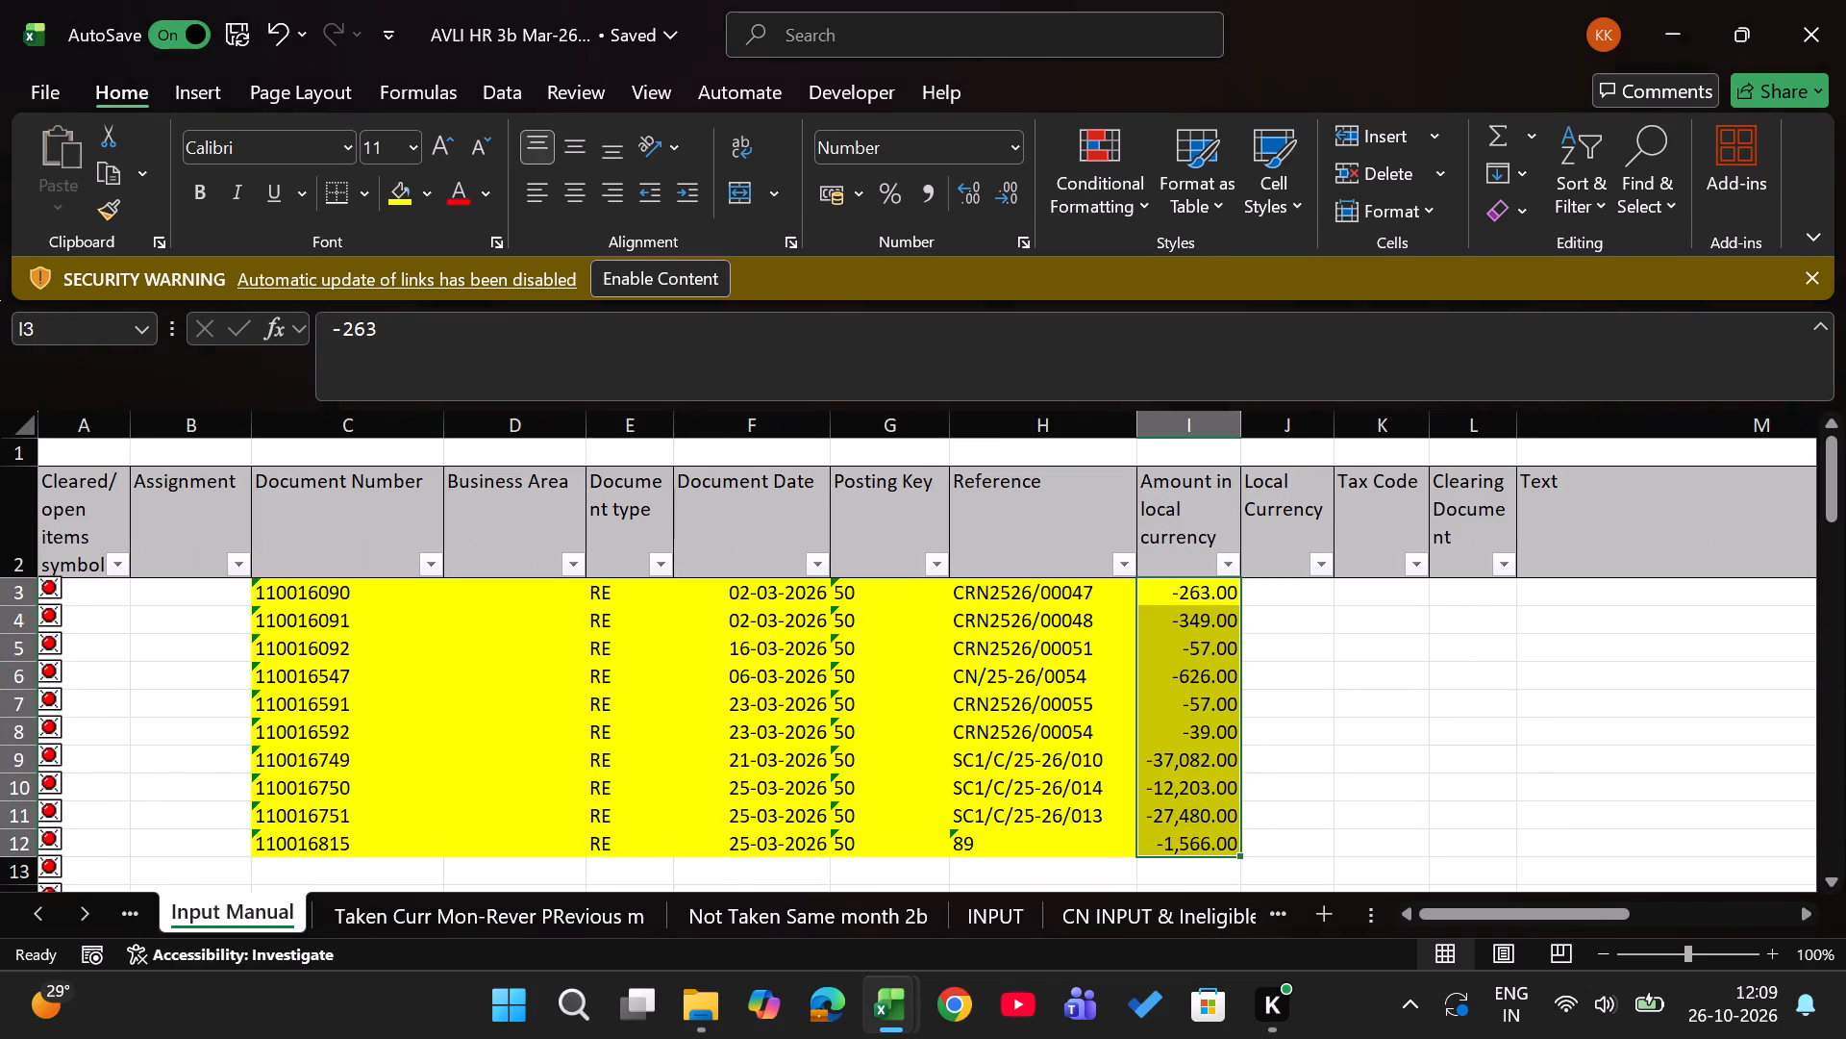
pyautogui.press('Right')
pyautogui.press('Right')
pyautogui.press('Right')
pyautogui.press('Right')
pyautogui.press('Right')
pyautogui.press('Right')
pyautogui.press('Right')
pyautogui.press('Right')
pyautogui.press('Right')
pyautogui.press('Right')
pyautogui.press('Right')
pyautogui.press('Left')
pyautogui.press('Left')
pyautogui.press('Left')
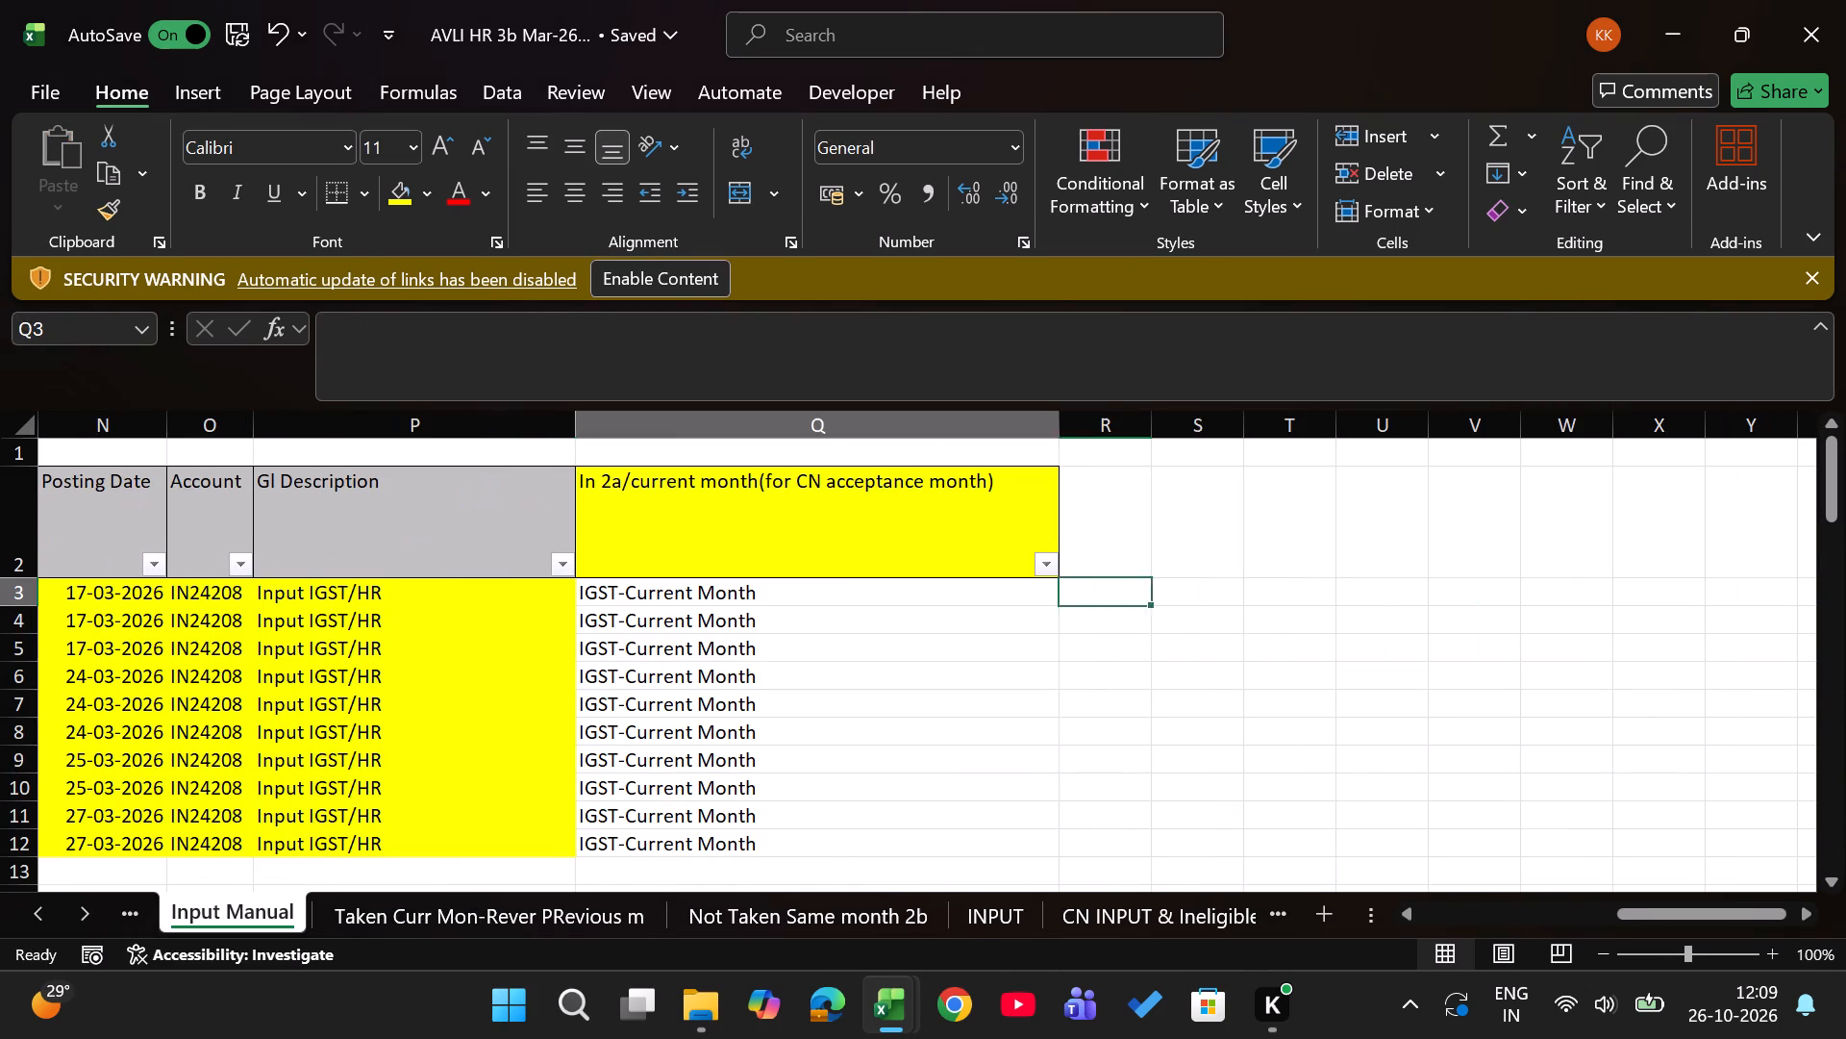
pyautogui.press('Left')
pyautogui.press('Left')
pyautogui.press('Left')
pyautogui.press('Left')
pyautogui.press('Left')
pyautogui.press('Right')
pyautogui.press('Right')
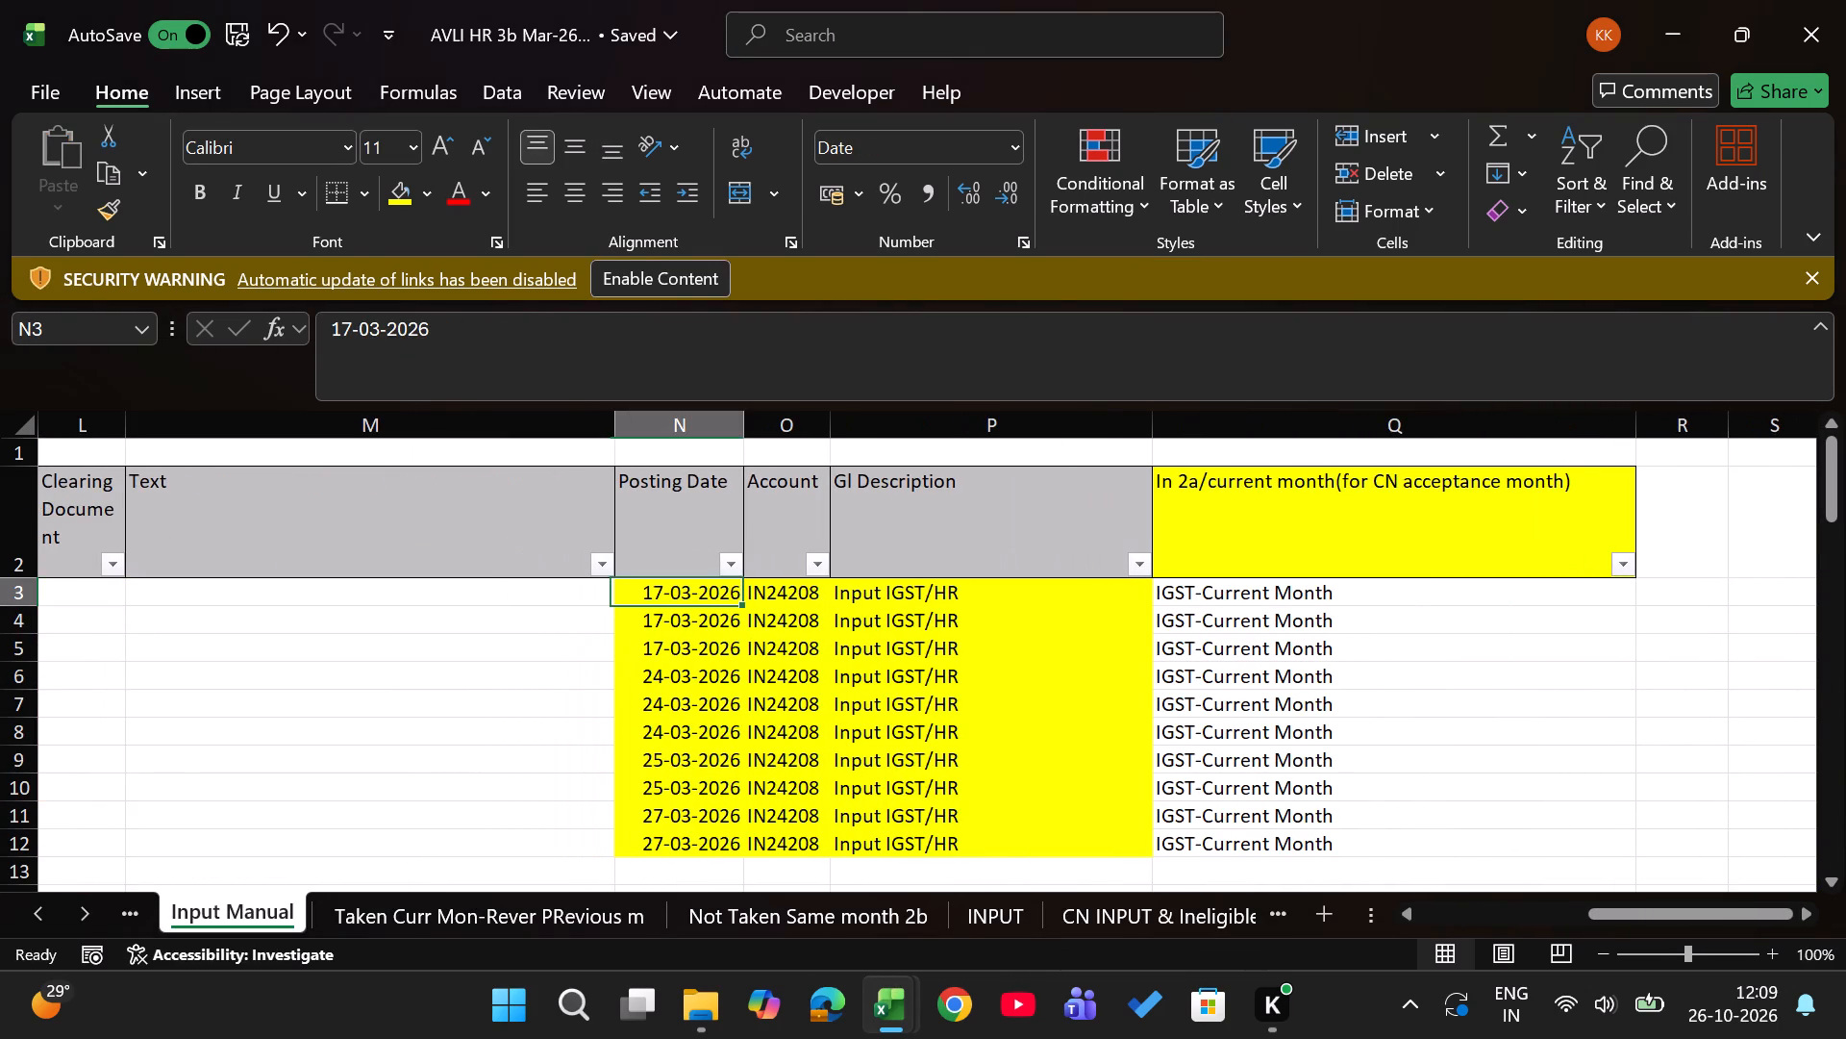
# Copy the Mar-26 Input availed month and Month values from row 49078 of the Other sheet into row 49079.
pyautogui.hotkey('alt', 'Tab')
pyautogui.press('Left')
pyautogui.press('Left')
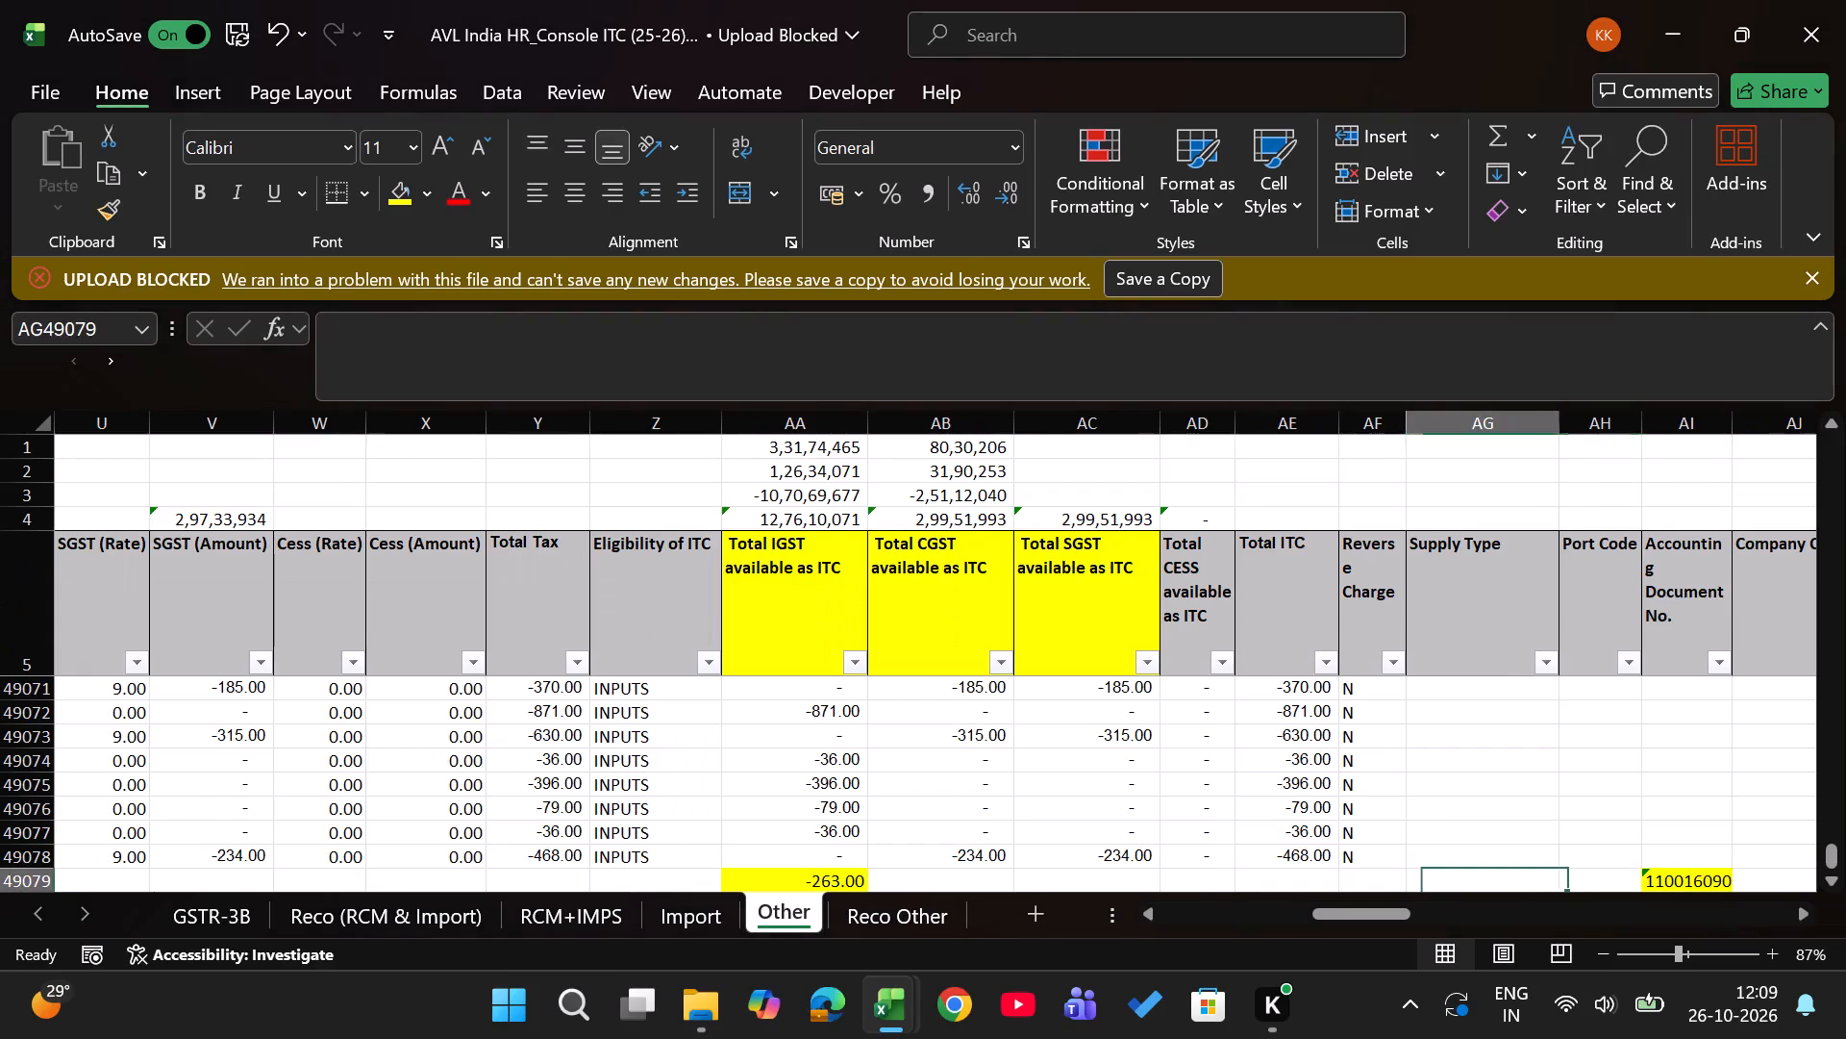
pyautogui.hotkey('ctrl', 'Left')
pyautogui.press('Left')
pyautogui.press('Left')
pyautogui.press('Left')
pyautogui.hotkey('ctrl', 'Left')
pyautogui.press('Left')
pyautogui.press('Left')
pyautogui.press('Left')
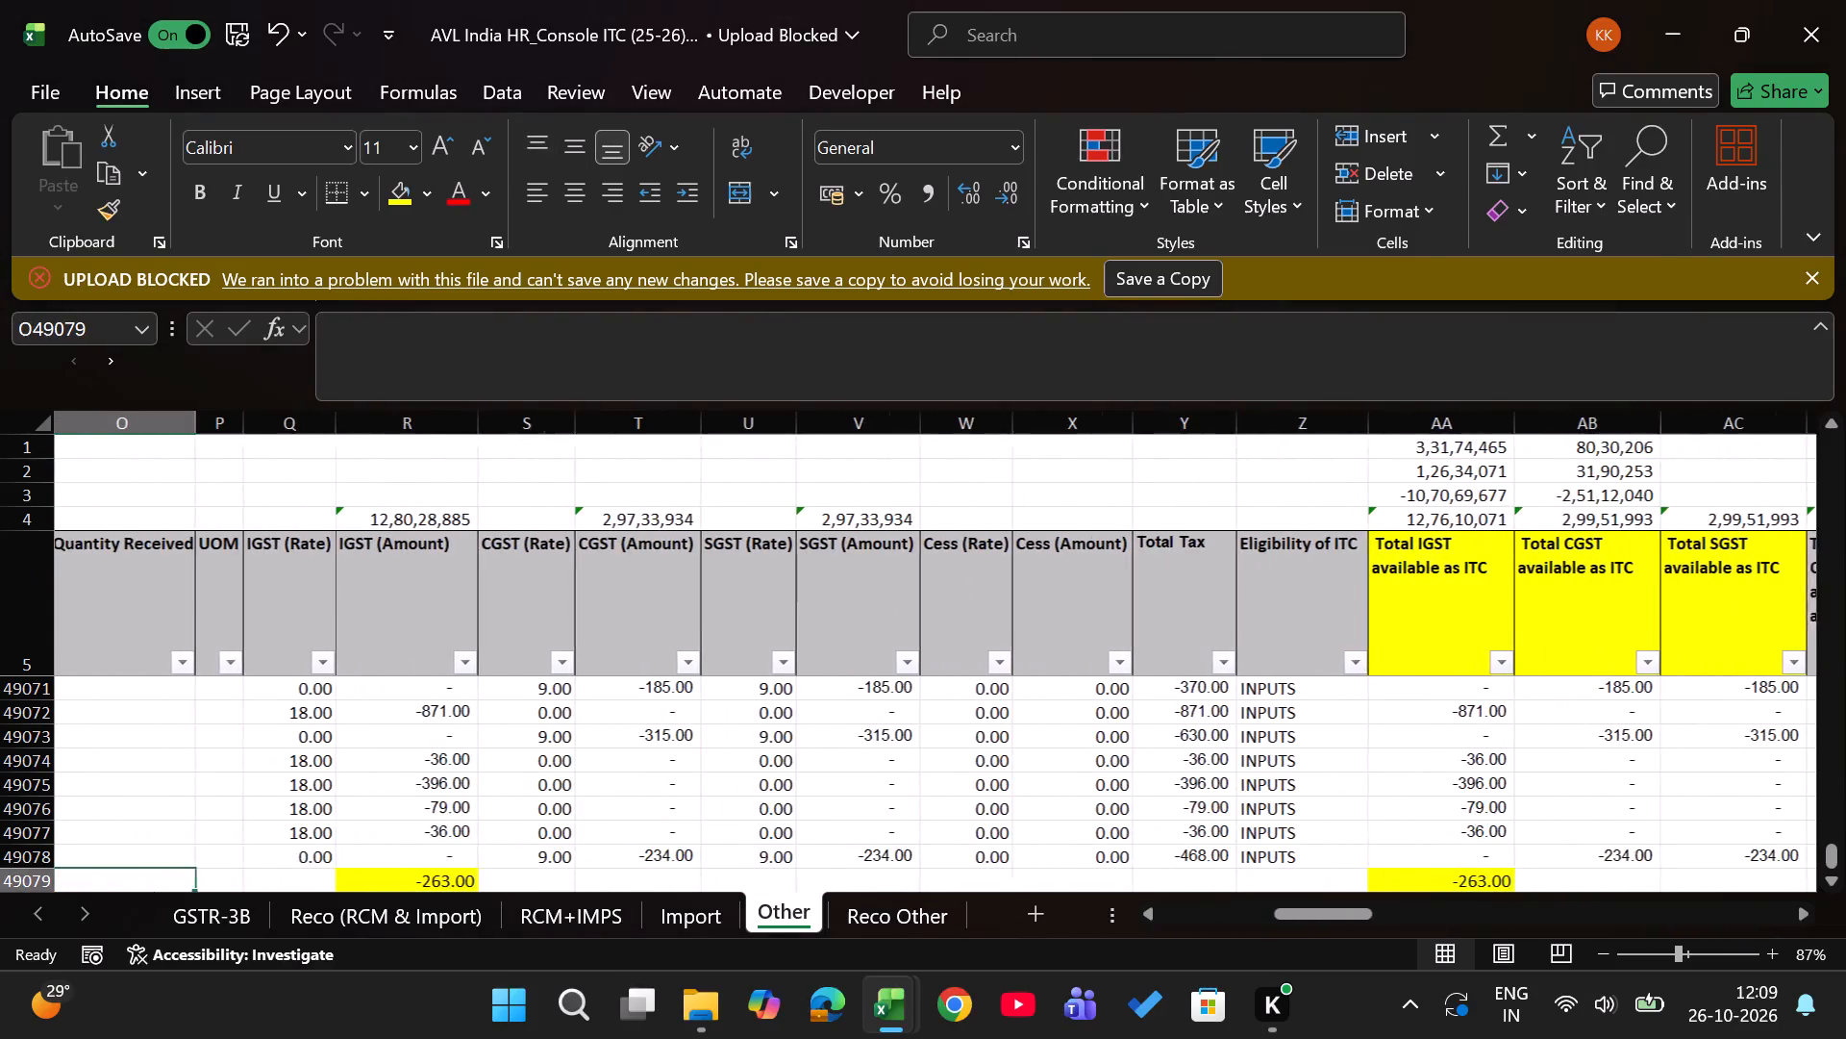
pyautogui.hotkey('ctrl', 'Left')
pyautogui.press('Left')
pyautogui.press('Left')
pyautogui.press('Left')
pyautogui.hotkey('ctrl', 'Left')
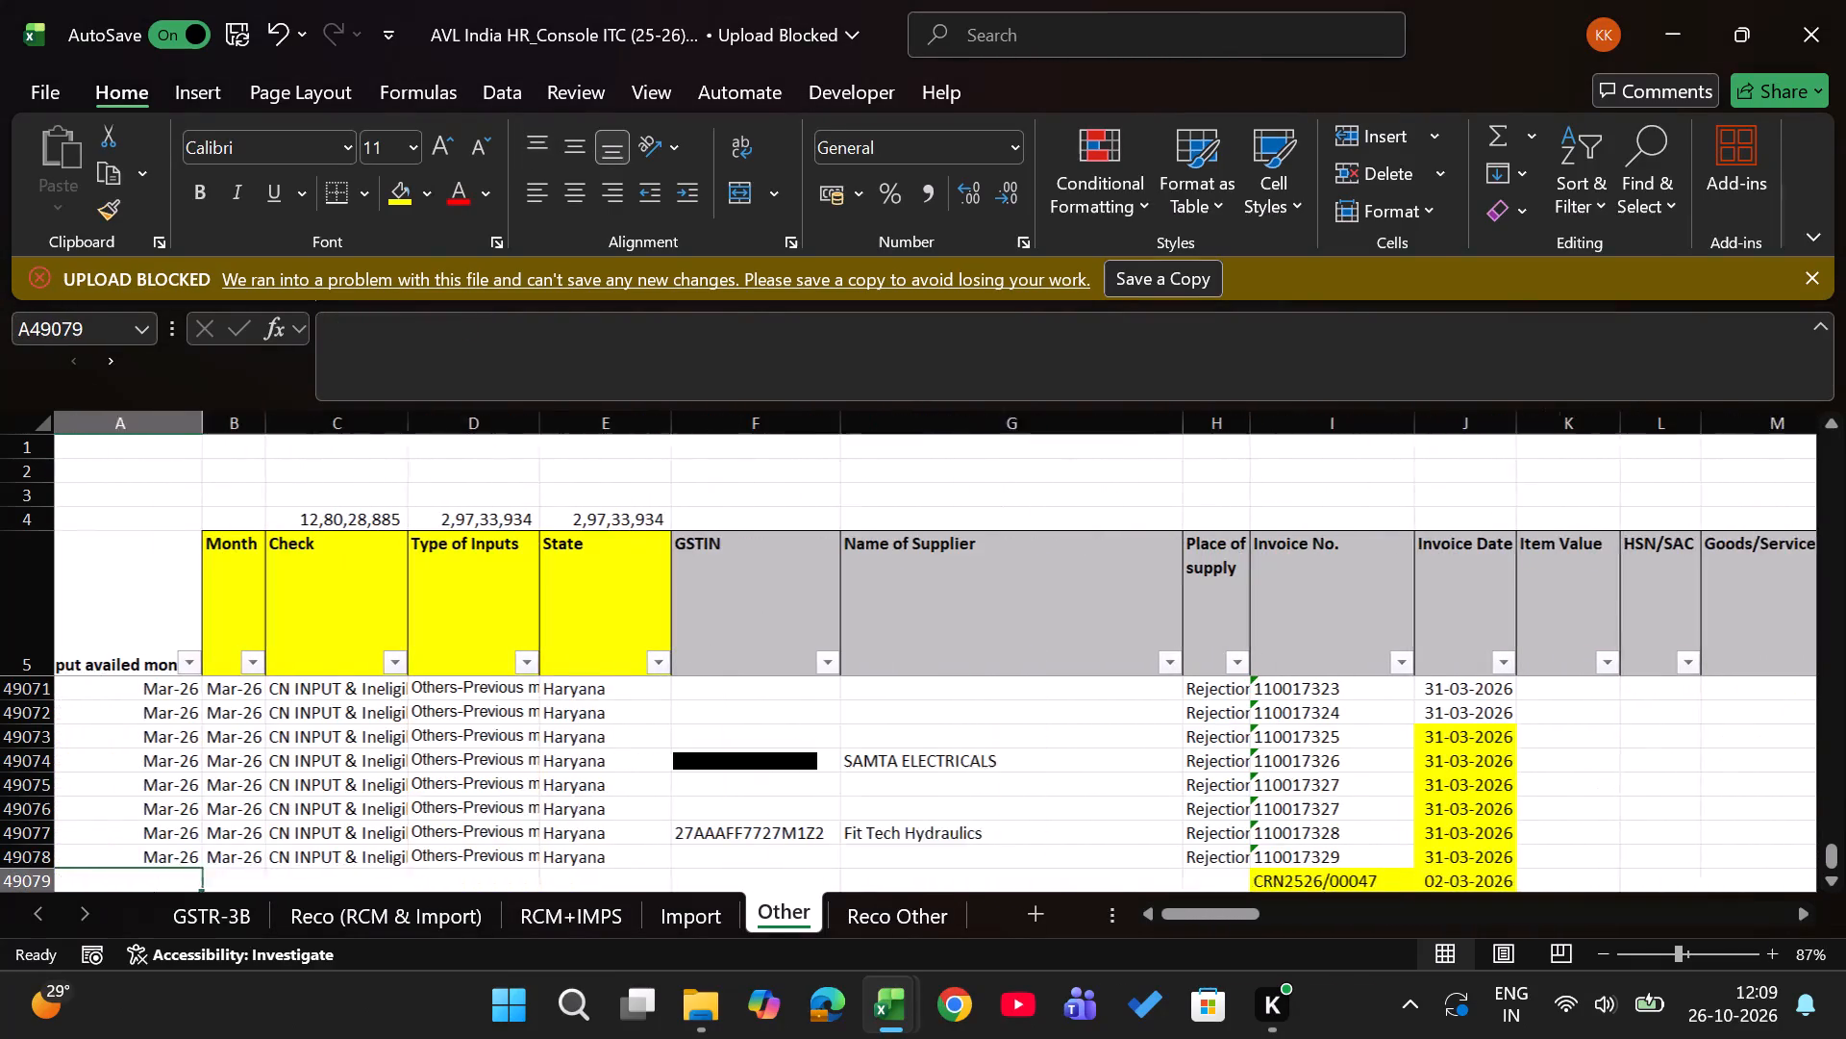
pyautogui.press('Left')
pyautogui.press('Right')
pyautogui.press('Up')
pyautogui.press('Left')
pyautogui.hotkey('shift', 'Left')
pyautogui.hotkey('shift', 'Right')
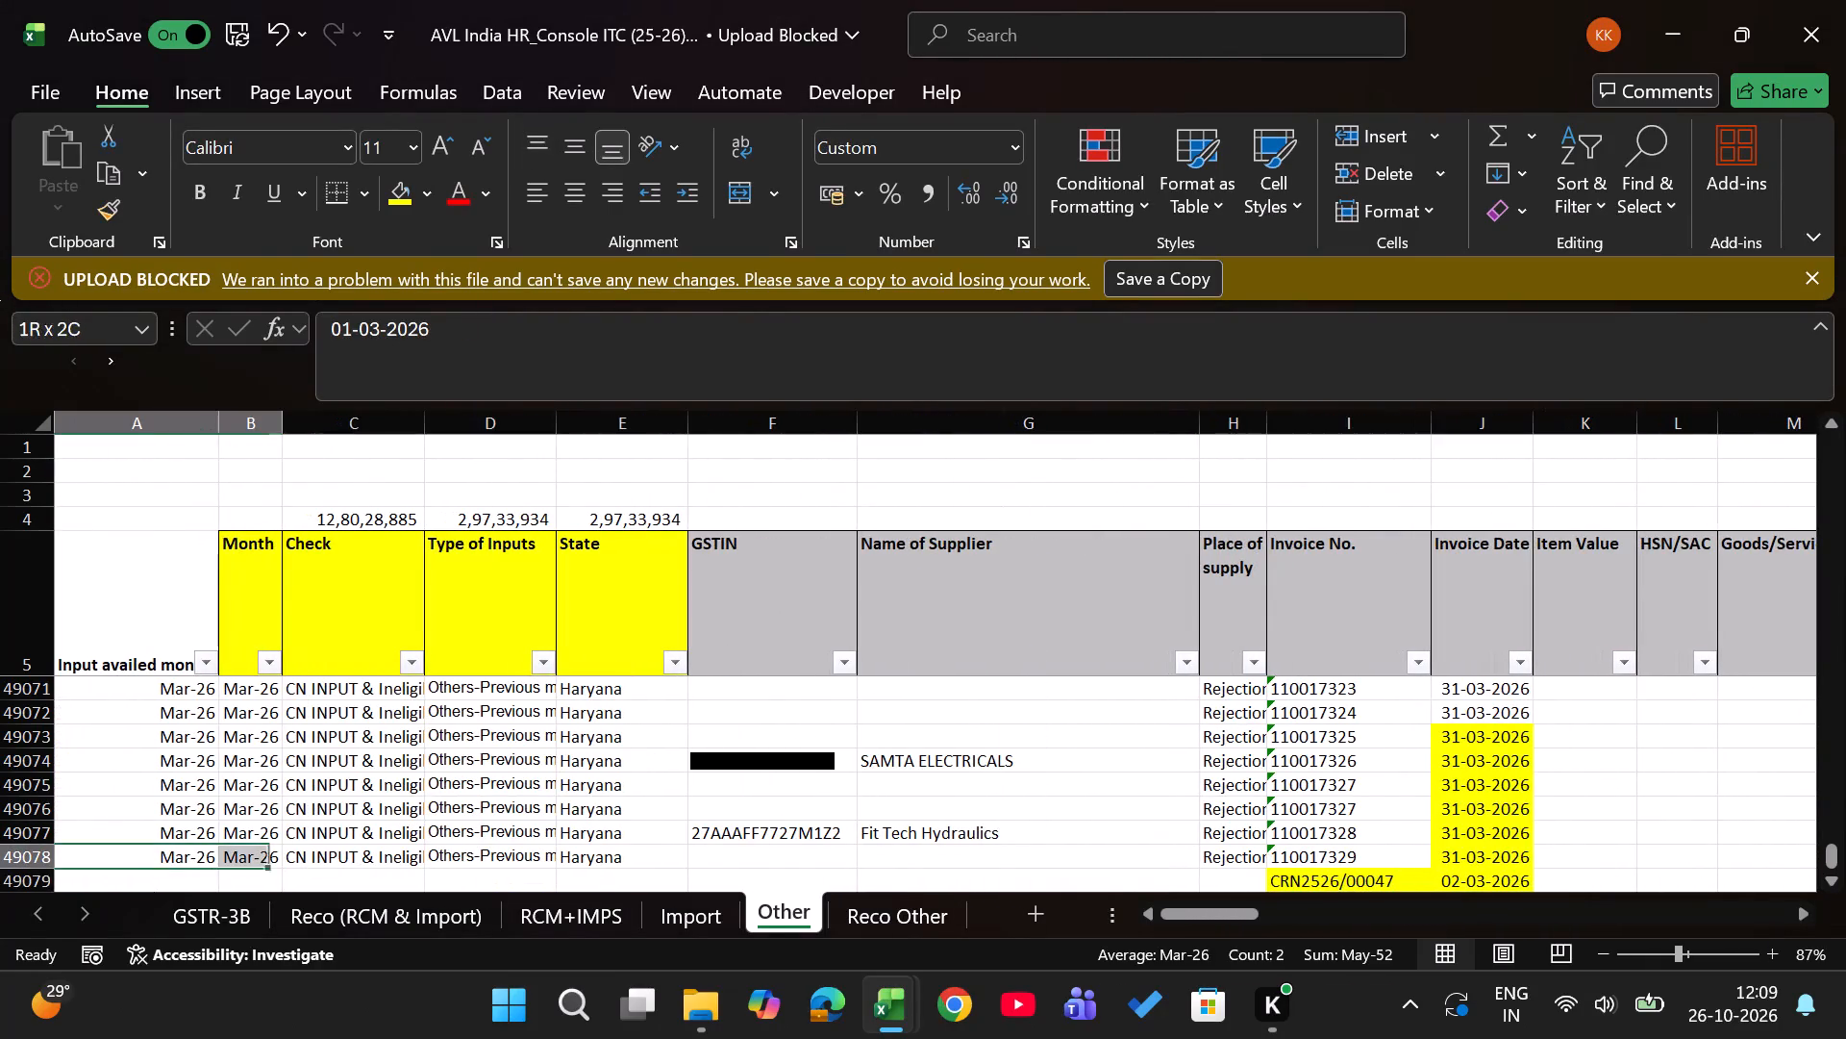
pyautogui.hotkey('ctrl', 'c')
pyautogui.press('Down')
pyautogui.press('Return')
# Set the Check value of row 49079 to the existing entry Input mannual.
pyautogui.press('Right')
pyautogui.press('Up')
pyautogui.press('Down')
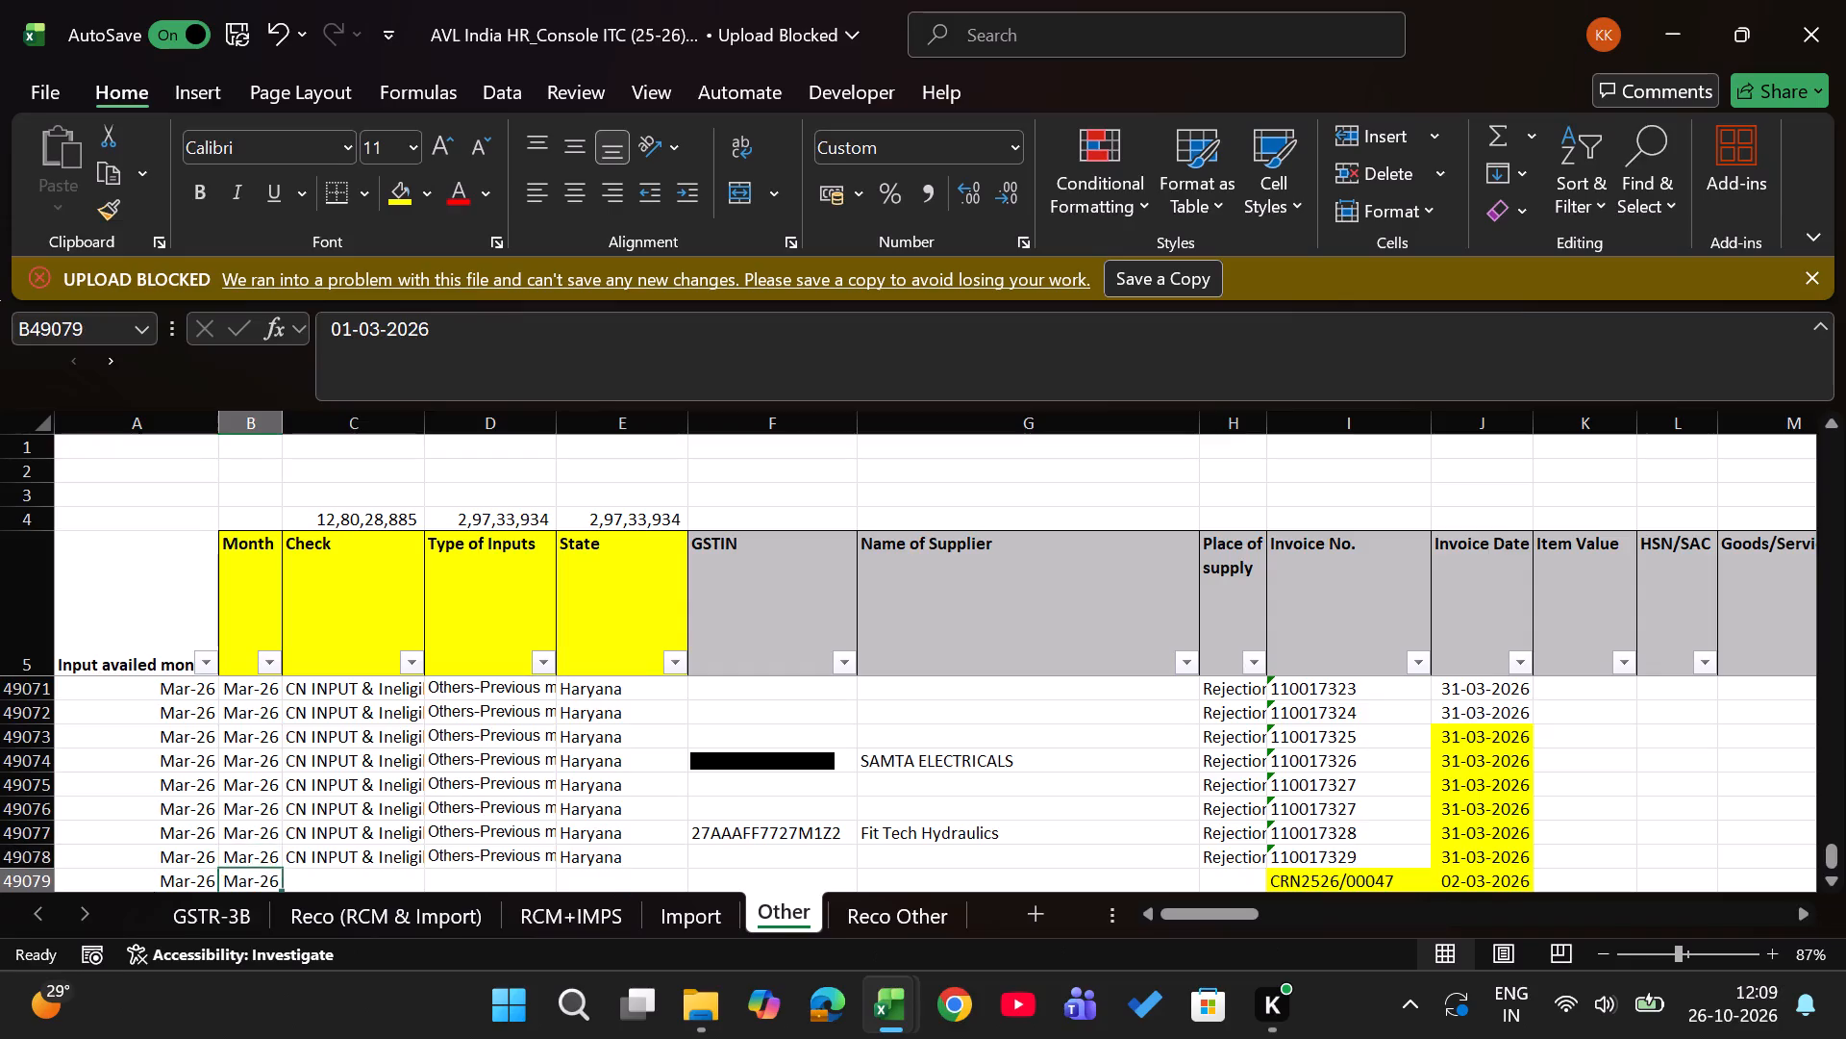
pyautogui.press('Right')
pyautogui.hotkey('alt', 'Down')
pyautogui.press('Down')
pyautogui.press('Down')
pyautogui.press('Down')
pyautogui.press('Down')
pyautogui.press('Return')
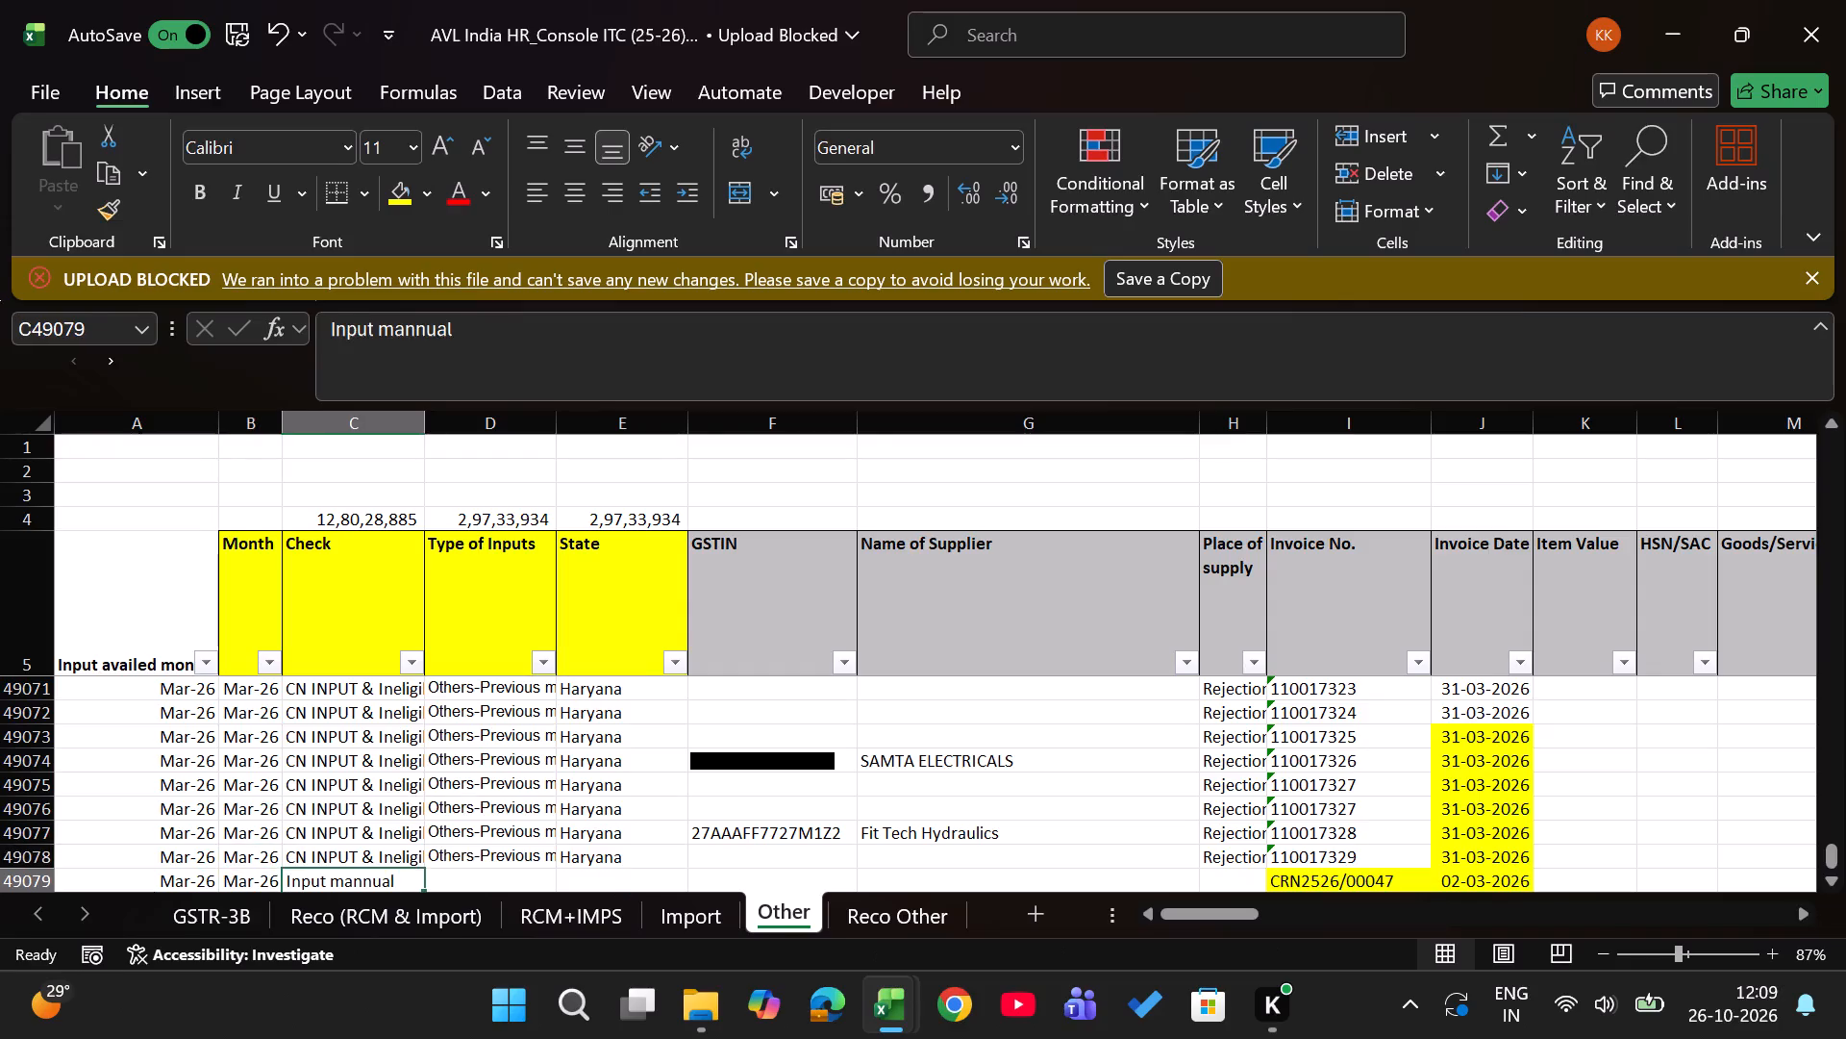
# Fill the Mar-26 Input availed month and Month values from row 49079 down to the last Input Manual row, 49088.
pyautogui.press('Left')
pyautogui.press('Left')
pyautogui.hotkey('ctrl', 'Down')
pyautogui.hotkey('ctrl', 'Up')
pyautogui.press('Right')
pyautogui.press('Right')
pyautogui.press('Right')
pyautogui.press('Right')
pyautogui.press('Right')
pyautogui.press('Right')
pyautogui.press('Right')
pyautogui.press('Right')
pyautogui.press('Right')
pyautogui.press('Right')
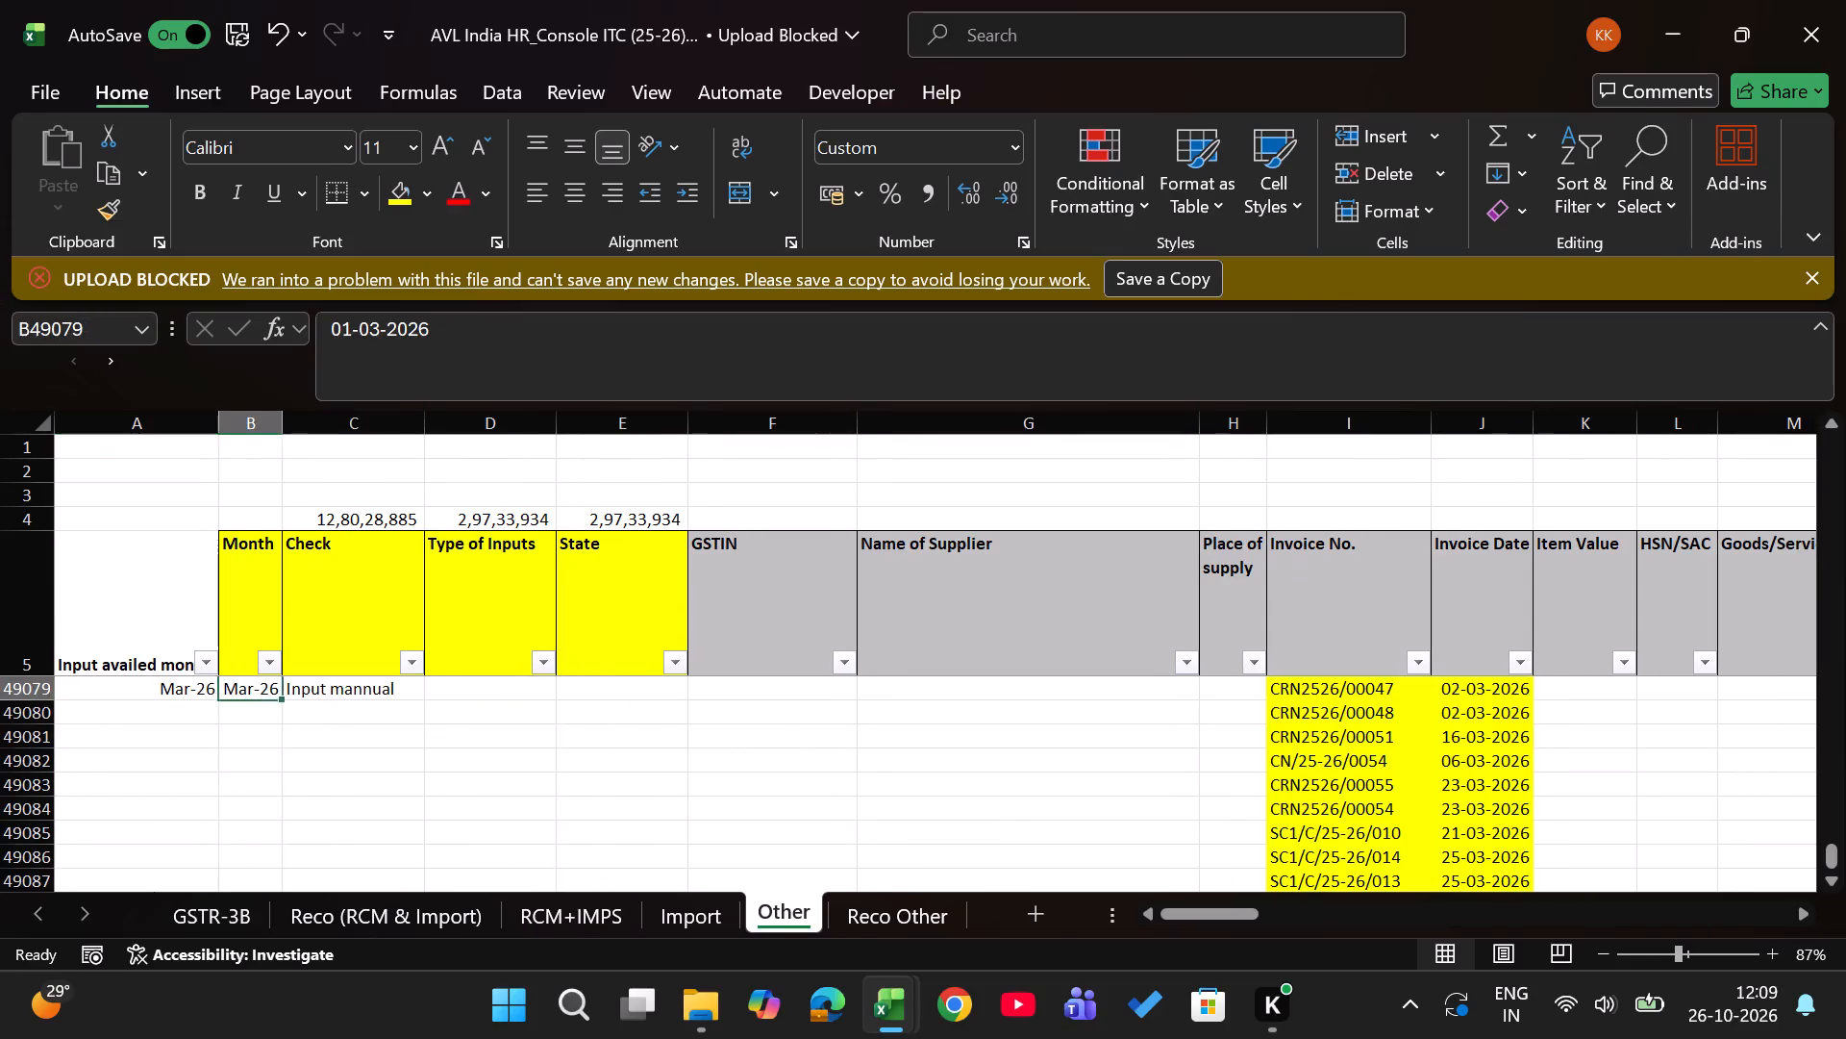
pyautogui.press('Left')
pyautogui.press('Left')
pyautogui.hotkey('ctrl', 'Down')
pyautogui.press('Left')
pyautogui.press('Left')
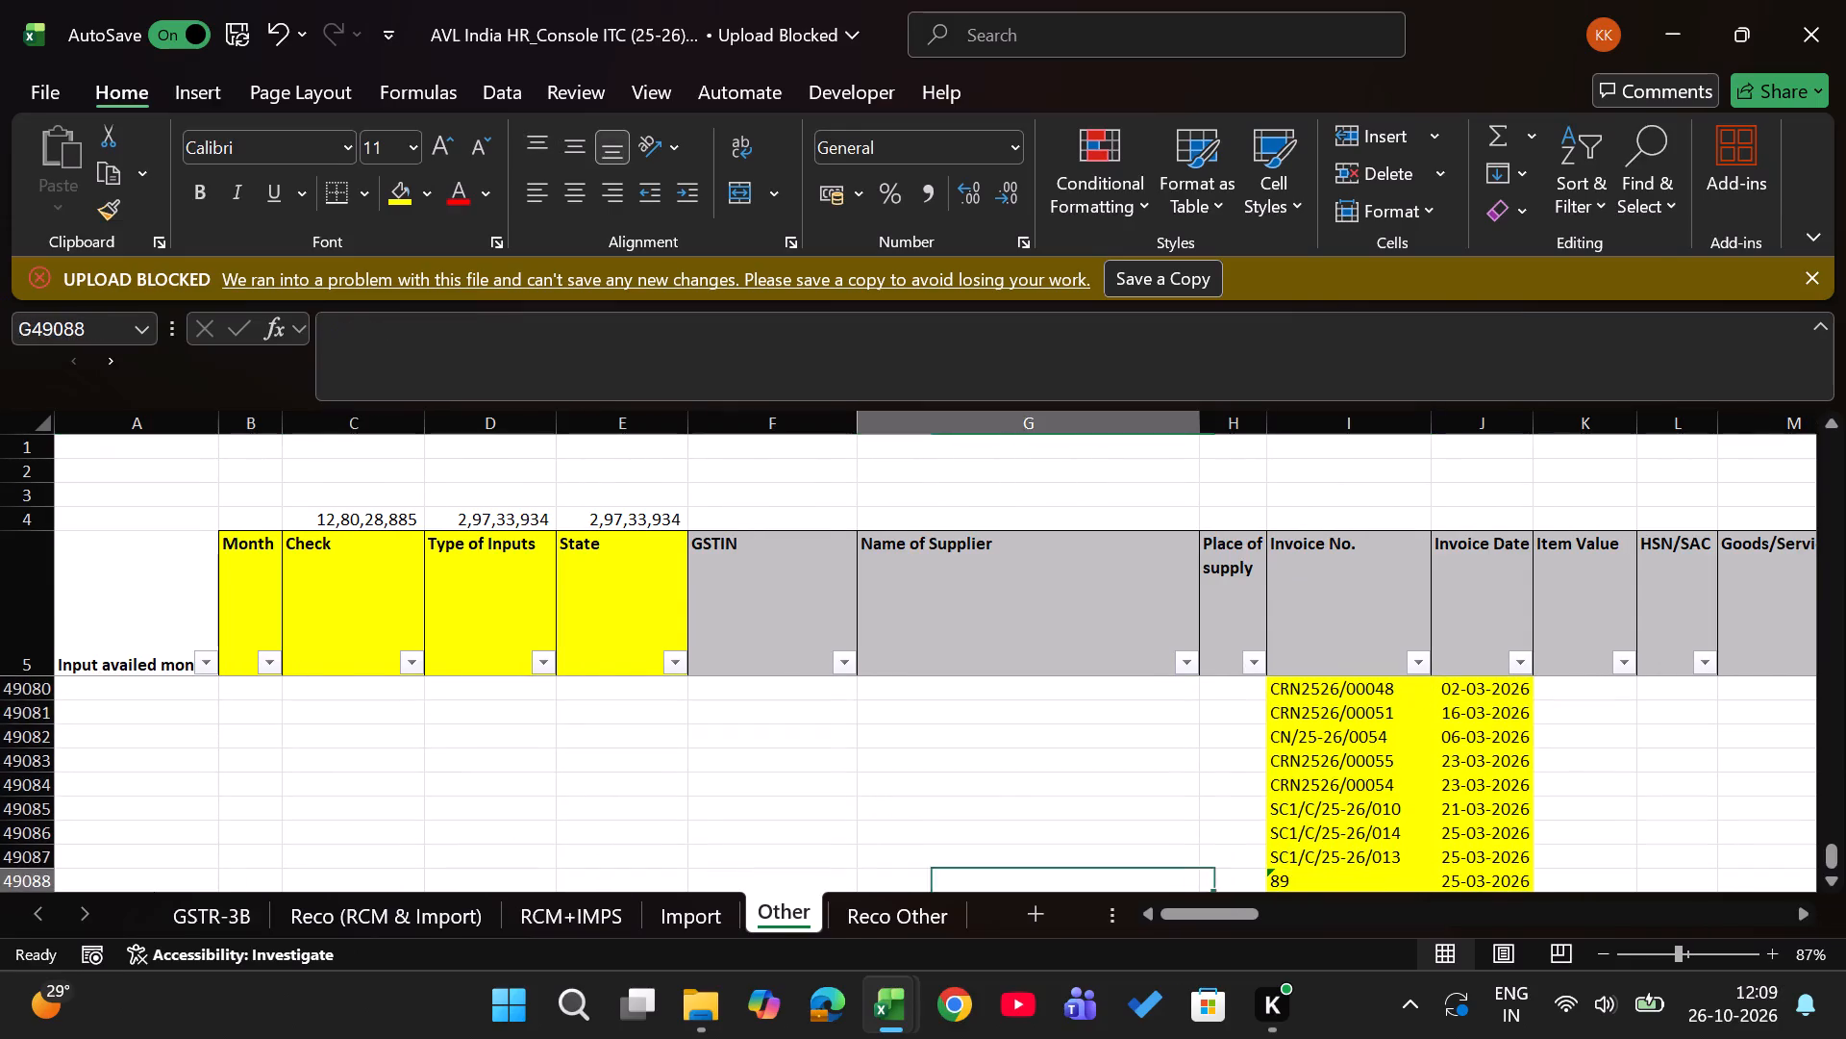
pyautogui.press('Left')
pyautogui.press('Left')
pyautogui.press('Left')
pyautogui.press('Left')
pyautogui.press('Left')
pyautogui.hotkey('ctrl', 'shift', 'Up')
pyautogui.hotkey('ctrl', 'shift', 'Left')
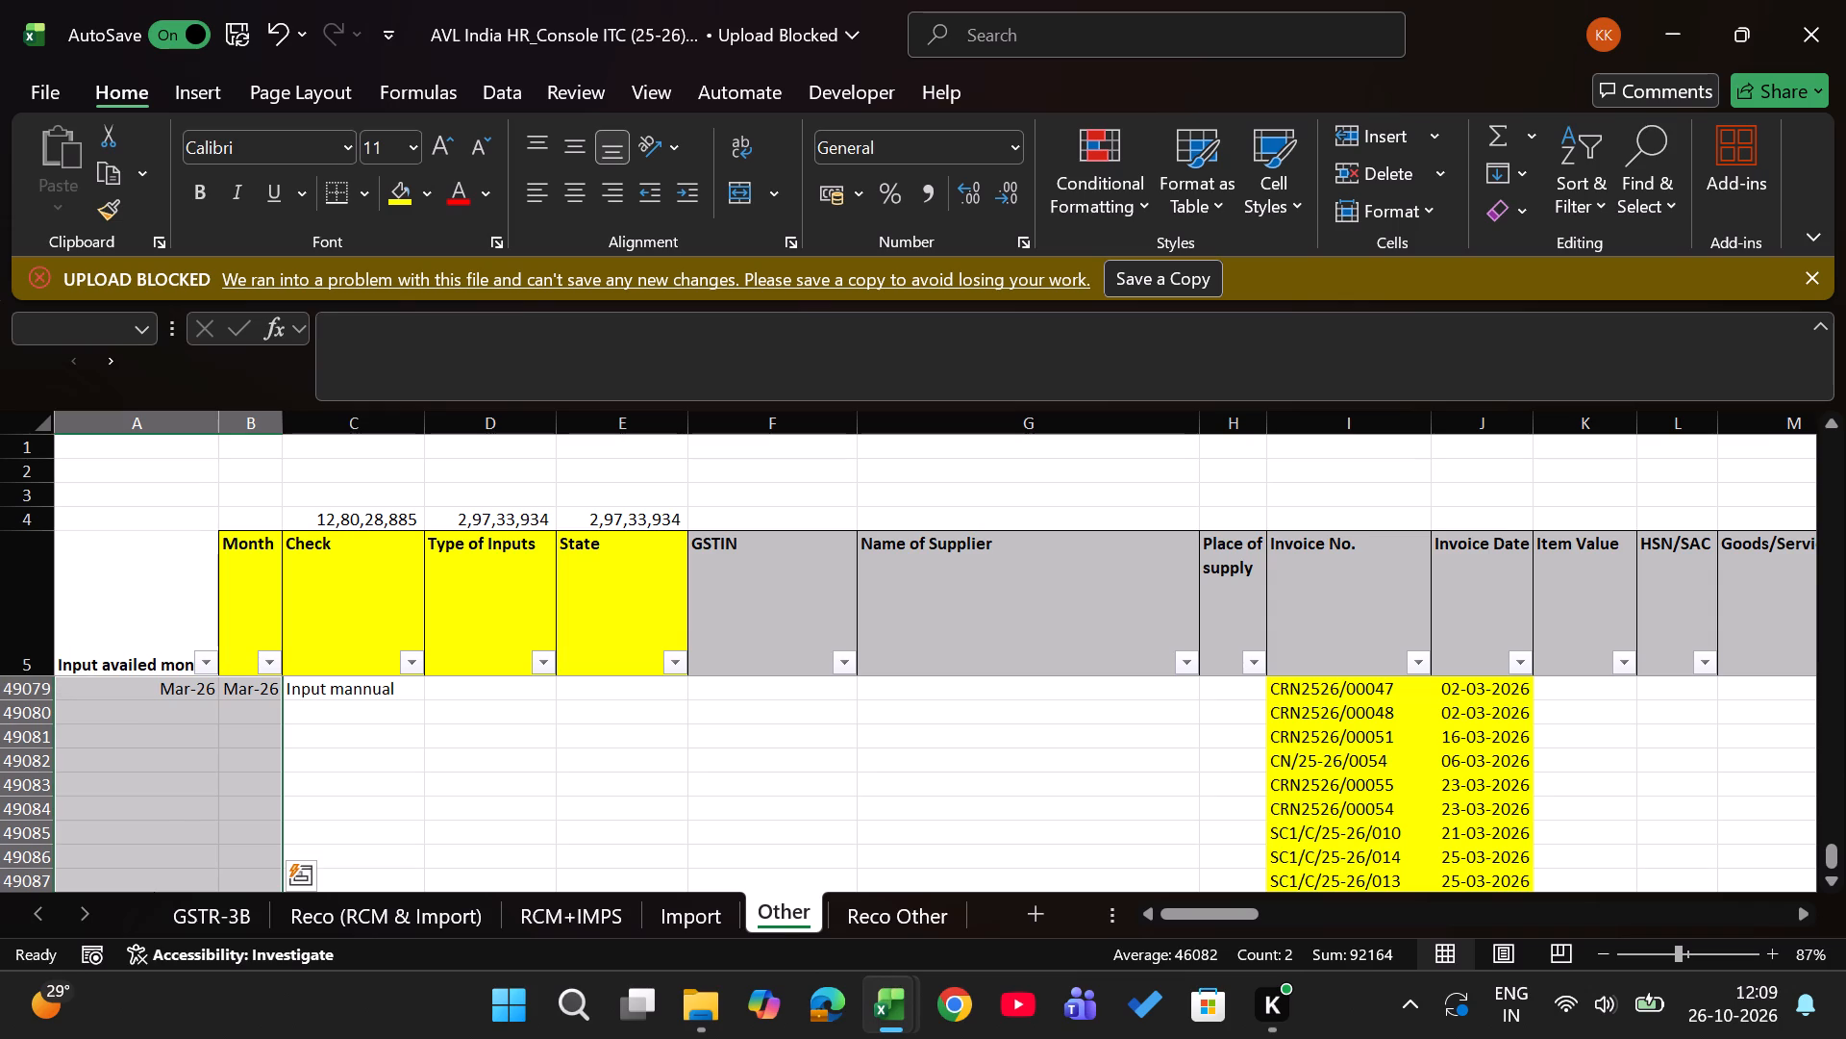
pyautogui.hotkey('ctrl', 'd')
# Fill the Input mannual value in the Check column from row 49079 down to row 49088.
pyautogui.press('Right')
pyautogui.hotkey('ctrl', 'shift', 'Up')
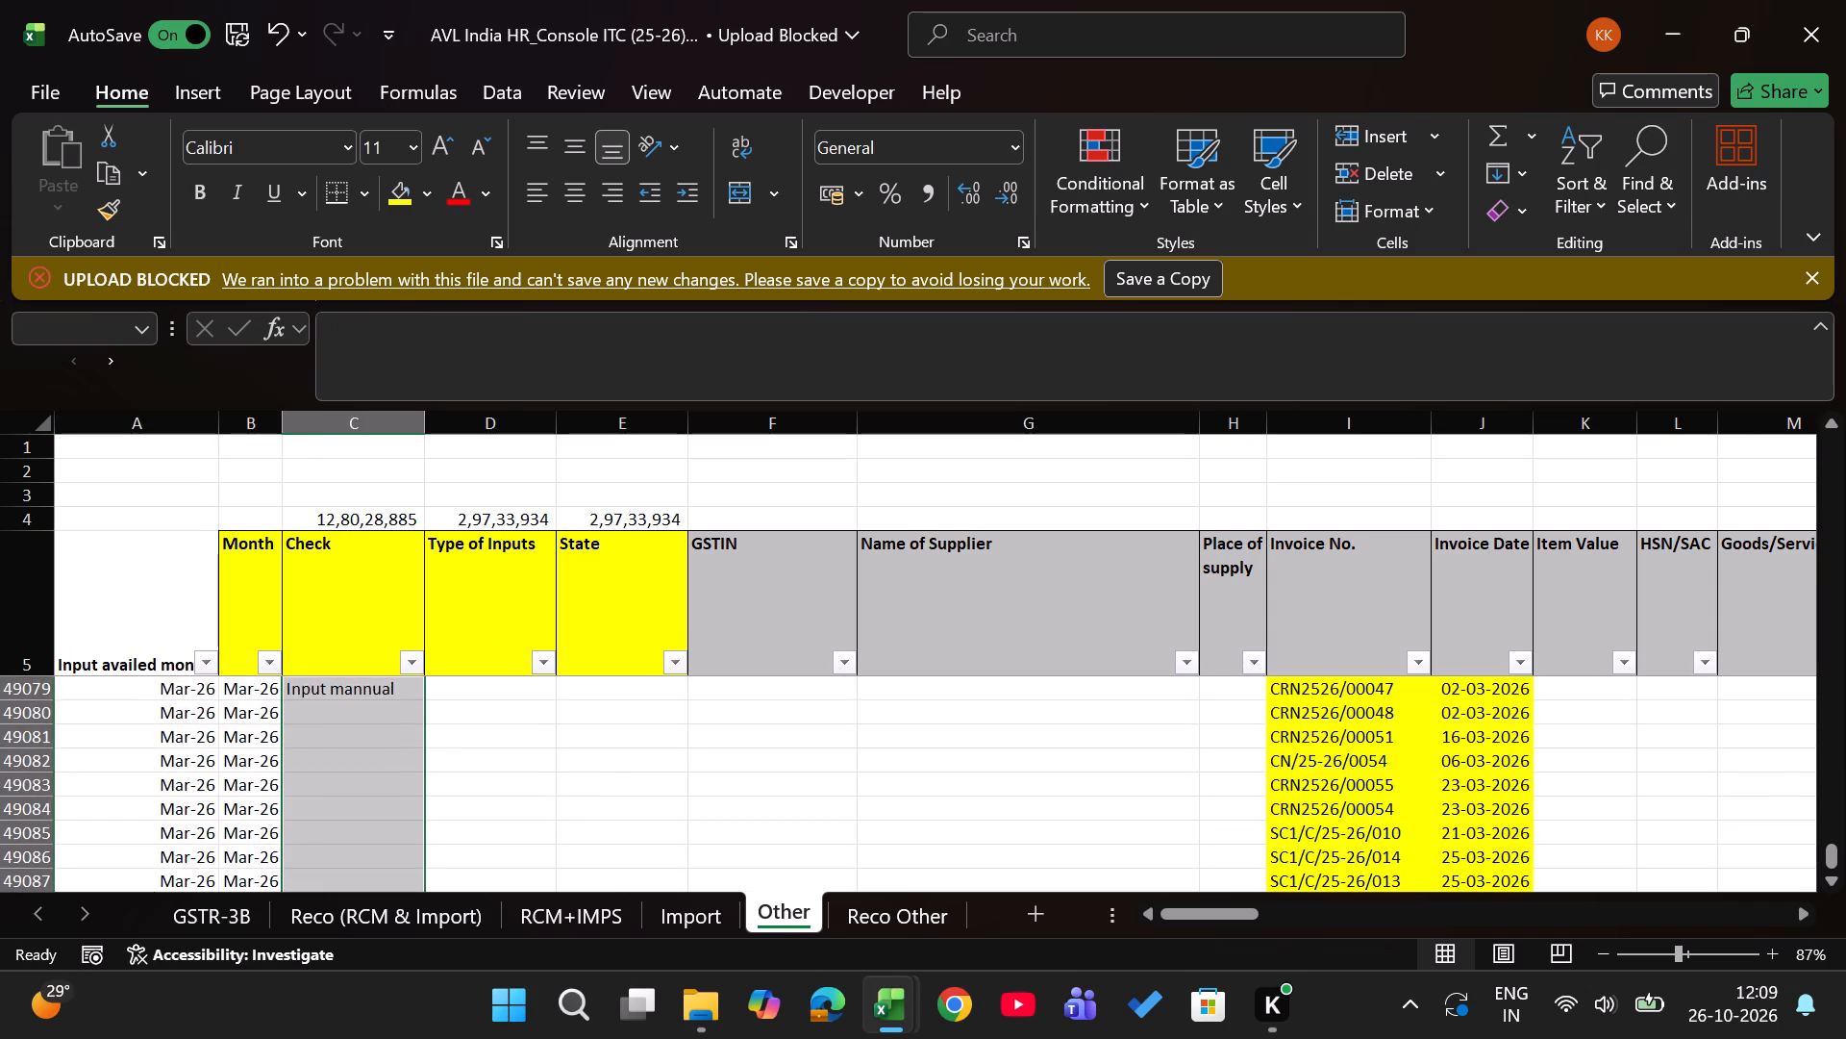
pyautogui.hotkey('ctrl', 'd')
# Check the monthly tax differences on the Reco Other sheet and save the workbook.
pyautogui.press('Right')
pyautogui.hotkey('ctrl', 'pagedown')
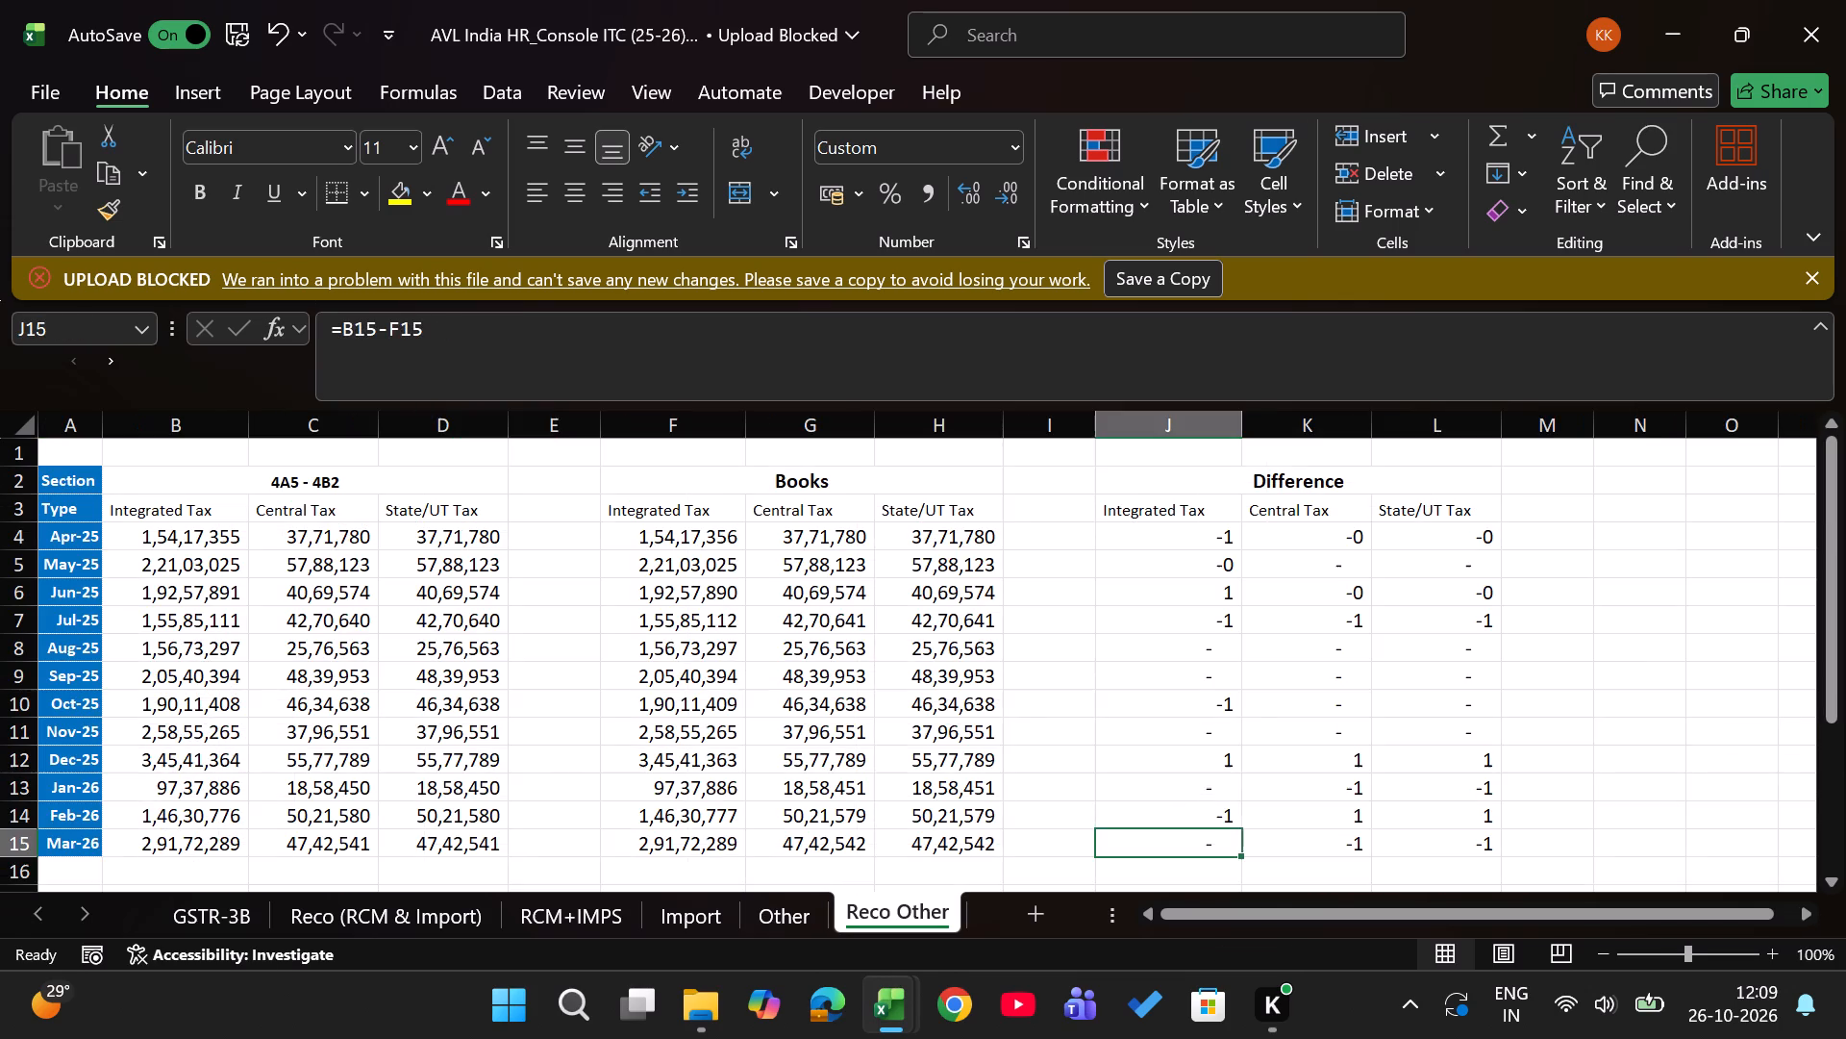
pyautogui.press('Up')
pyautogui.press('Up')
pyautogui.hotkey('ctrl', 's')
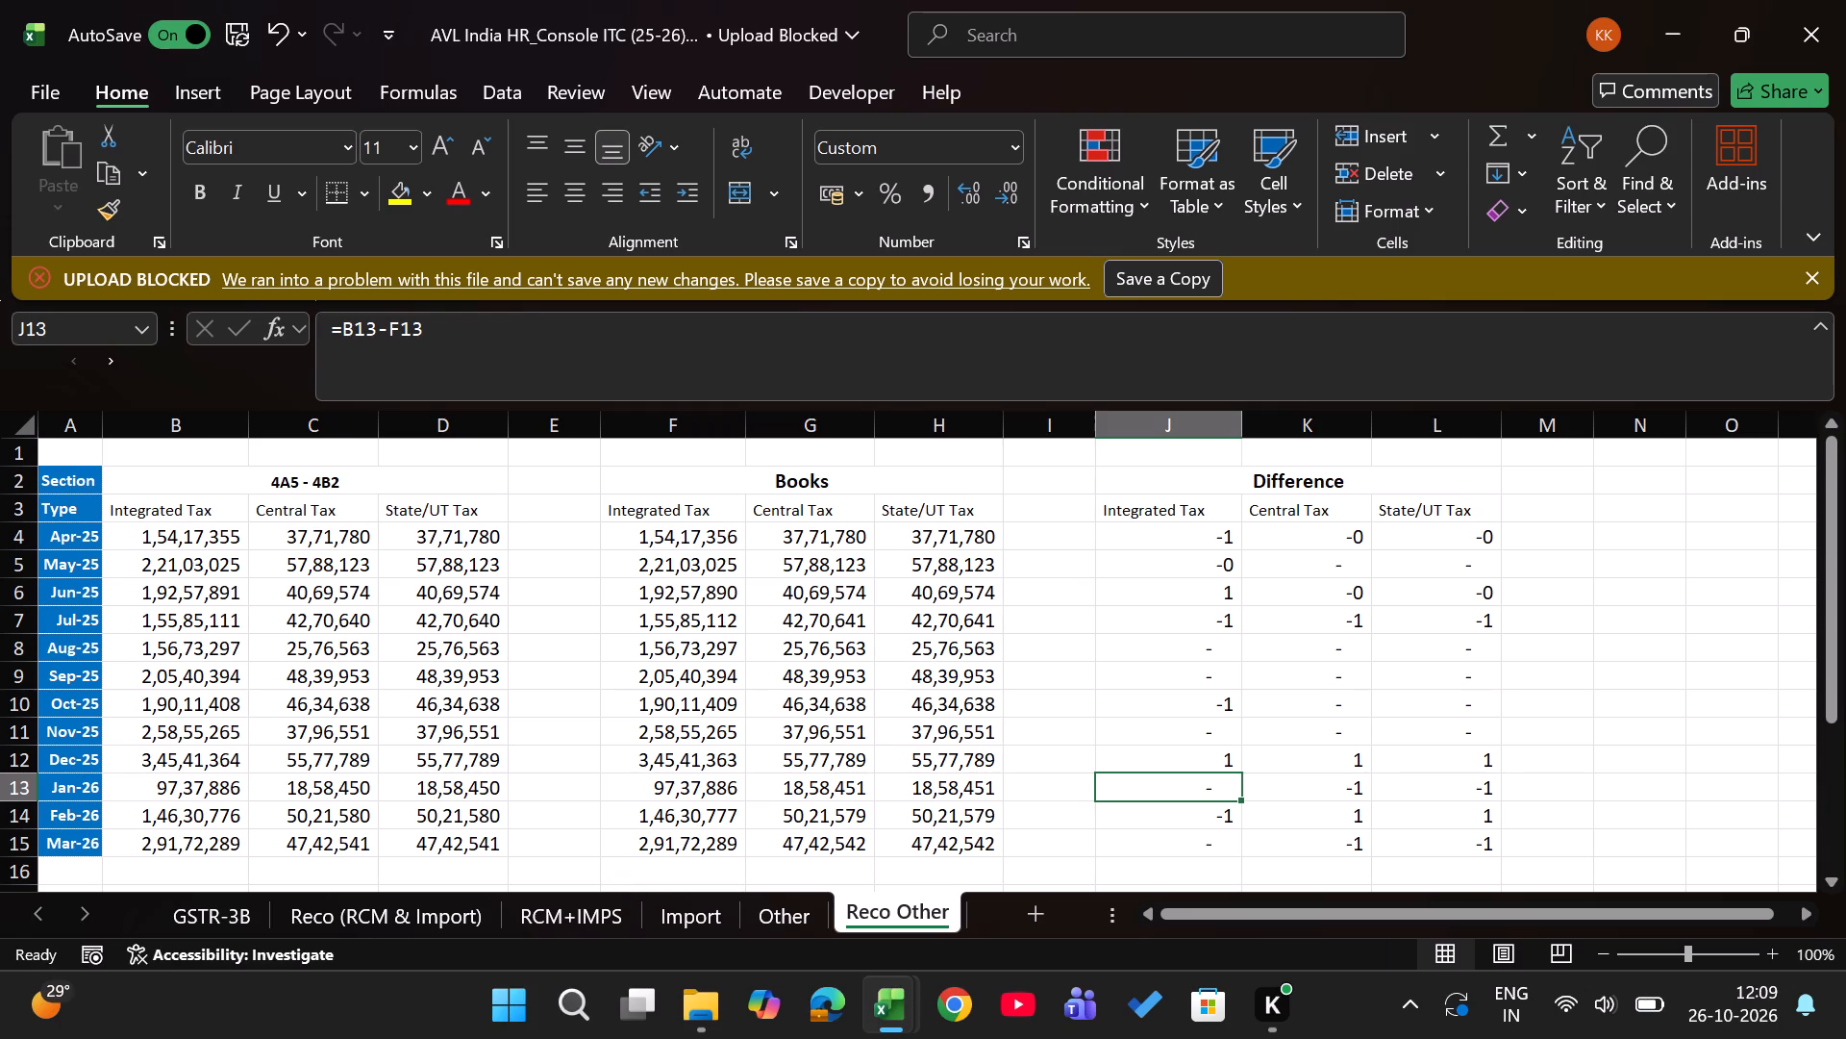
pyautogui.press('Up')
pyautogui.press('Up')
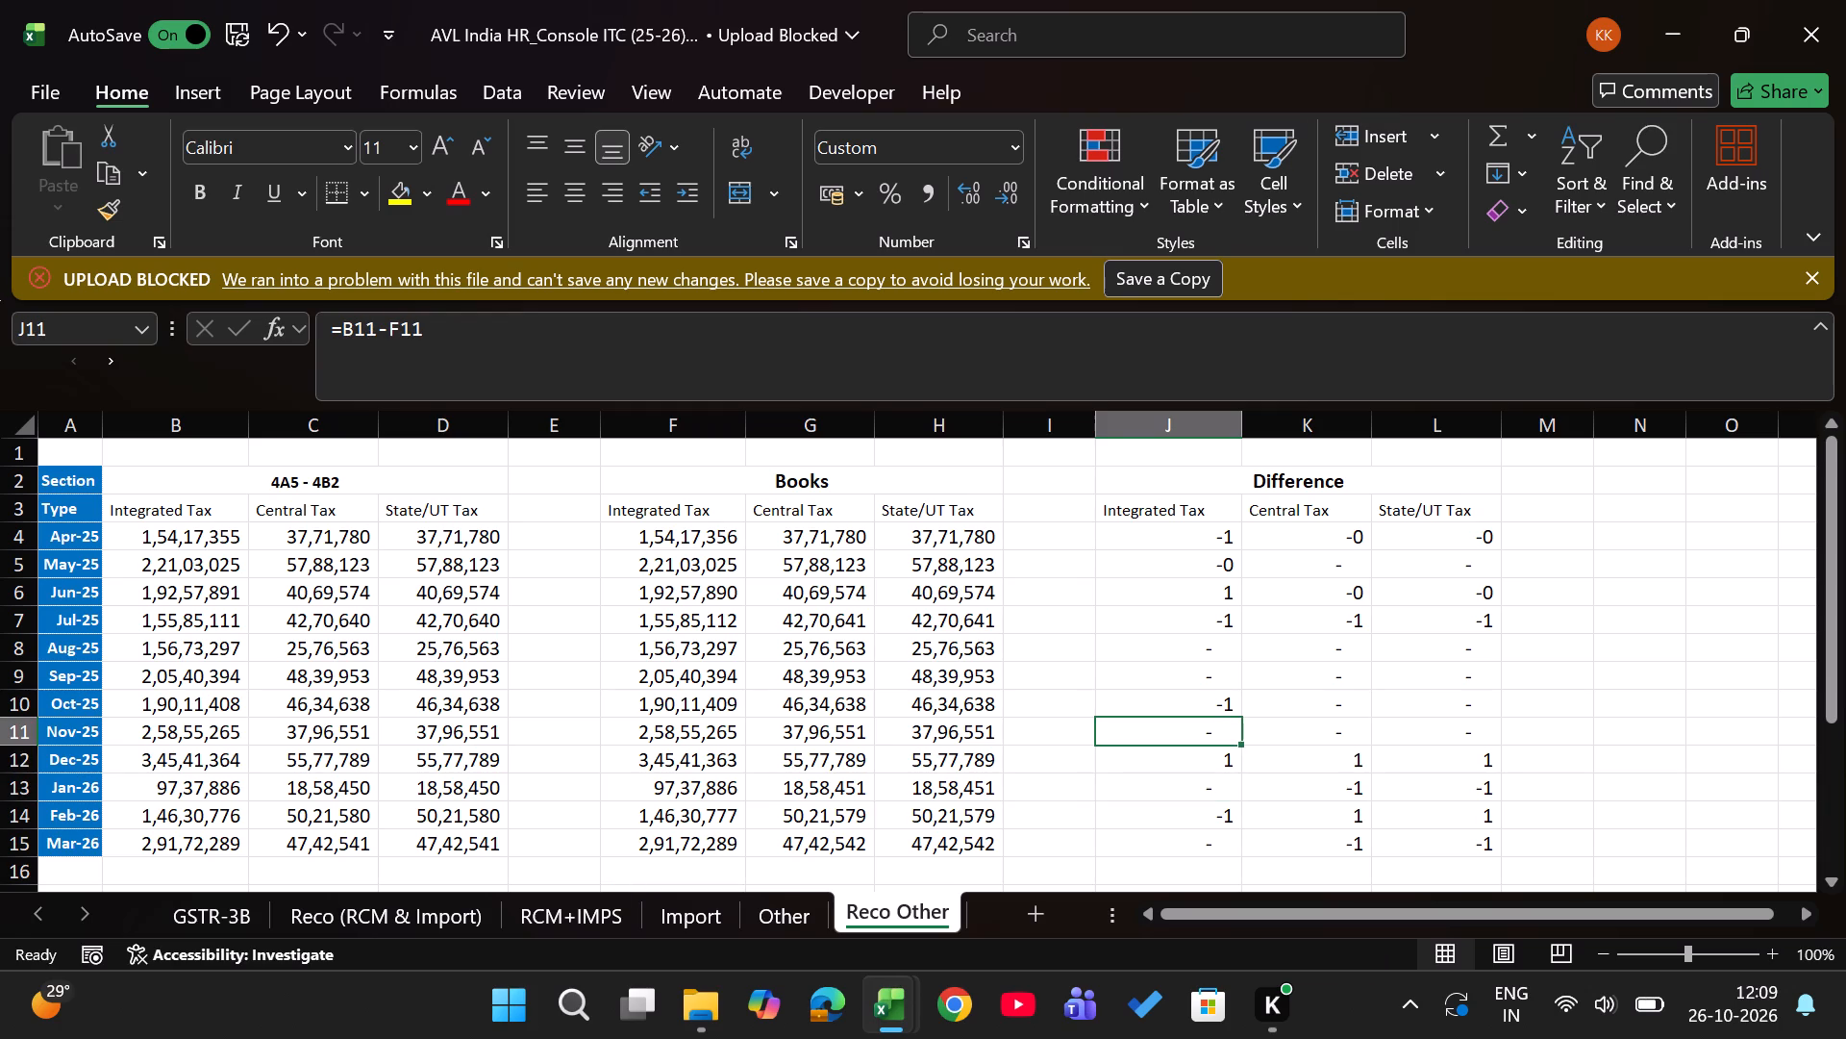